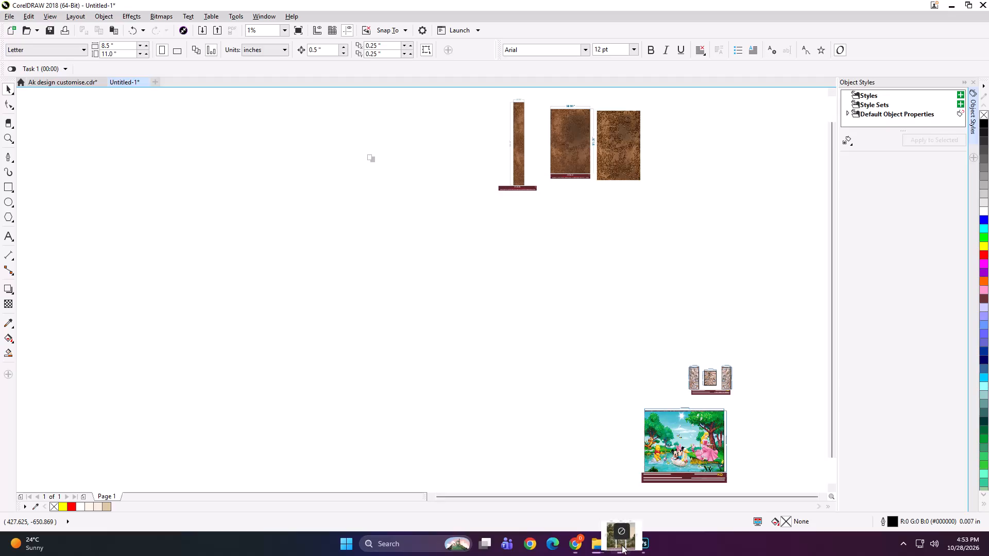
Enlarge the newly placed bitmap proportionally to about 154 by 114 inches in the empty area beside the existing artwork.
left_click_drag(339, 303, 377, 338, "shift")
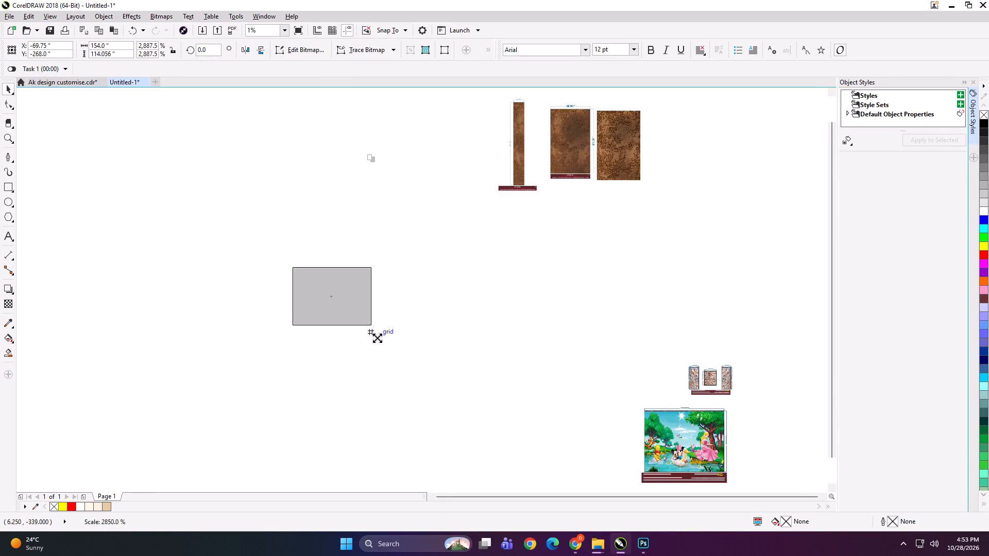
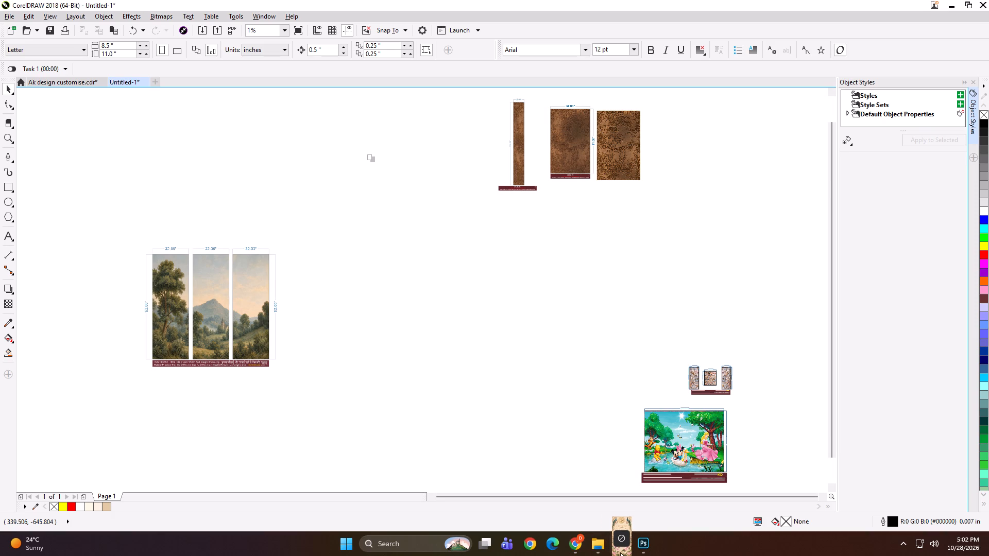
left_click_drag(620, 552, 373, 325)
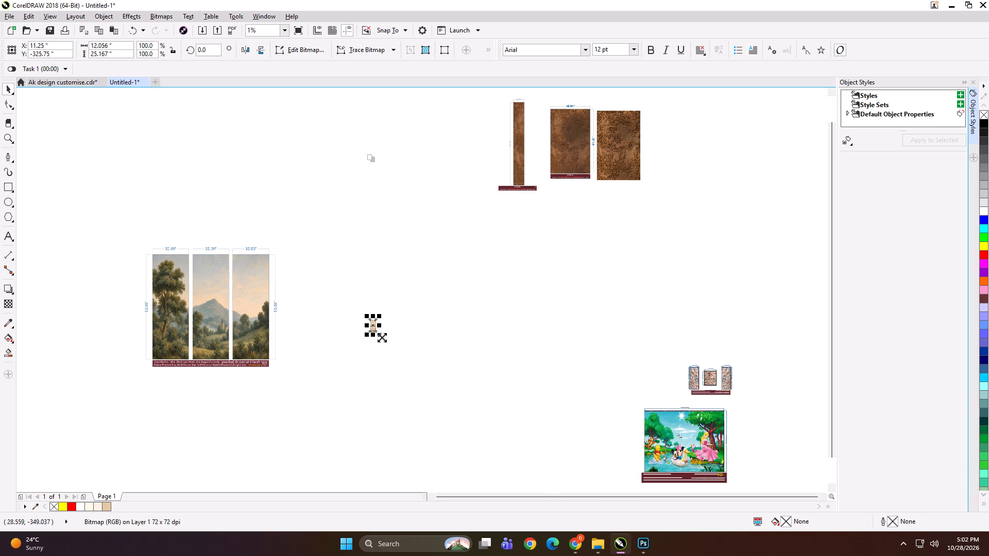
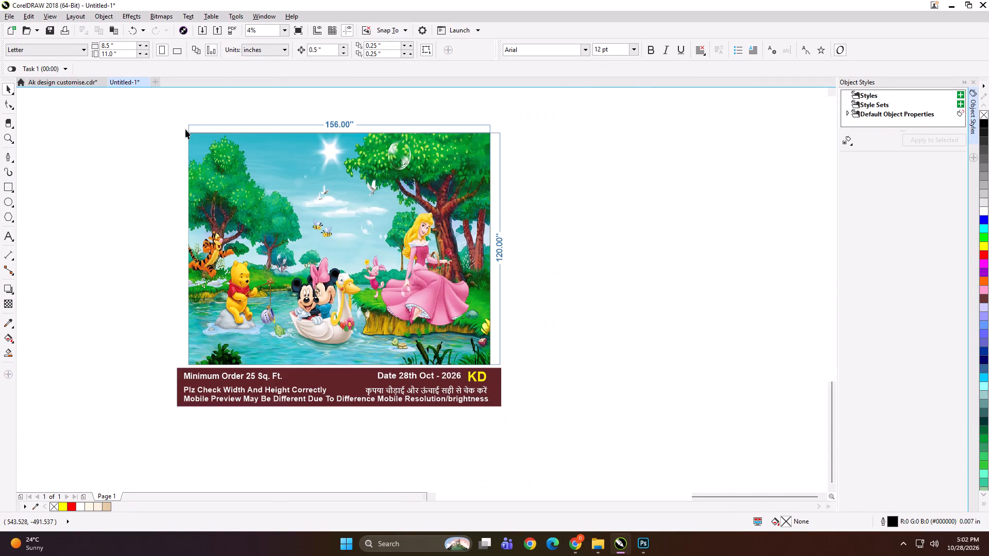
Resize the cartoon lake-scene artwork and its frame to 28 inches wide by 56 inches high.
left_click_drag(185, 128, 492, 368)
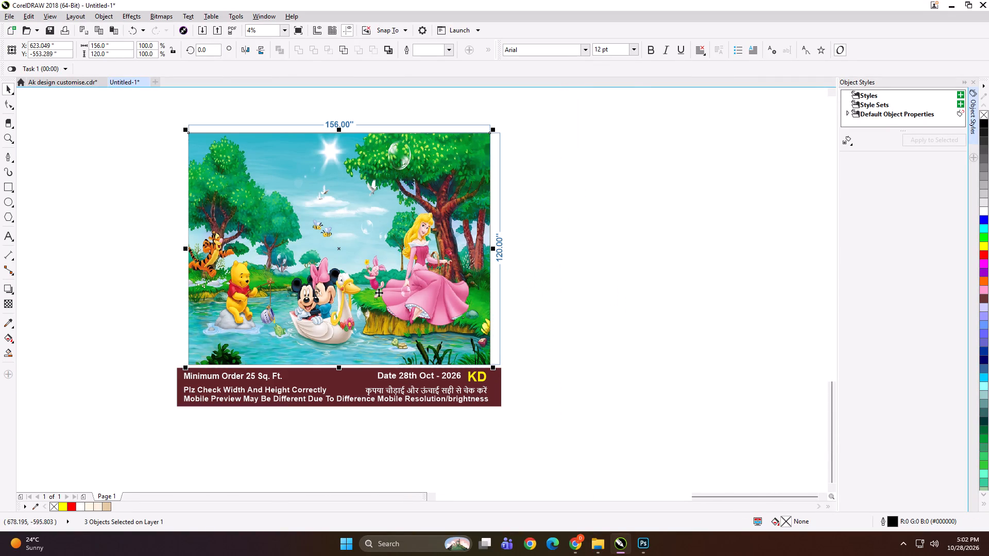
left_click_drag(118, 47, 77, 47)
type("28")
key("Tab")
type("56")
key("Return")
Resize the Ornate Krishna image to 28 × 56 inches and centre it over the resized cartoon artwork's frame.
scroll(232, 130, "down", 1)
scroll(274, 219, "down", 1)
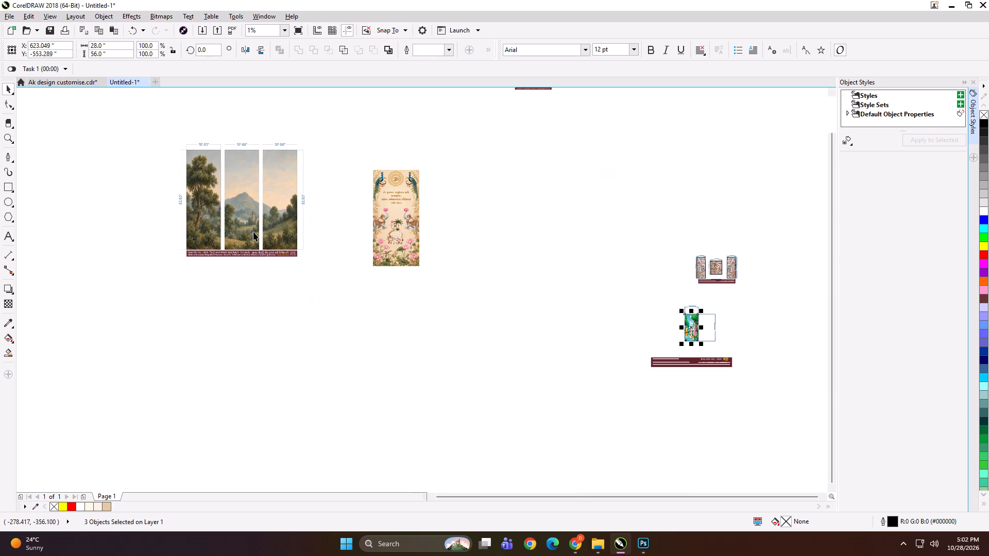
left_click_drag(402, 214, 468, 257)
key("ctrl+z")
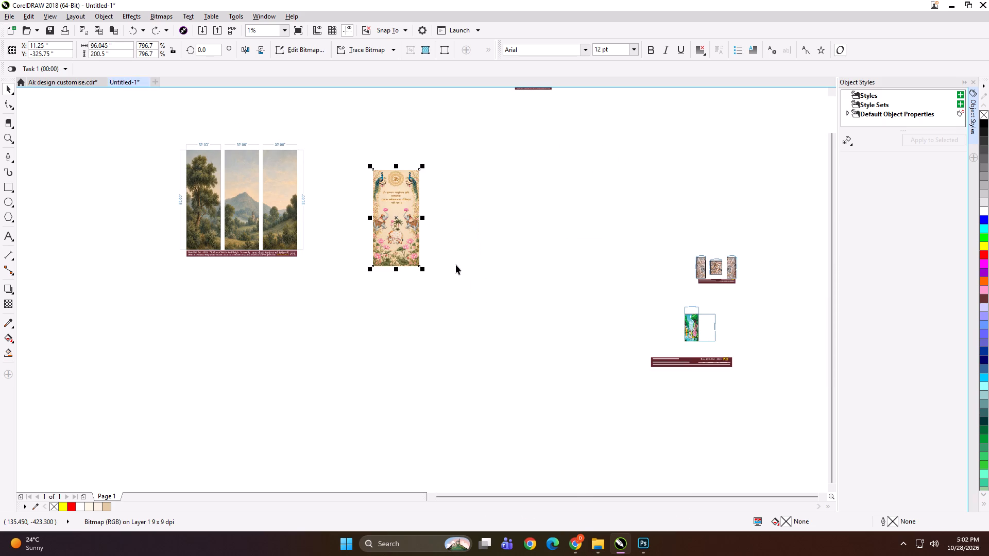
key("ctrl+r")
left_click(692, 334, "shift")
key("c")
key("e")
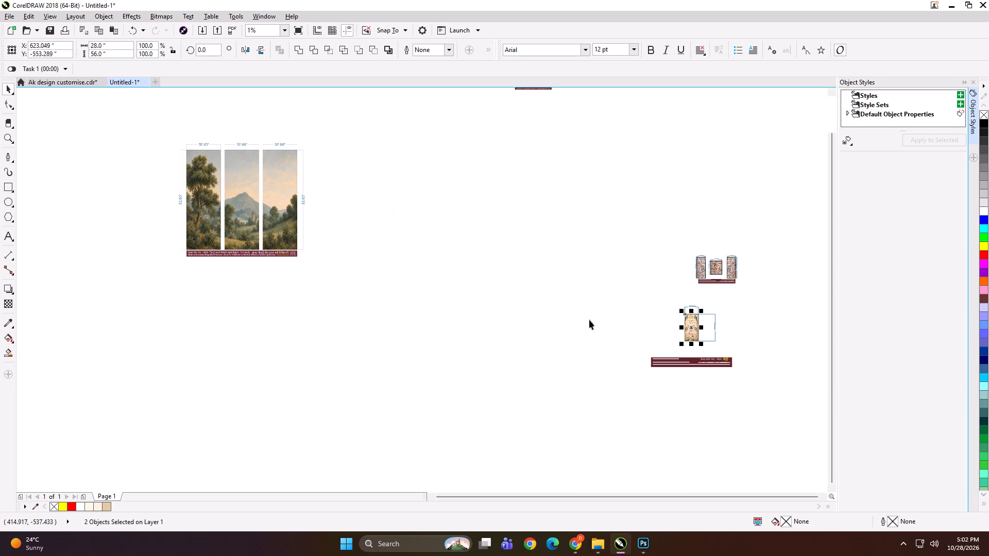
left_click(589, 320)
Move the width and height dimension labels closer to the top and side edges of the Krishna panel.
scroll(699, 336, "up", 1)
scroll(631, 296, "up", 1)
left_click_drag(310, 162, 315, 172)
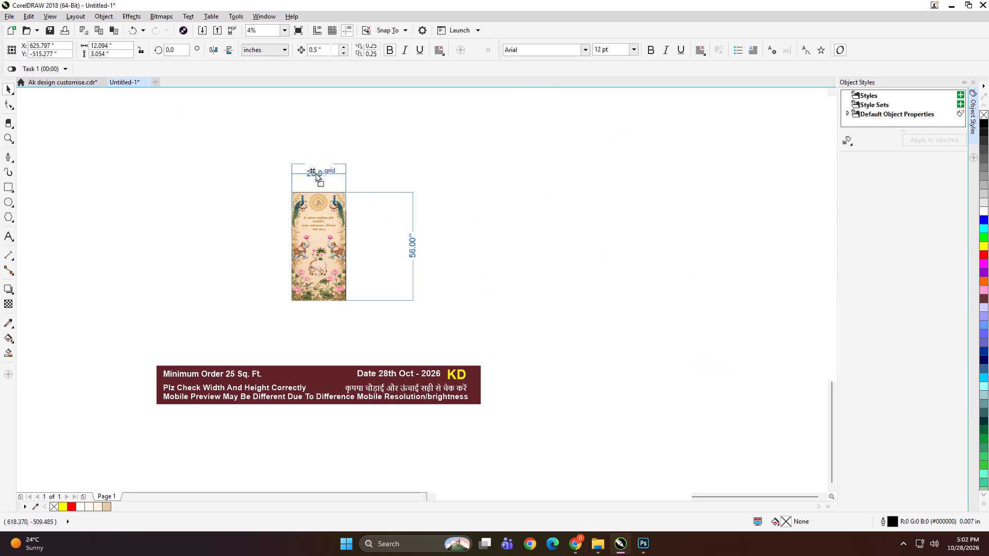
left_click_drag(315, 172, 319, 186)
left_click_drag(412, 252, 355, 246)
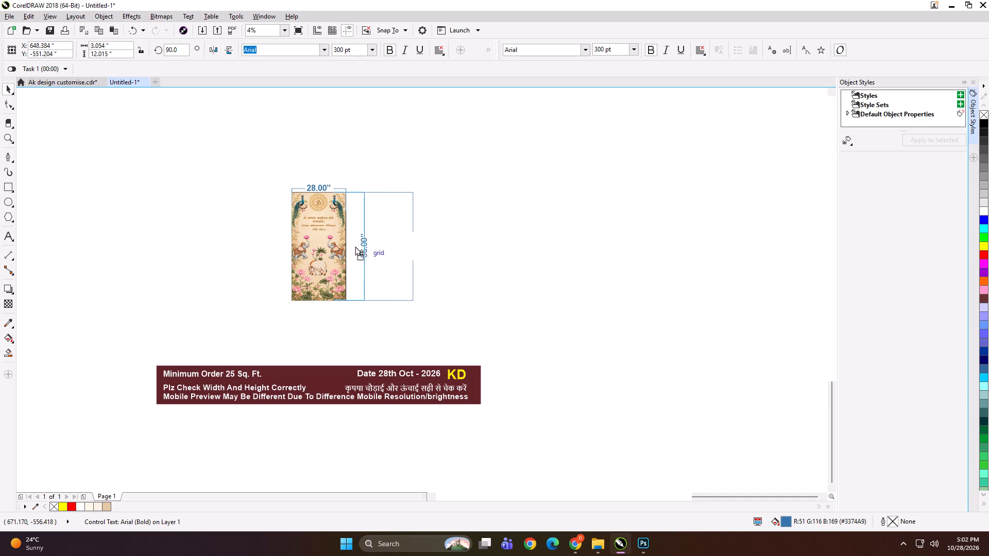
left_click_drag(355, 246, 354, 247)
Scale the maroon order-information banner down to about 47 inches wide and place it directly beneath the Krishna panel.
left_click(345, 377)
left_click_drag(484, 408, 423, 413, "shift")
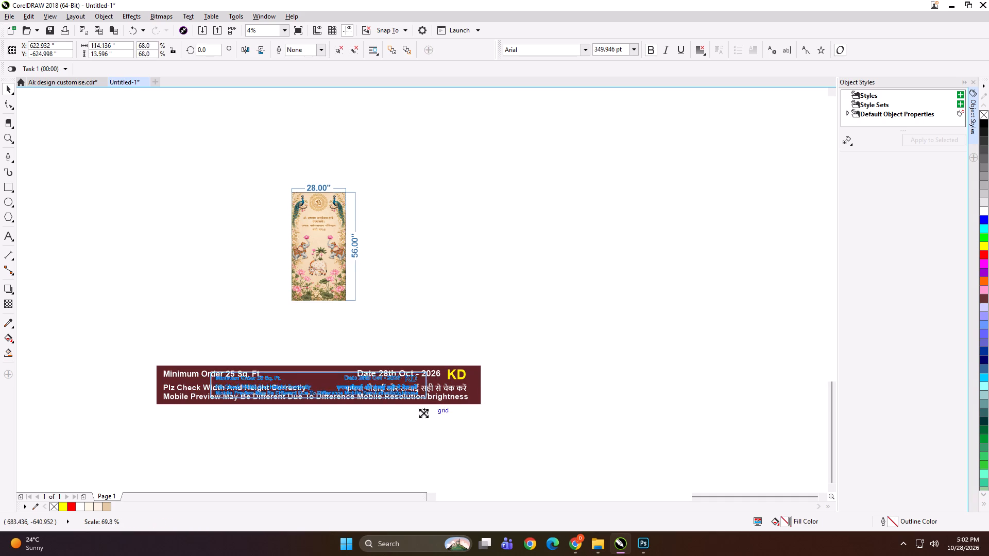
left_click_drag(423, 413, 367, 408, "shift")
left_click_drag(321, 387, 319, 311)
Zoom to the Krishna panel with its dimensions and banner and check the layout in full-screen preview.
left_click(226, 168)
left_click_drag(224, 163, 383, 363)
key("shift+F2")
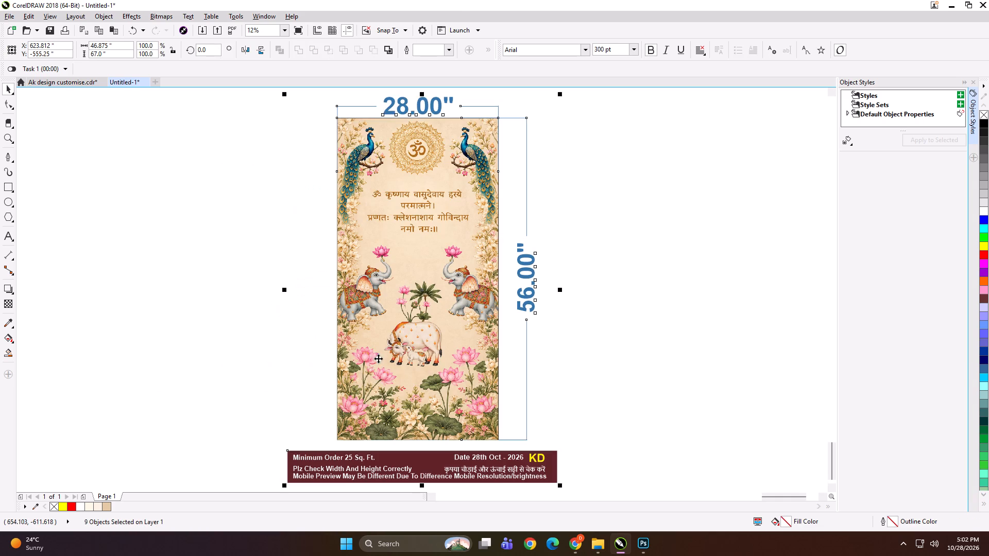
key("F9")
left_click(282, 246)
Place a duplicate of the Krishna panel image beside the original.
scroll(267, 247, "down", 1)
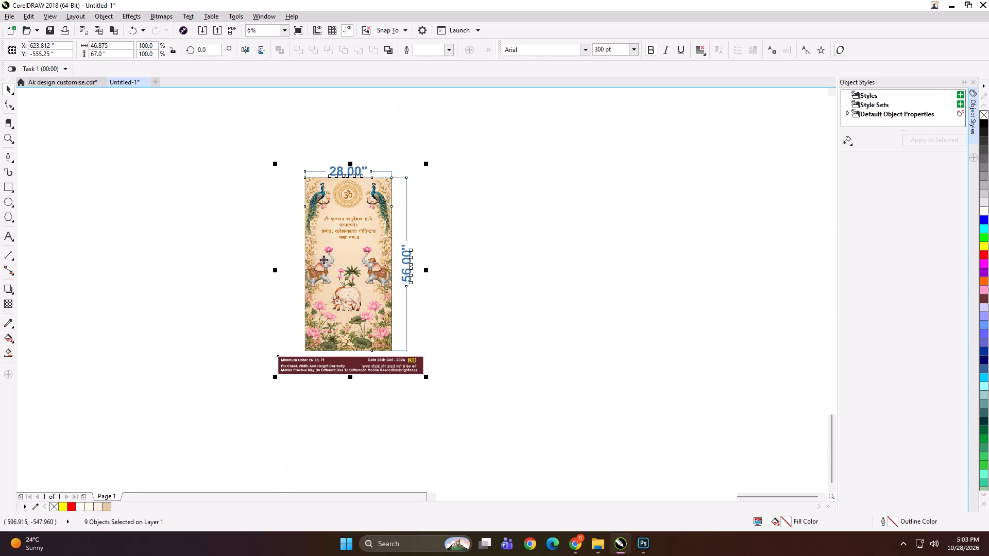
left_click(505, 257)
left_click_drag(362, 252, 485, 254)
right_click(485, 254, "shift")
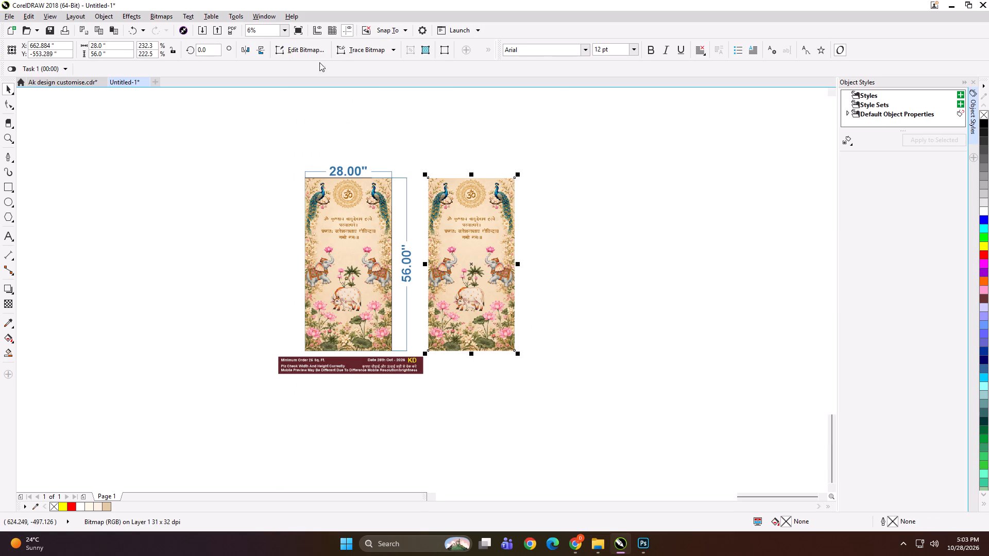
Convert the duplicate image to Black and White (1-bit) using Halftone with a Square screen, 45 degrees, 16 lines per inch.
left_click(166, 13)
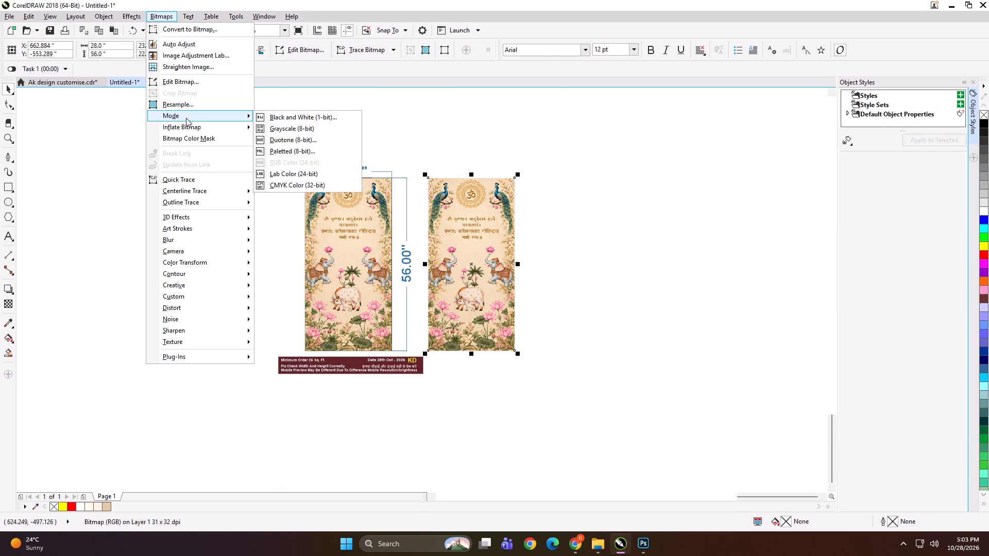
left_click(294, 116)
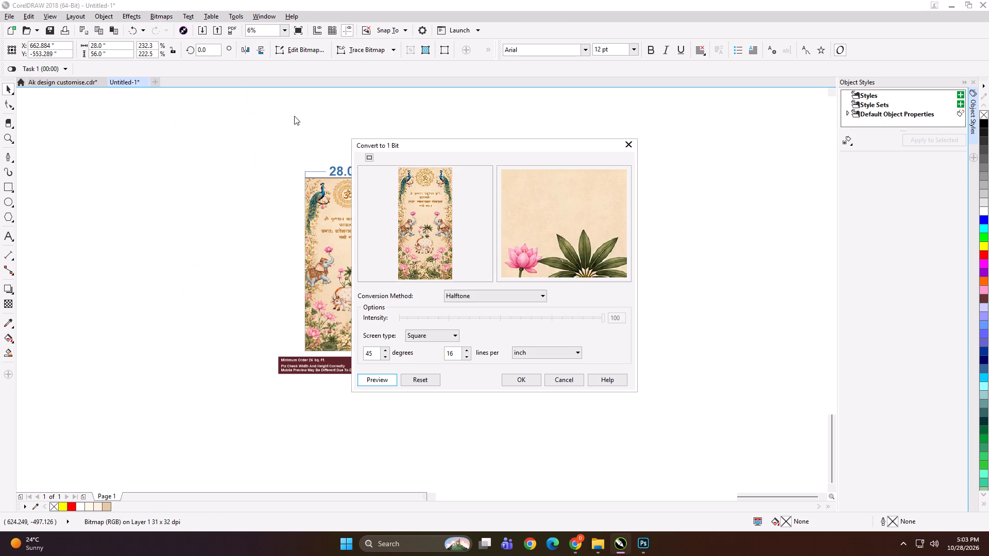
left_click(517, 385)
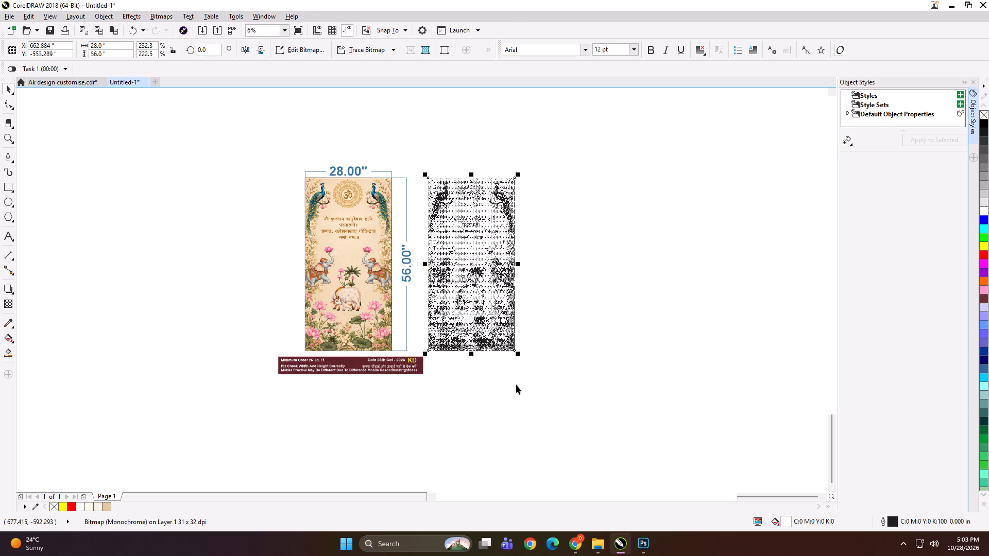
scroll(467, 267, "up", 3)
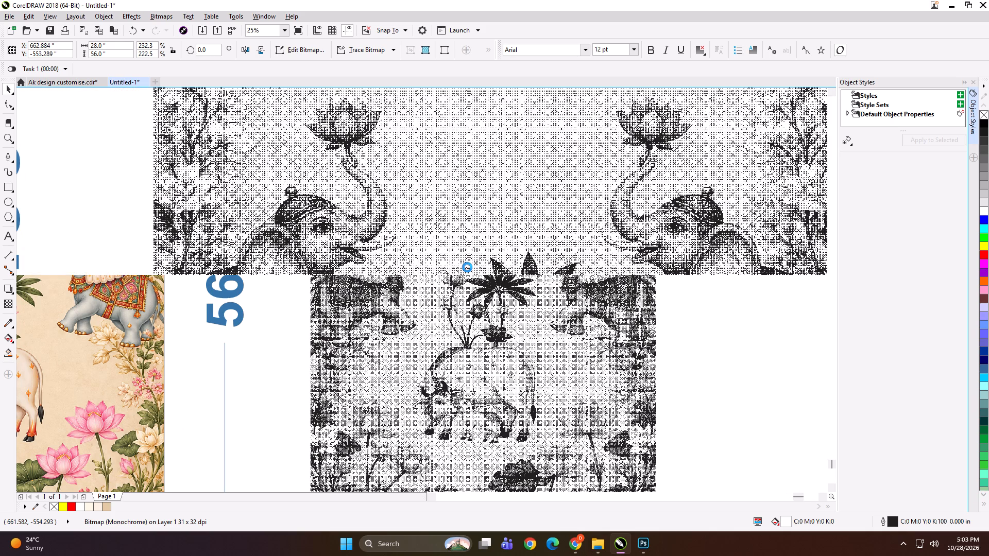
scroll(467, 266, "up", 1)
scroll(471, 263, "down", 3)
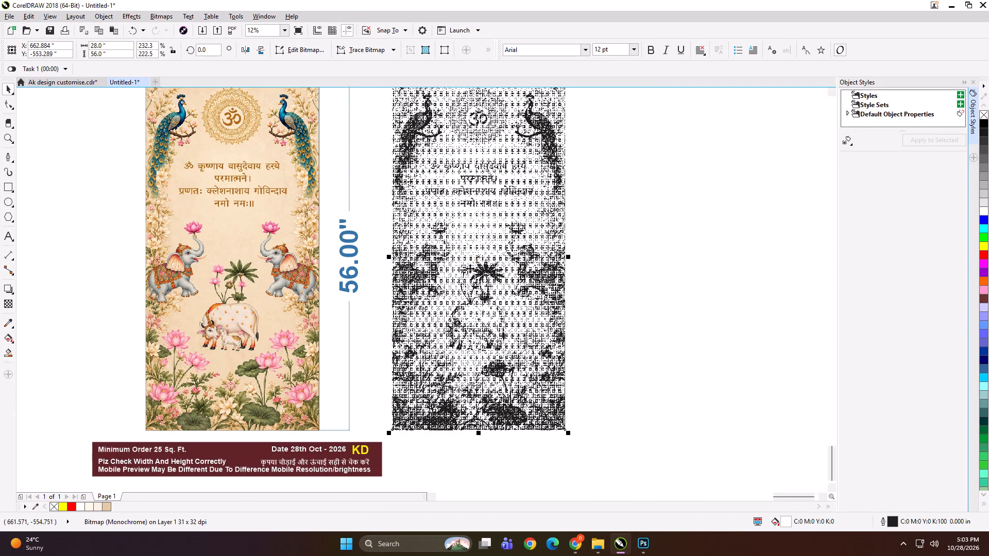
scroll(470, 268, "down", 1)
Compare the colour panel and its black-and-white duplicate side by side in full-screen preview.
left_click(538, 245)
left_click_drag(578, 147, 126, 443)
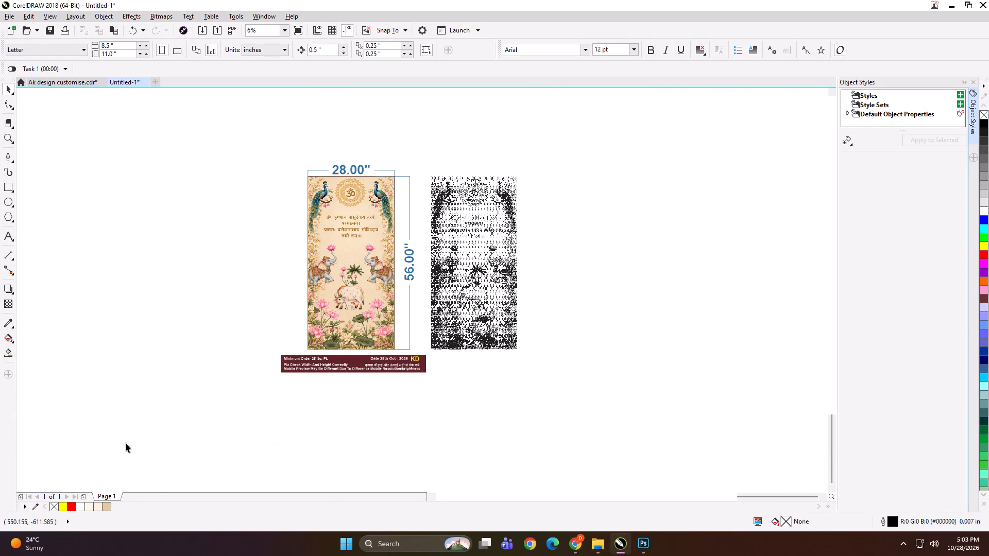
key("shift+F2")
key("F9")
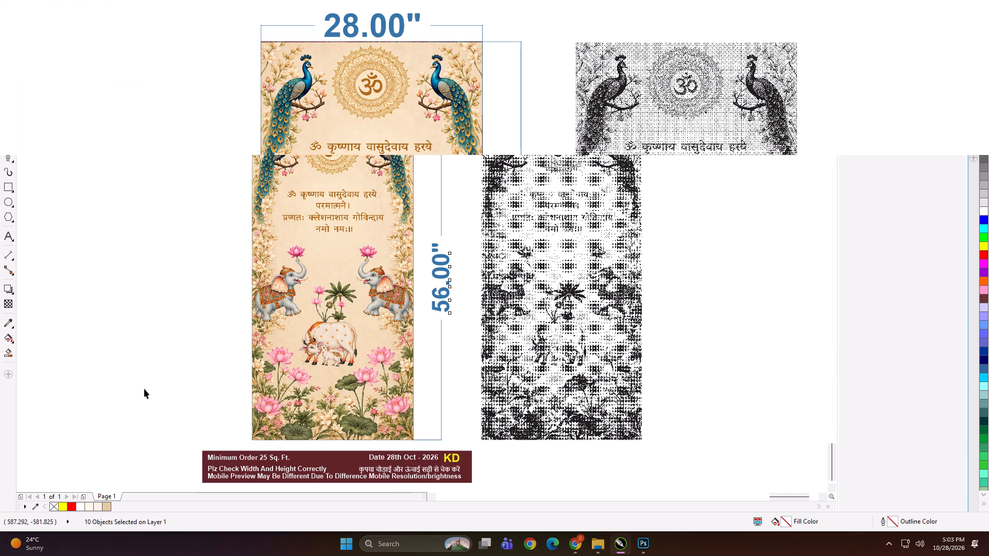
left_click(173, 358)
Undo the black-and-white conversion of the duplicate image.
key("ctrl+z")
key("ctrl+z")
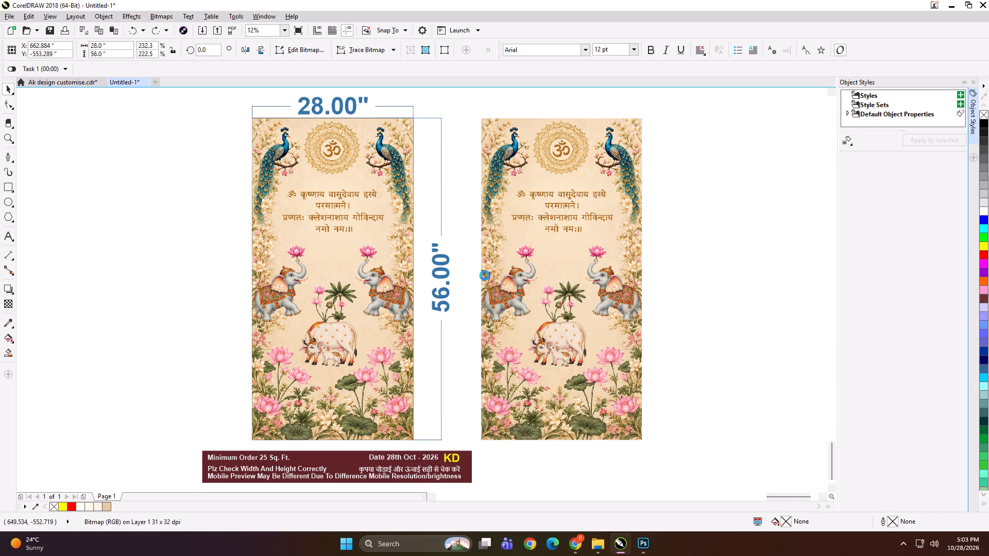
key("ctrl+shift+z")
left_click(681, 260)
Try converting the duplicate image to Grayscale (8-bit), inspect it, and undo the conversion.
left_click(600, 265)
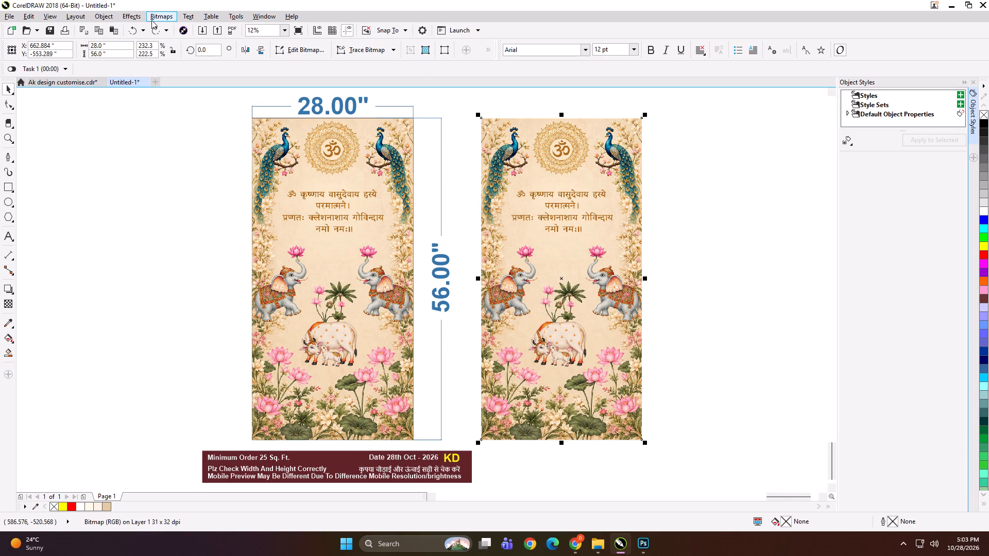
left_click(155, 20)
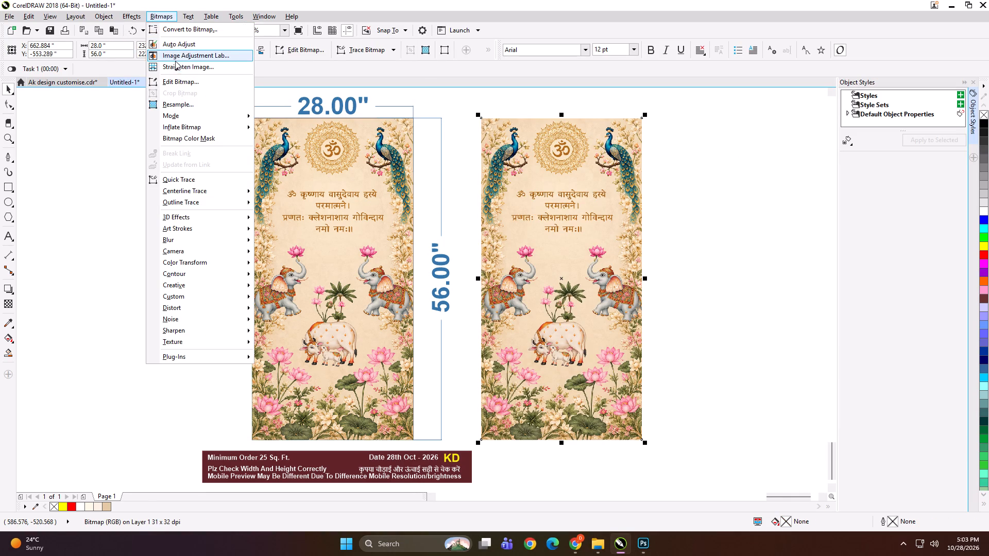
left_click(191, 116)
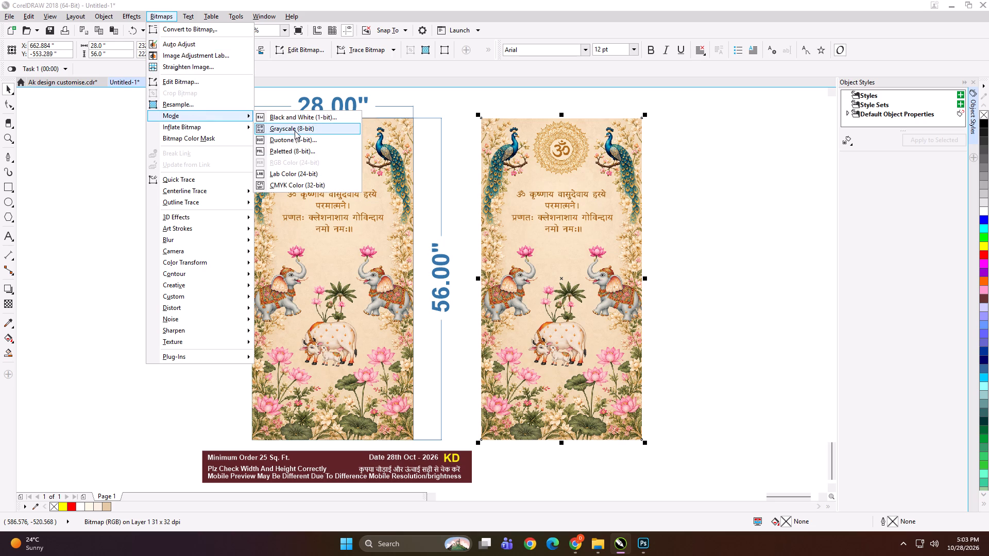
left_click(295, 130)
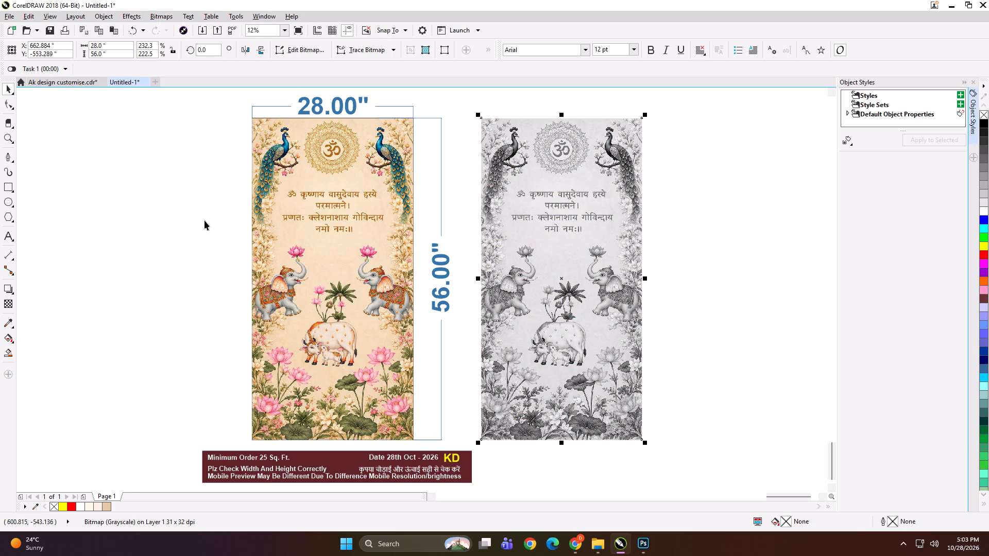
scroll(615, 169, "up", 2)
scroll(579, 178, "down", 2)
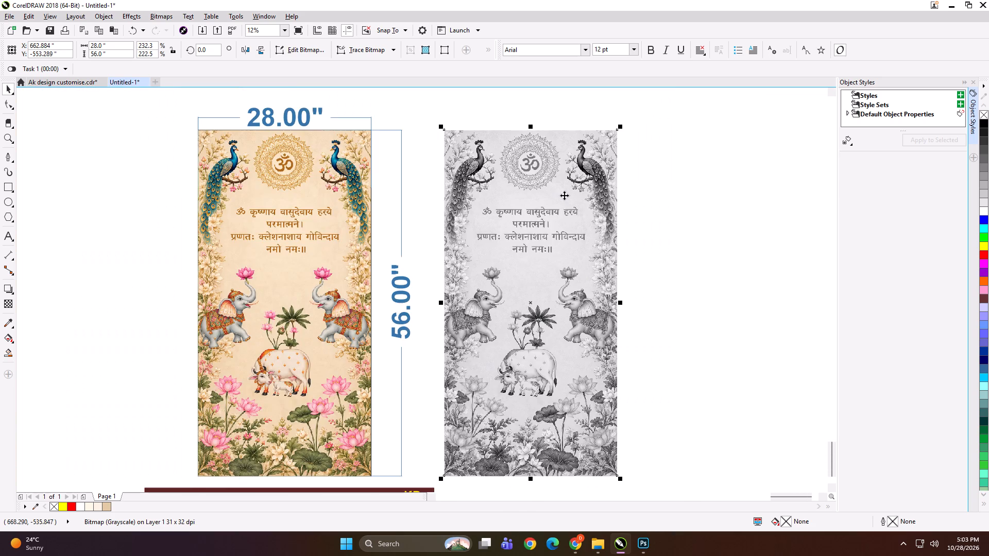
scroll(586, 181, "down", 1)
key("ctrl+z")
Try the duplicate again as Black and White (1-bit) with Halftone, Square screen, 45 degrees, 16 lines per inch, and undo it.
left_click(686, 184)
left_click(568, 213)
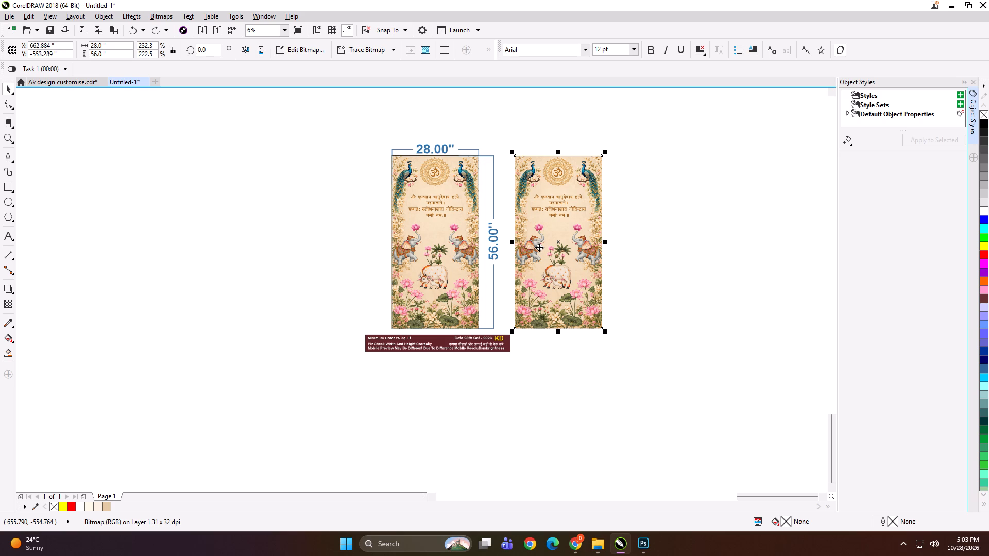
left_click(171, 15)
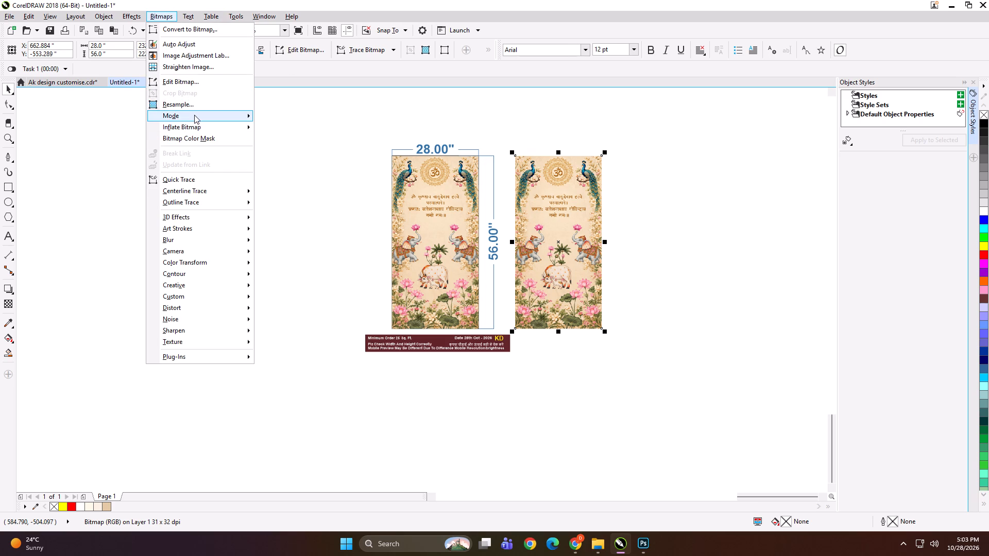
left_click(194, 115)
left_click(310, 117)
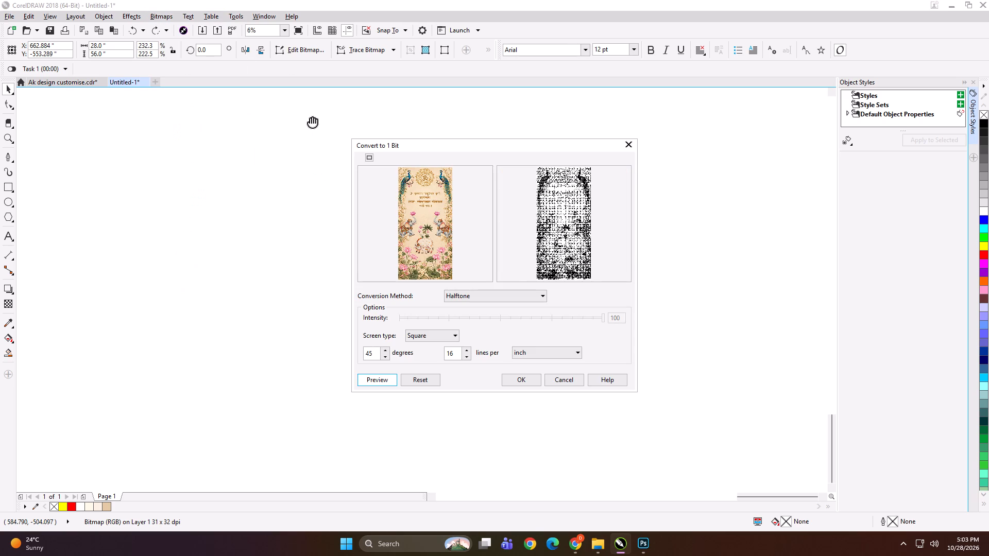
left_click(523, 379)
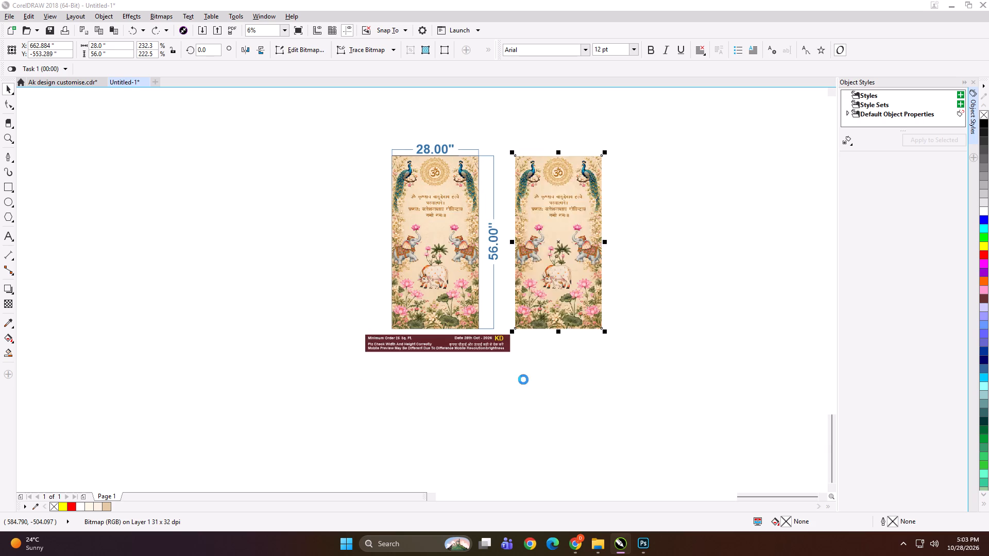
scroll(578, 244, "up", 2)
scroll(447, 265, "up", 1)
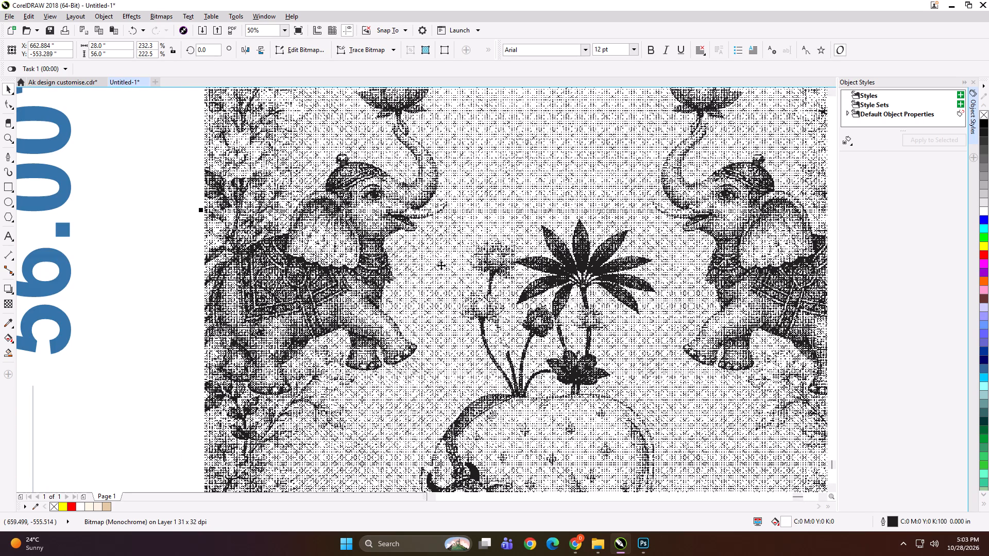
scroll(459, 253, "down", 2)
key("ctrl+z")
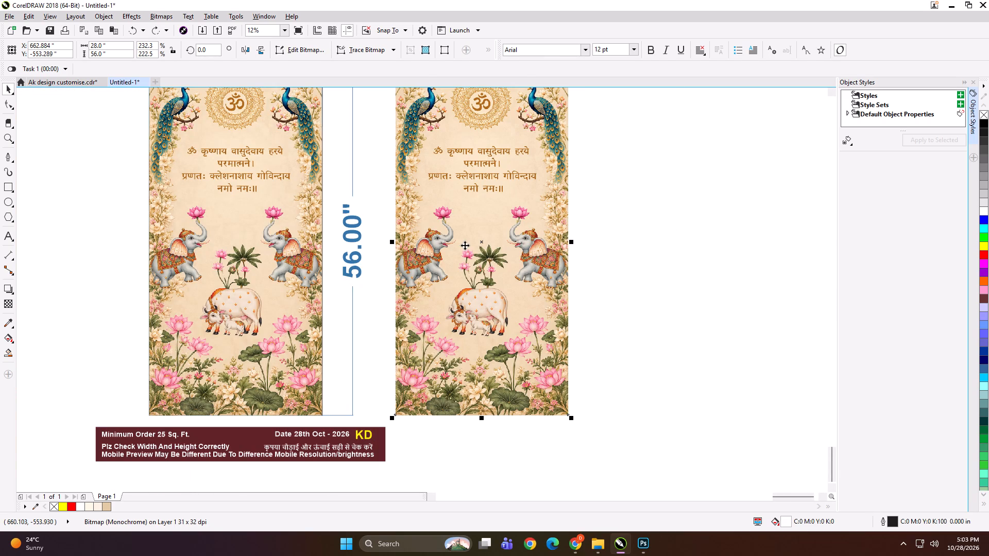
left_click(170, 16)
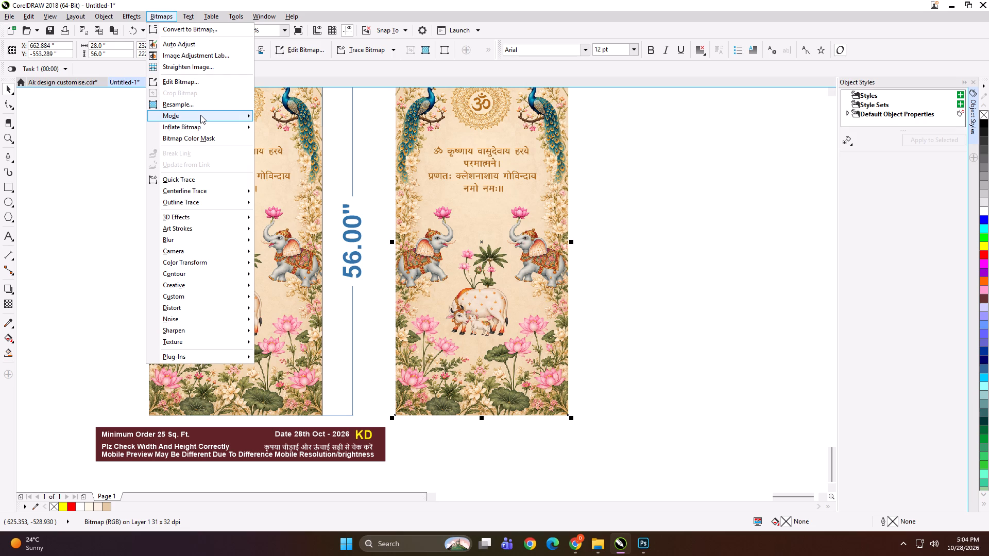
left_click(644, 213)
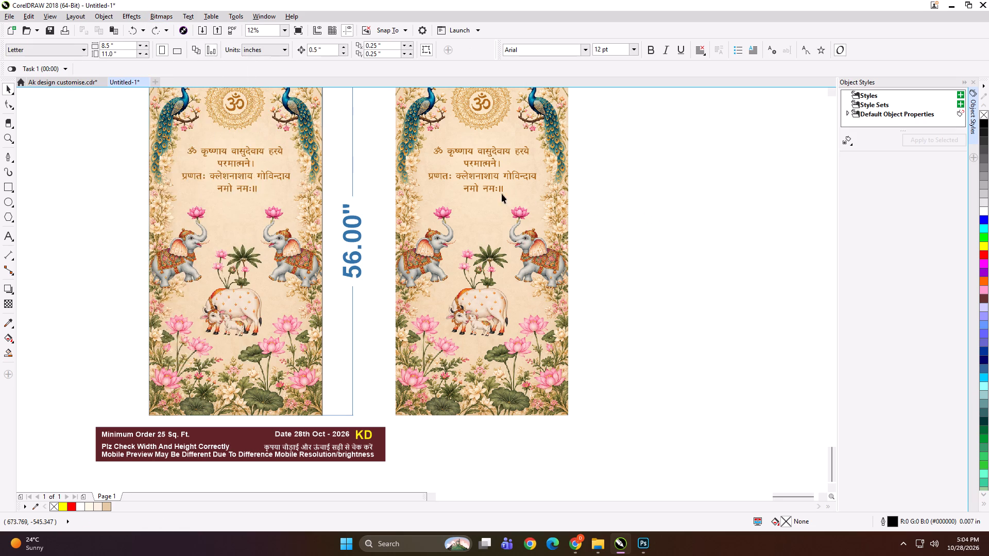
Move the duplicate image farther away from the original panel and slightly lower.
scroll(494, 196, "down", 1)
left_click_drag(494, 196, 551, 215)
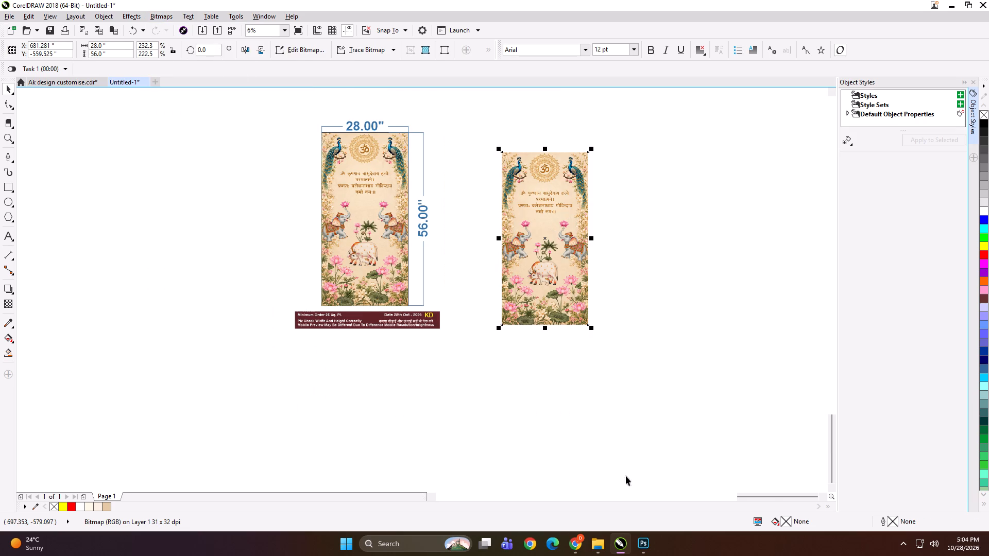
Switch to Photoshop and open the Ornate Krishna Devotional Mural with Lotus Garden image from the Downloads folder.
left_click(648, 548)
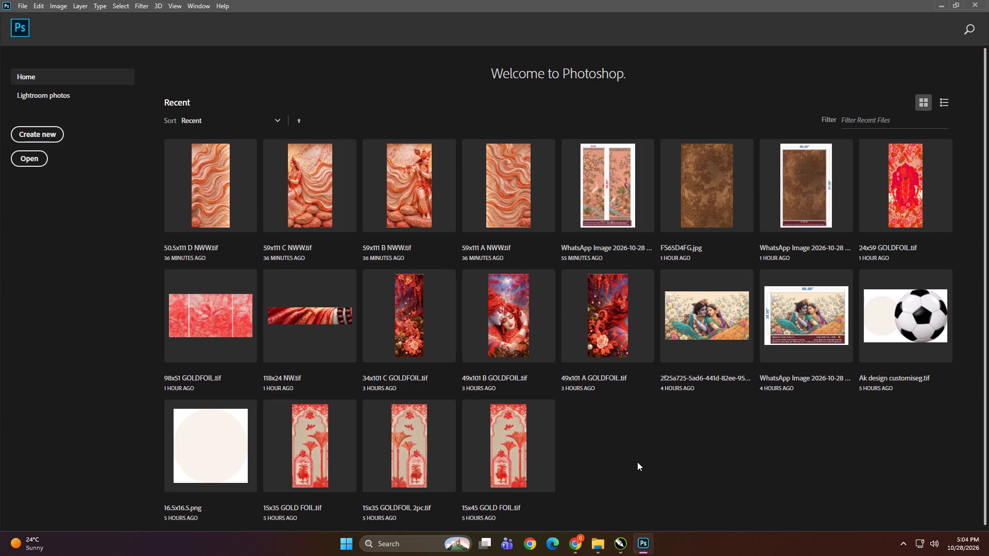
left_click(596, 550)
scroll(56, 169, "down", 1)
scroll(57, 170, "up", 4)
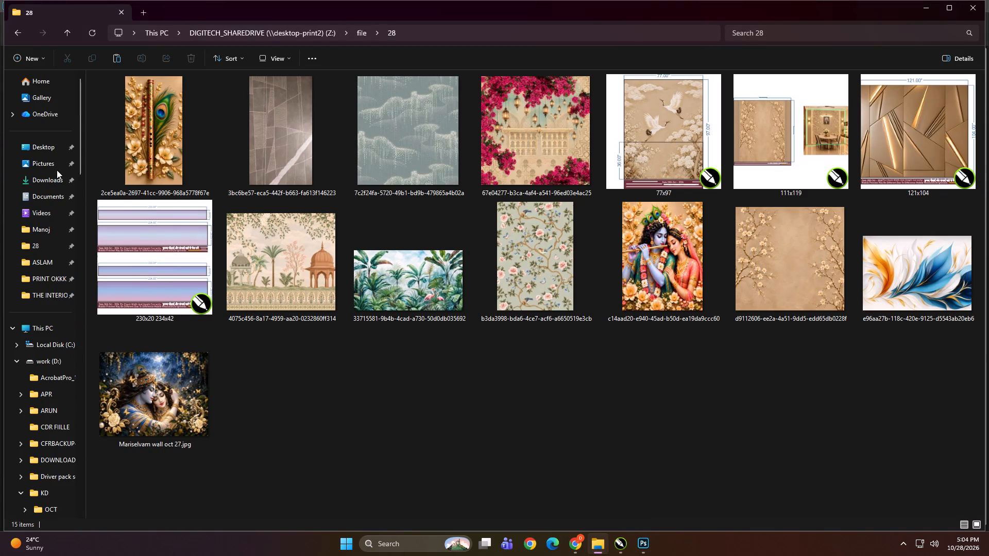
scroll(57, 170, "up", 5)
left_click(49, 175)
left_click(145, 159)
left_click_drag(130, 116, 537, 466)
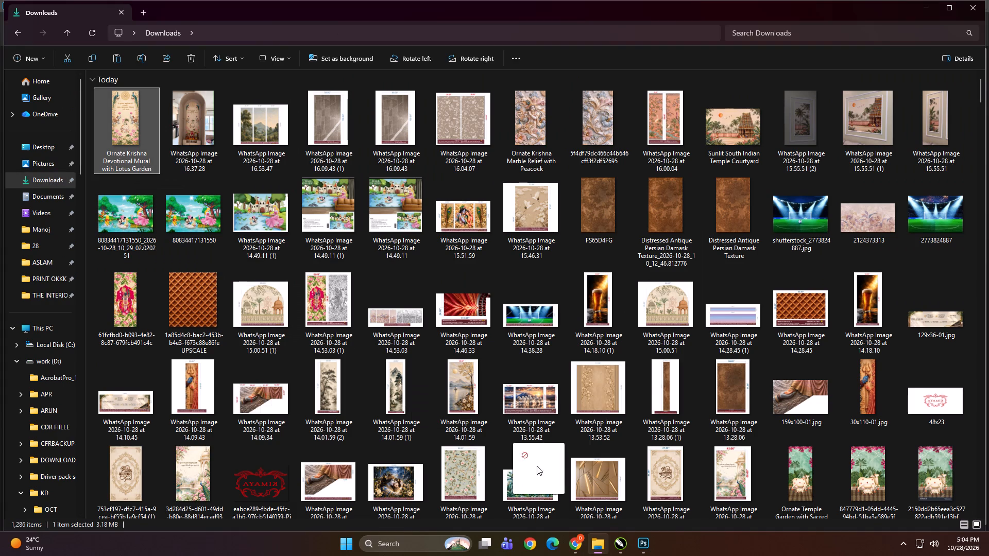
left_click_drag(537, 466, 603, 445)
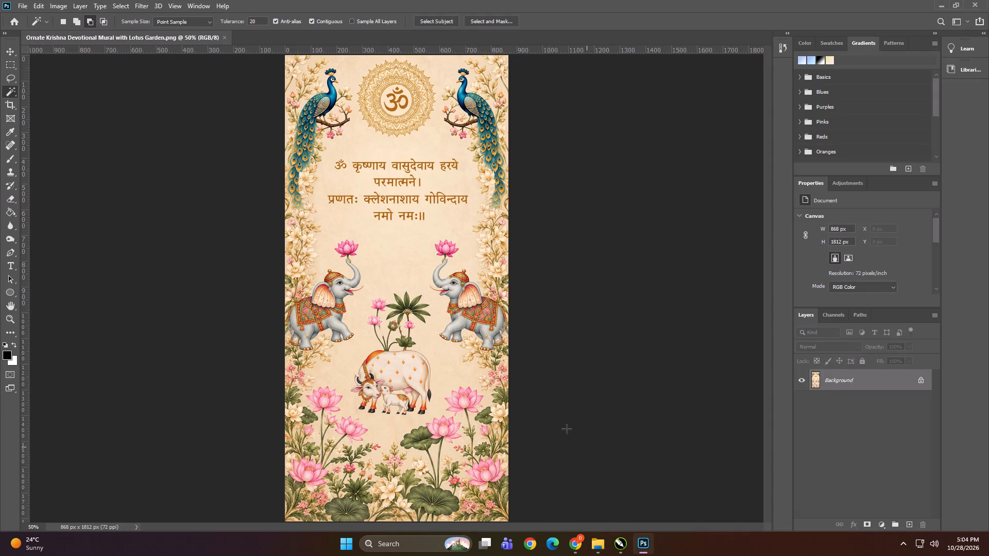
Duplicate the mural's background layer and apply a black-and-white line-art filter effect to the copy.
key("ctrl+j")
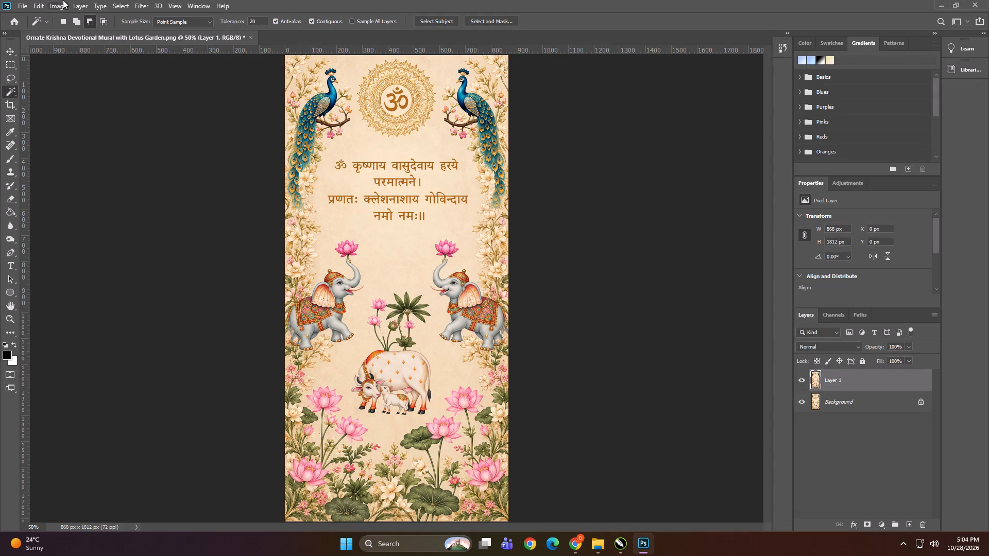
left_click(149, 8)
left_click(159, 48)
left_click(942, 34)
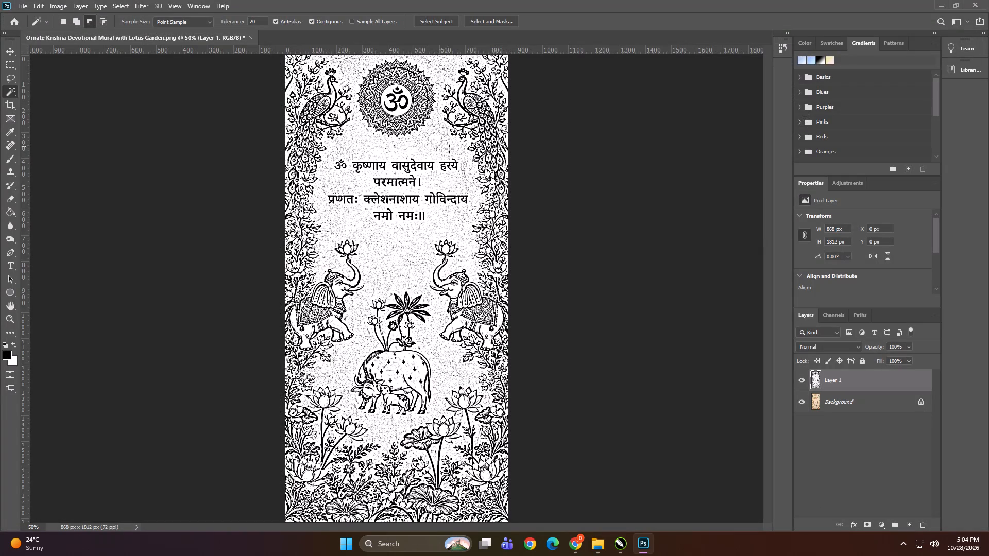
Show the black-and-white mural in full-screen view and capture a screenshot cropped to the artwork's edges.
scroll(445, 163, "down", 1, "alt")
type("FFF")
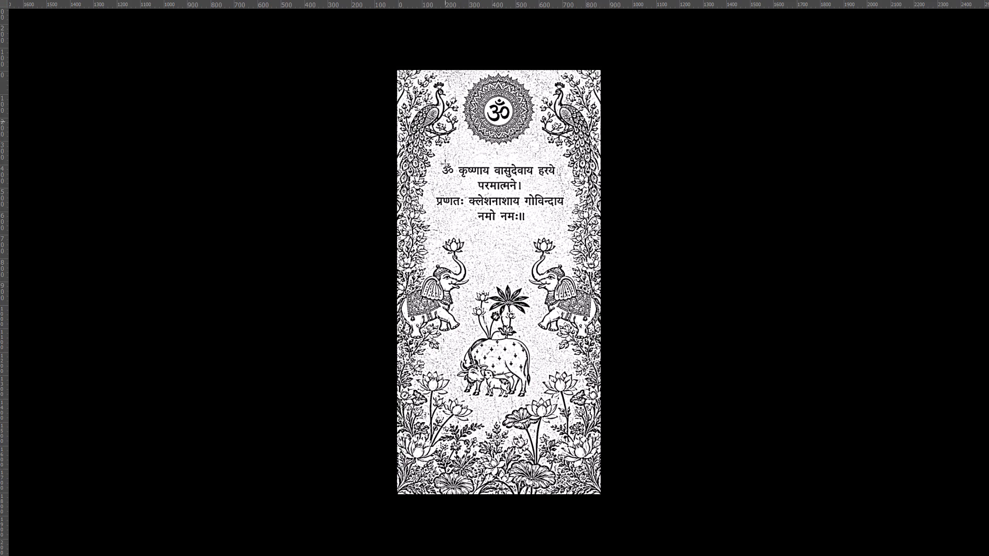
key("Print")
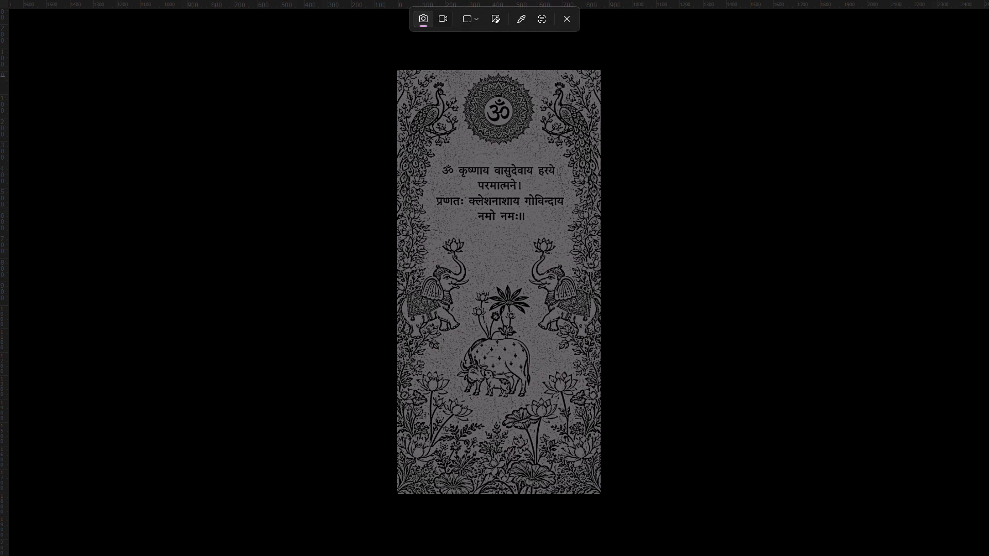
left_click_drag(398, 69, 601, 495)
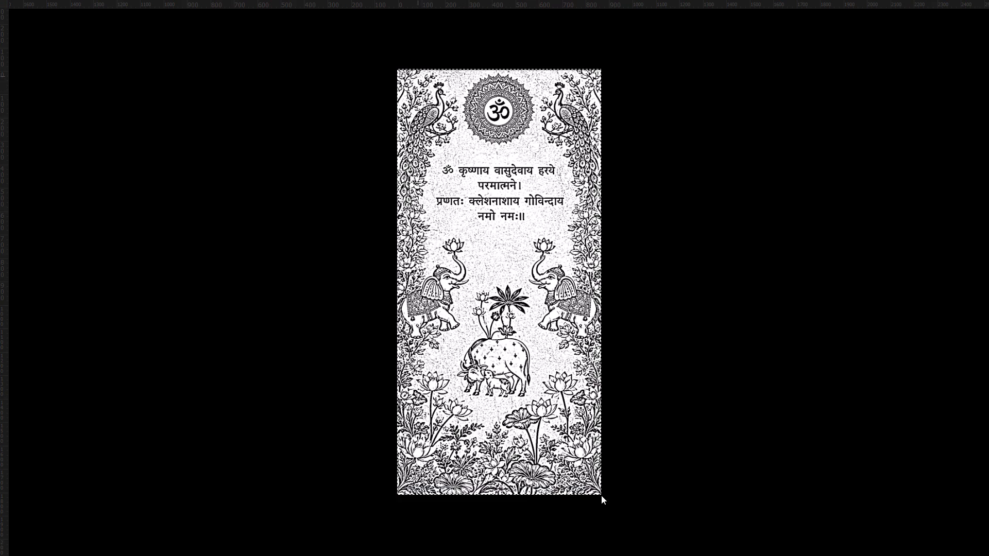
left_click_drag(601, 495, 600, 493)
key("space")
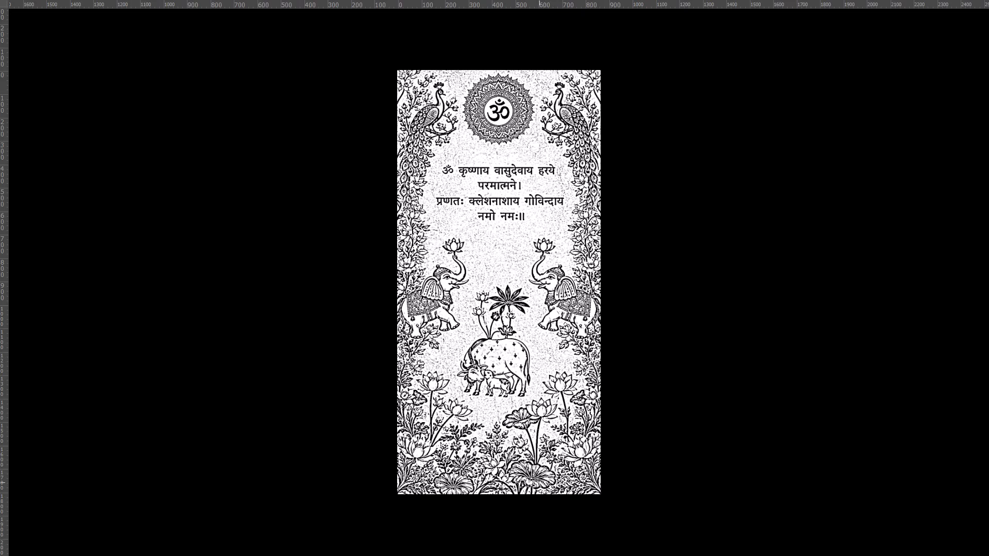
key("f")
Switch to CorelDRAW and paste the captured black-and-white mural into the drawing with the colour panels.
left_click(623, 548)
left_click(516, 351)
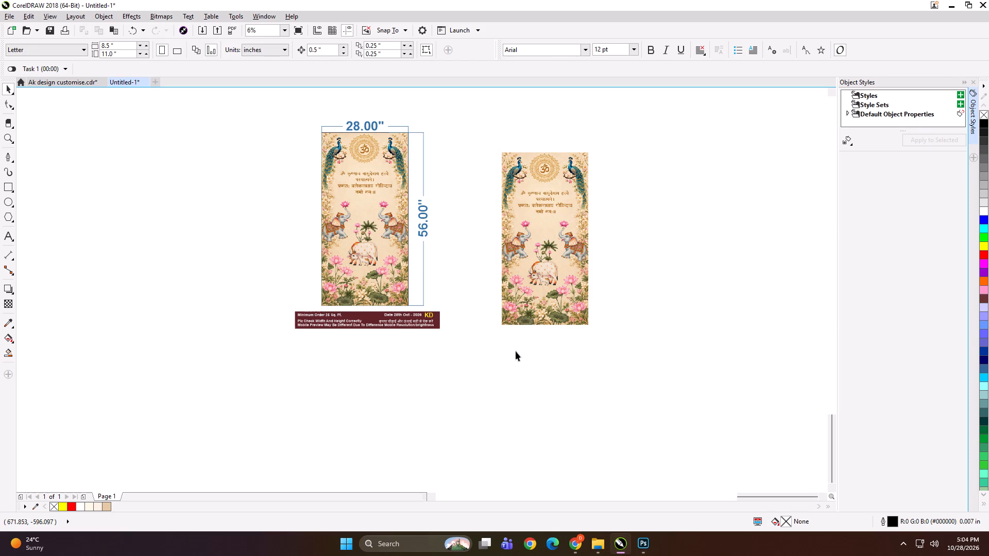
key("ctrl+v")
left_click(533, 294)
right_click(499, 337)
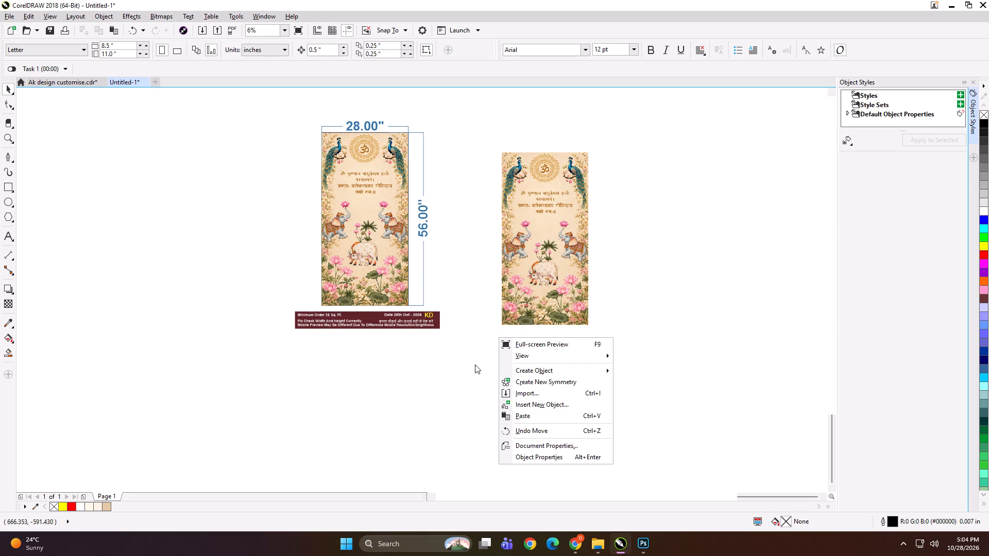
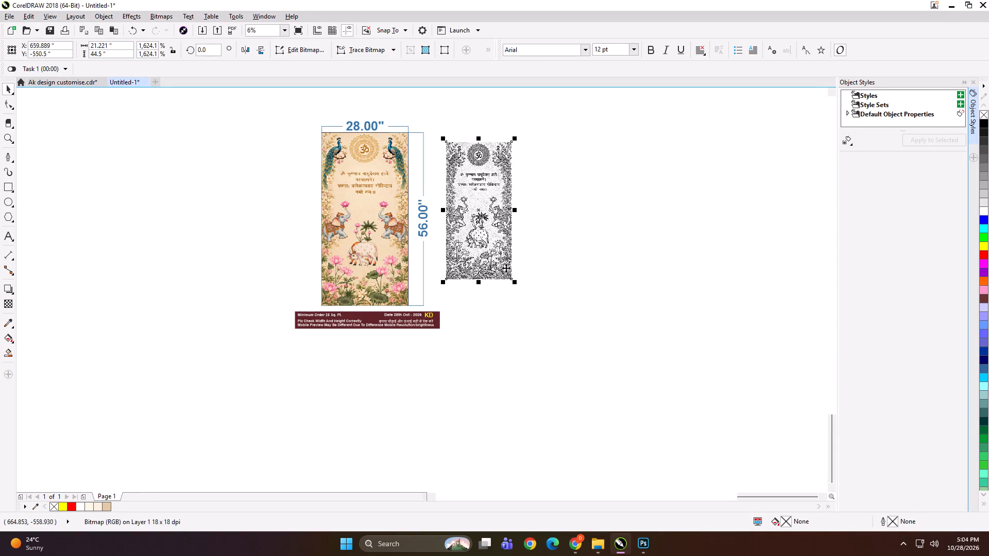
Enlarge the black-and-white mural proportionally to about 24.7 × 51.75 inches and position it beside the dimensioned colour panel.
left_click_drag(516, 282, 543, 305)
left_click_drag(513, 252, 508, 249)
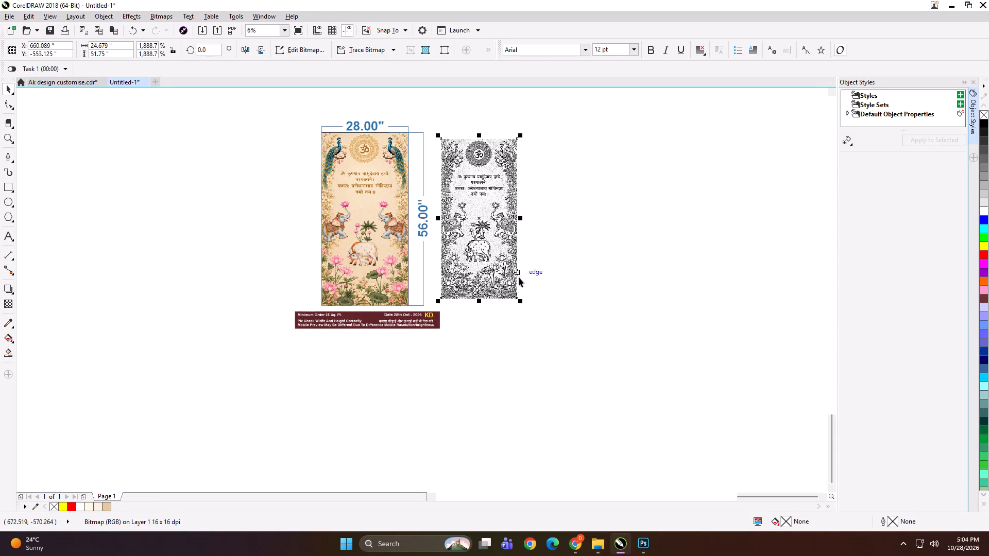
Move the maroon order-details banner across so it sits beneath both the colour panel and the black-and-white mural.
left_click_drag(433, 317, 483, 318)
left_click(586, 287)
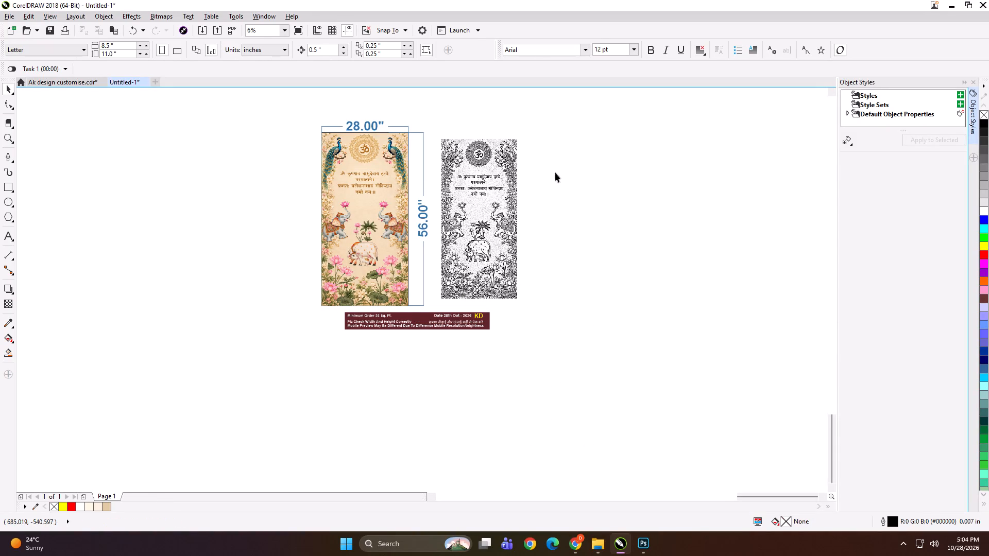
Frame both murals, the dimensions and the maroon banner in full-screen view without selection handles and capture a screenshot cropped around the whole layout.
left_click_drag(564, 113, 264, 353)
key("shift+F2")
key("Print")
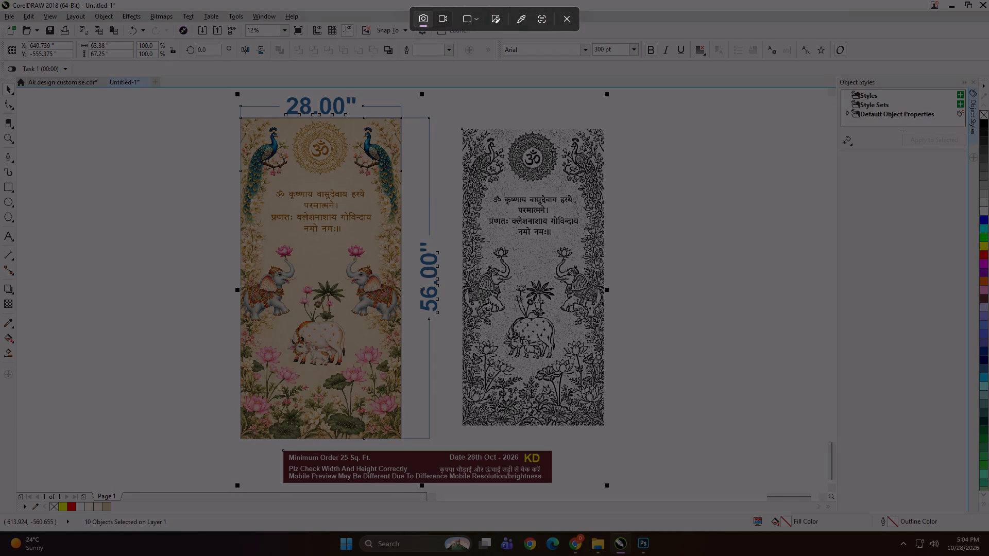
left_click(566, 19)
key("F9")
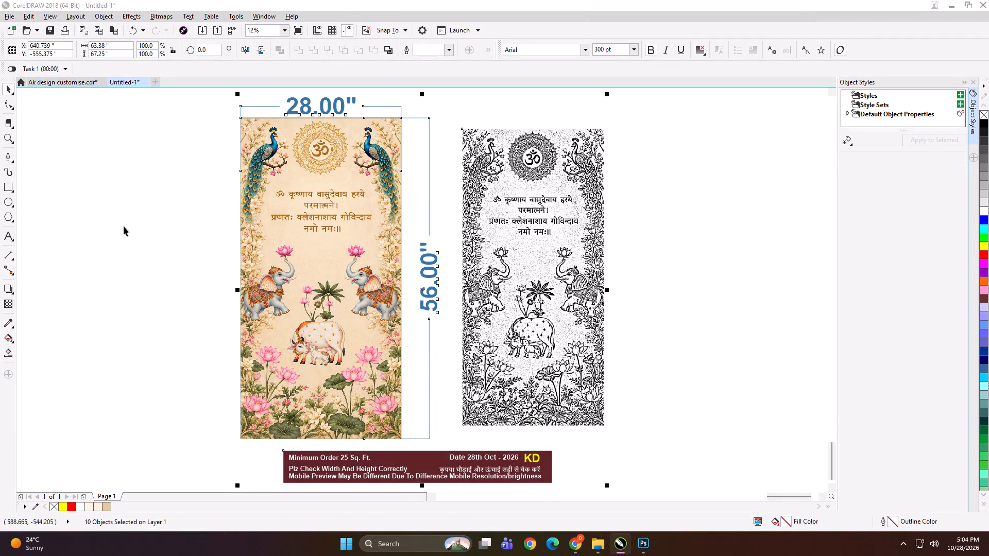
left_click(113, 231)
key("F9")
key("Print")
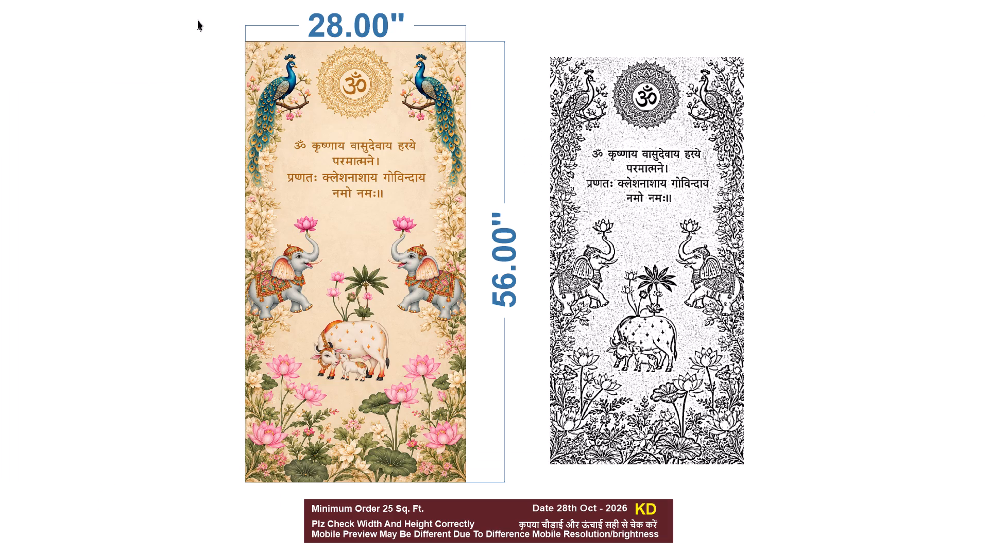
left_click_drag(225, 0, 754, 555)
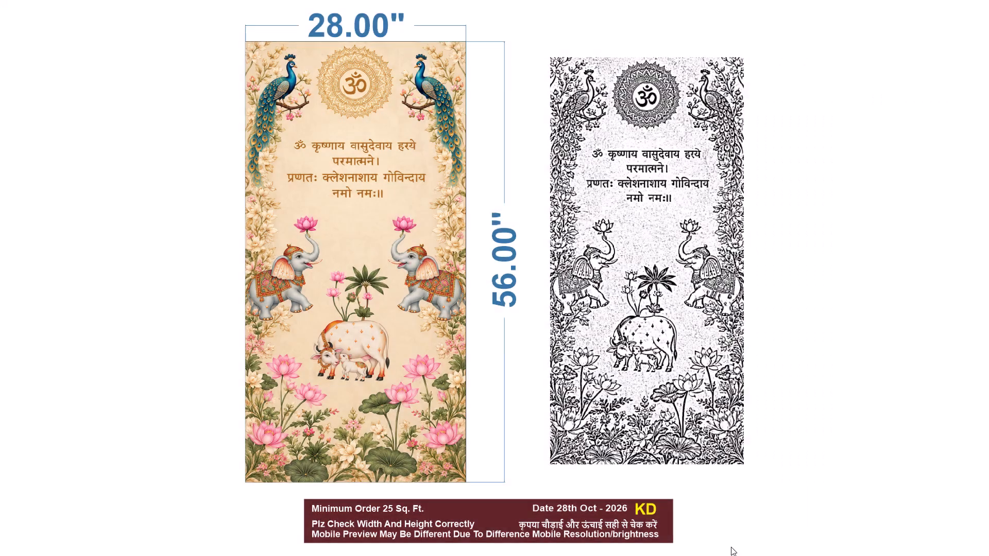
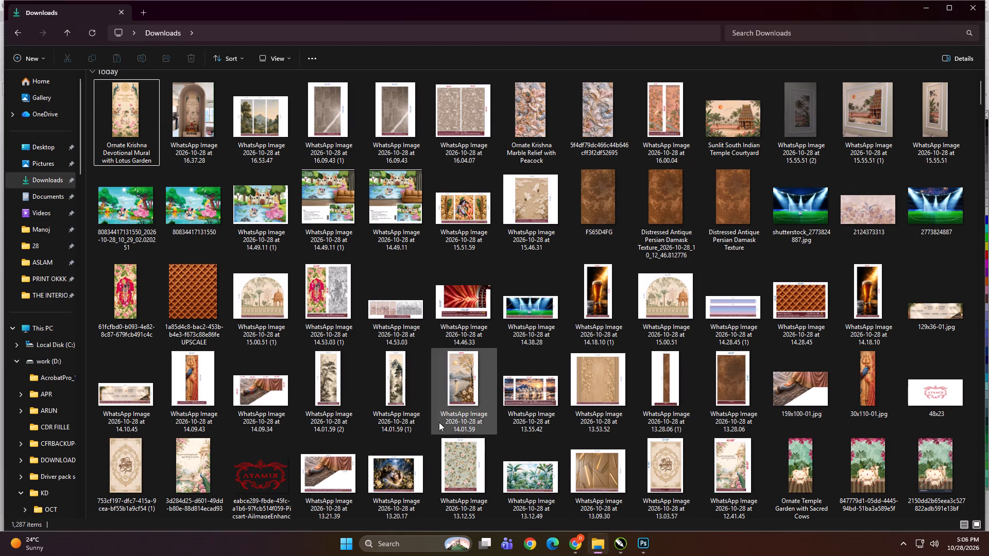
Open the 28 folder inside the file folder on the DIGITECH_SHAREDRIVE (Z:) network drive and look through its designs.
left_click(56, 326)
left_click(289, 181)
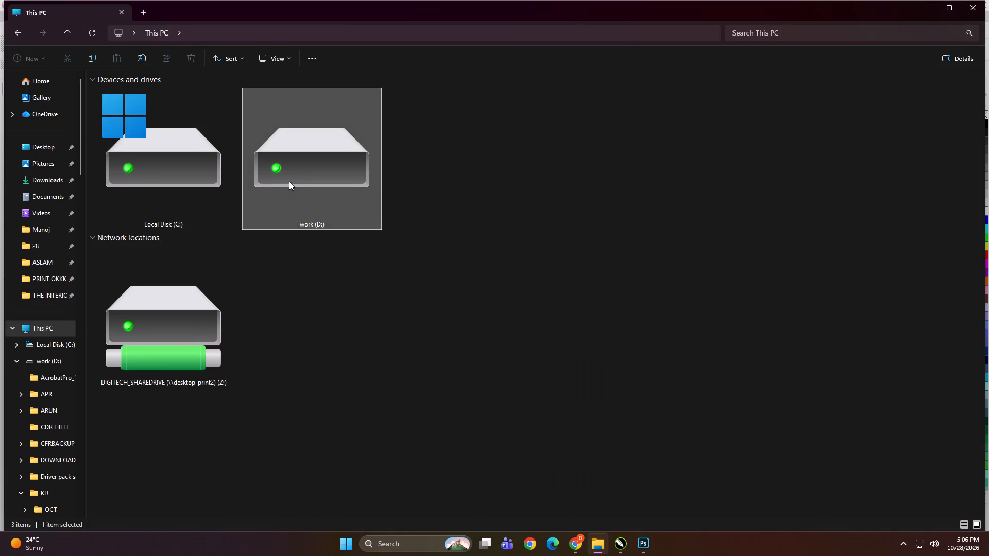
double_click(215, 326)
double_click(377, 123)
double_click(885, 140)
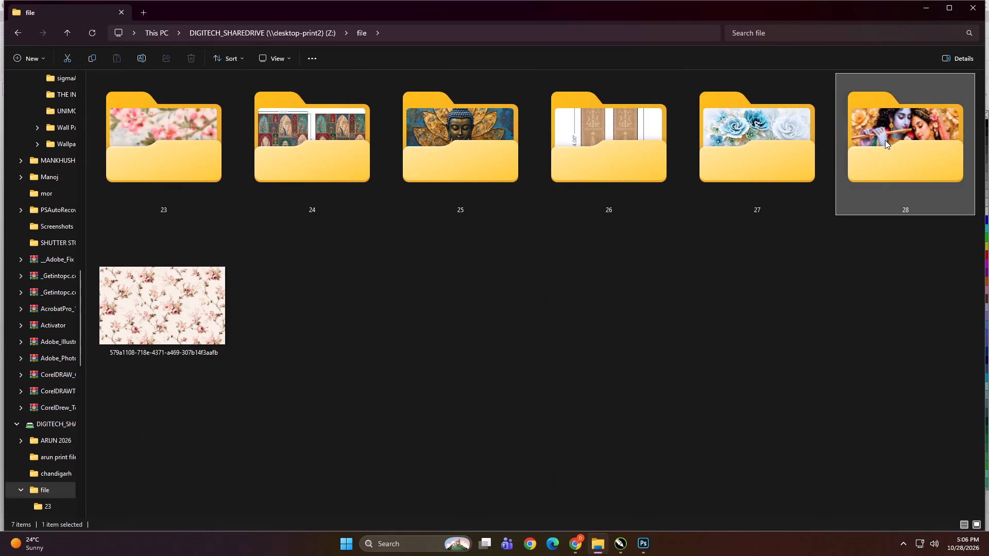
scroll(565, 326, "down", 2, "ctrl")
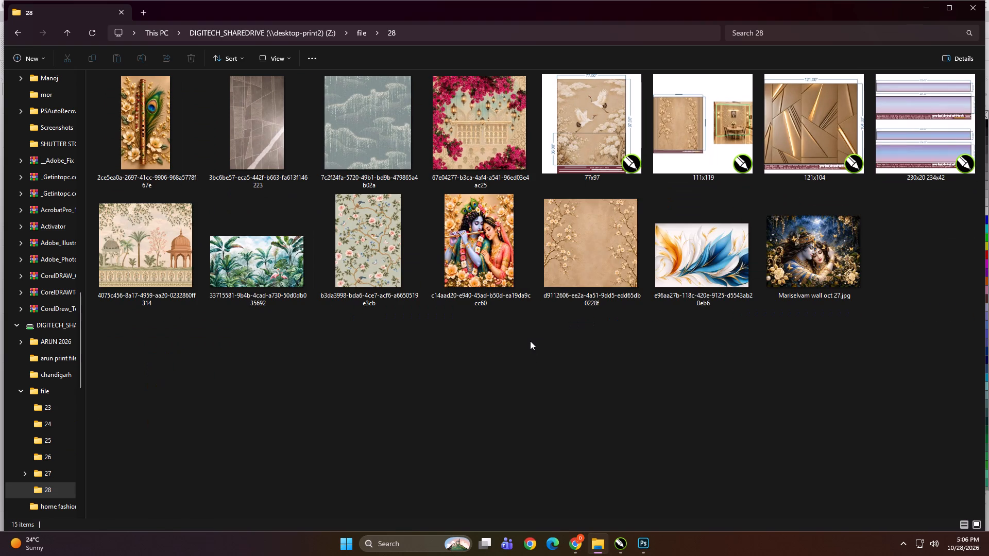
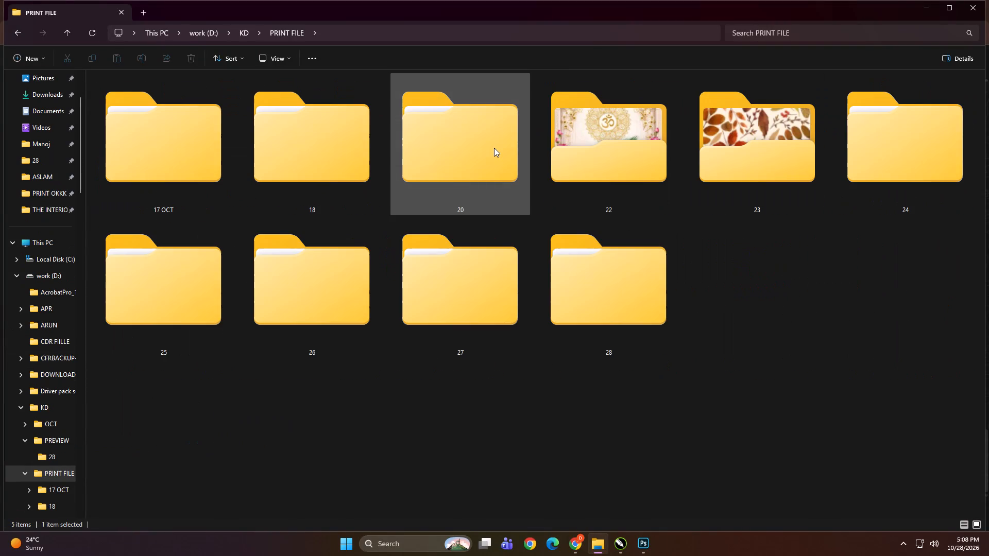
Check the contents of the 28 folder inside KD's PRINT FILE folder on the work (D:) drive and close the folder window.
left_click(500, 193)
double_click(562, 257)
left_click(244, 283)
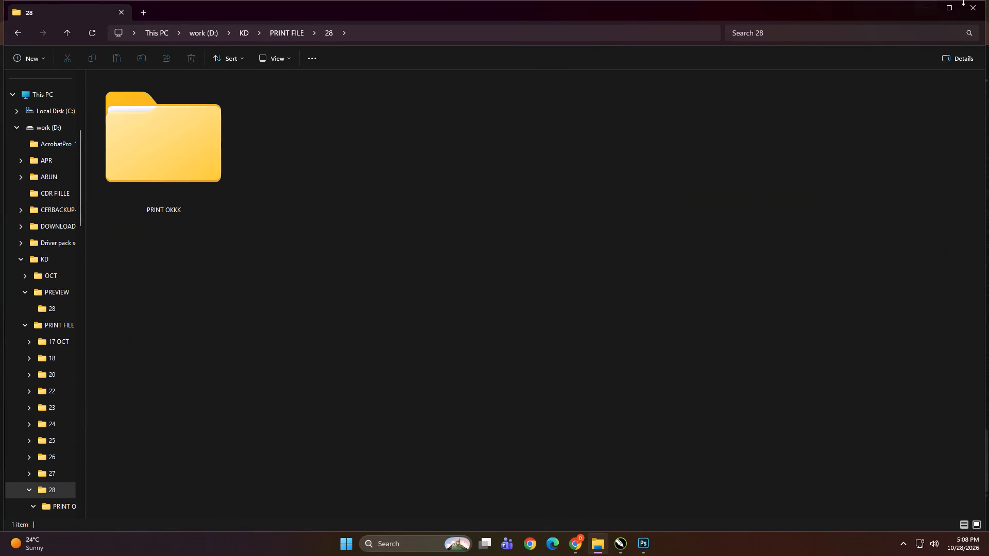
left_click(976, 4)
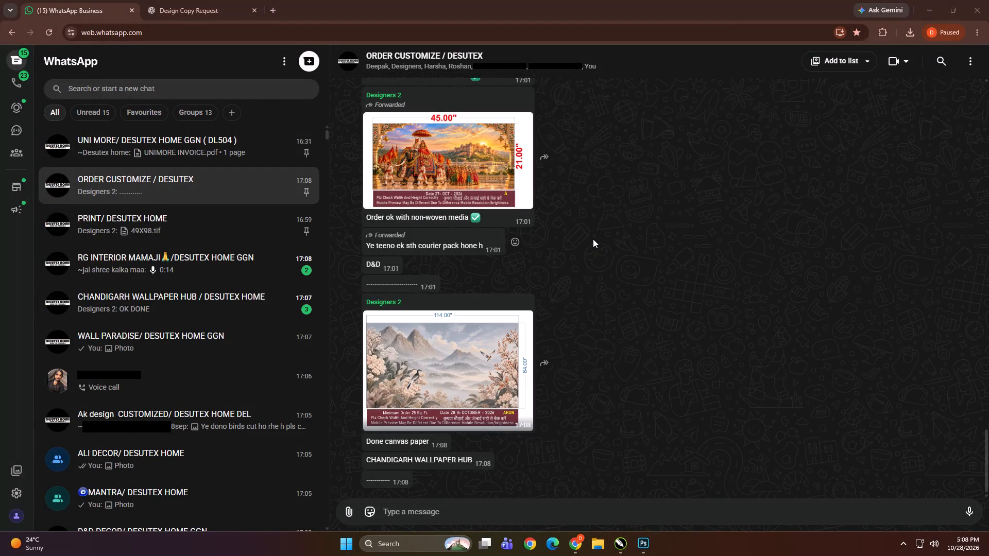
Look over the latest order messages in the ORDER CUSTOMIZE / DESUTEX group chat in WhatsApp.
scroll(594, 240, "down", 4)
scroll(606, 356, "up", 1)
scroll(606, 356, "down", 1)
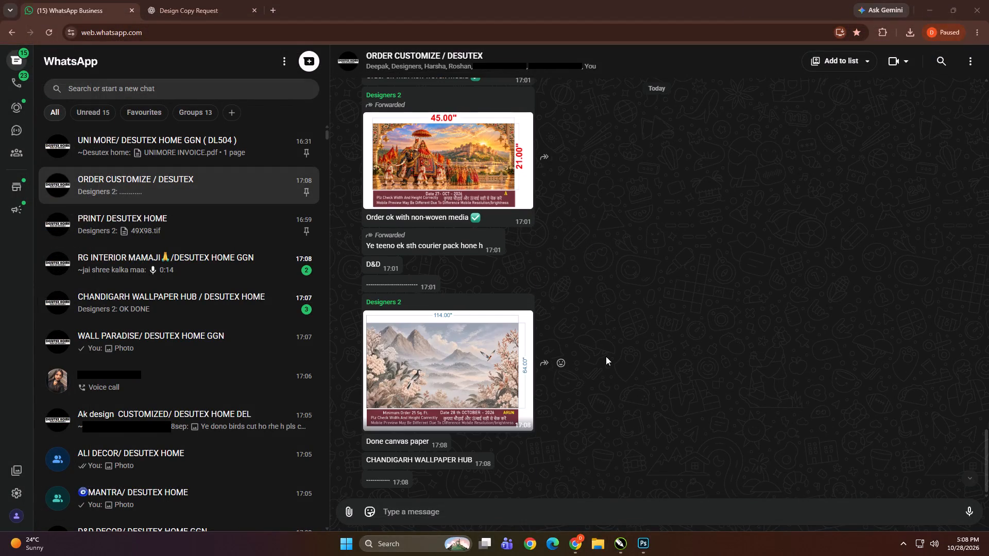
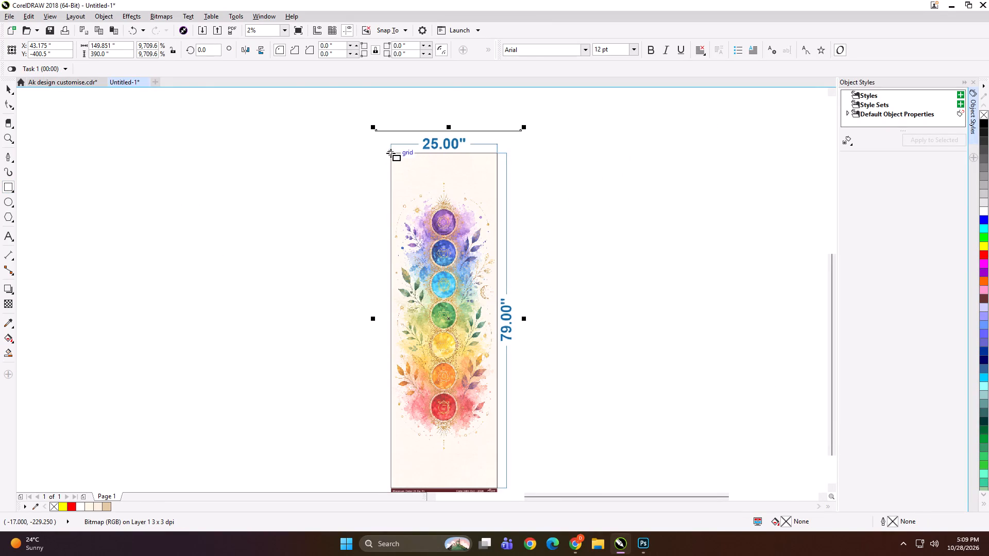
Draw a rectangle about 109 × 345 inches over the chakra mural, fitting its bottom edge to where the maroon banner begins.
left_click_drag(391, 153, 496, 486)
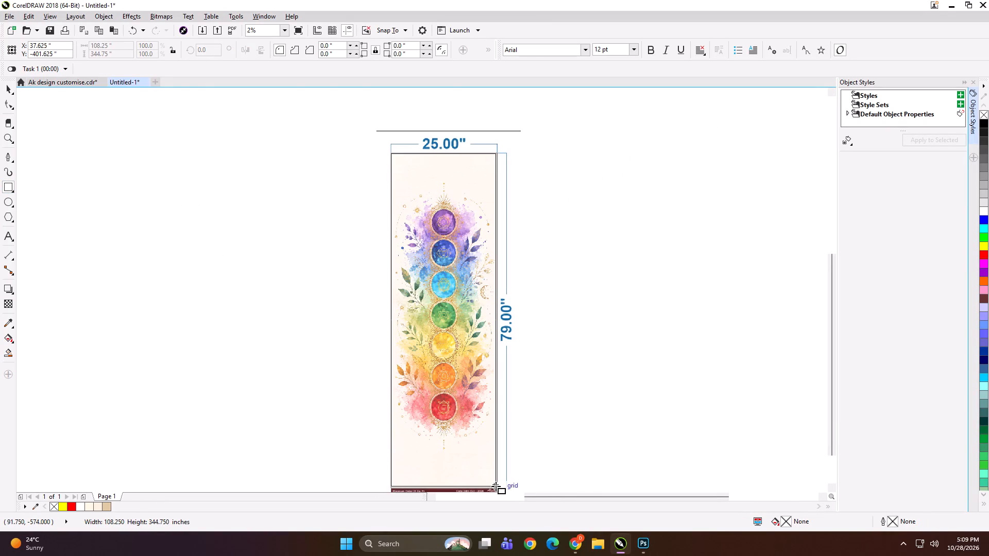
left_click_drag(496, 486, 496, 482)
left_click_drag(496, 455, 496, 447)
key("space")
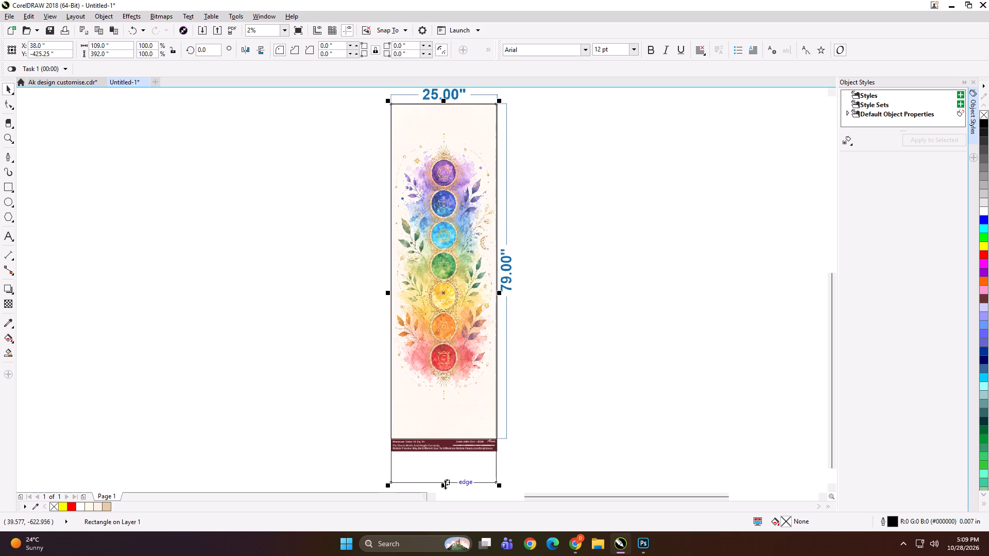
left_click_drag(444, 484, 453, 439)
scroll(493, 269, "up", 2)
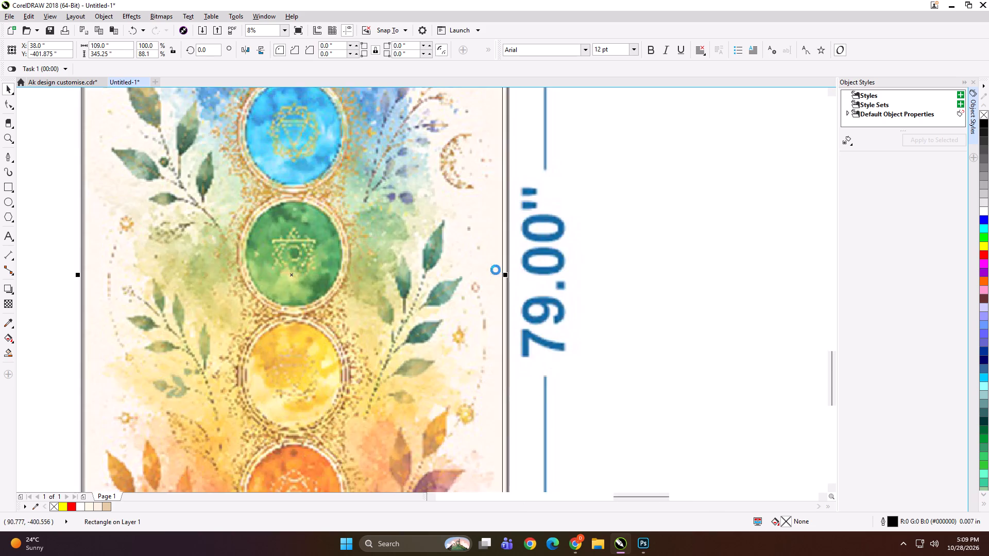
Widen the chakra design's rectangle to 110 inches and PowerClip the chakra image inside it.
scroll(503, 272, "up", 1)
left_click_drag(503, 277, 510, 282)
left_click(535, 285)
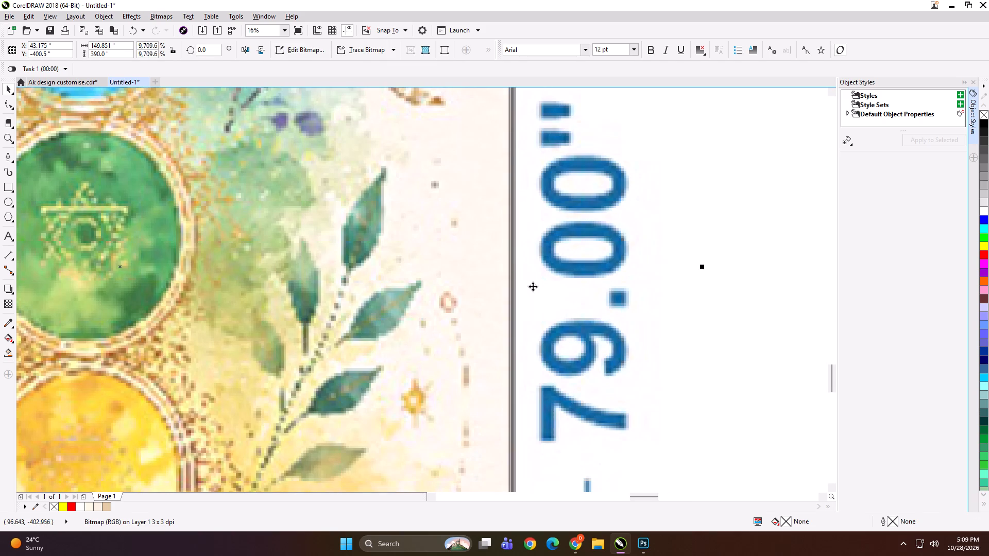
key("shift+Return")
left_click(435, 289)
scroll(387, 283, "down", 4)
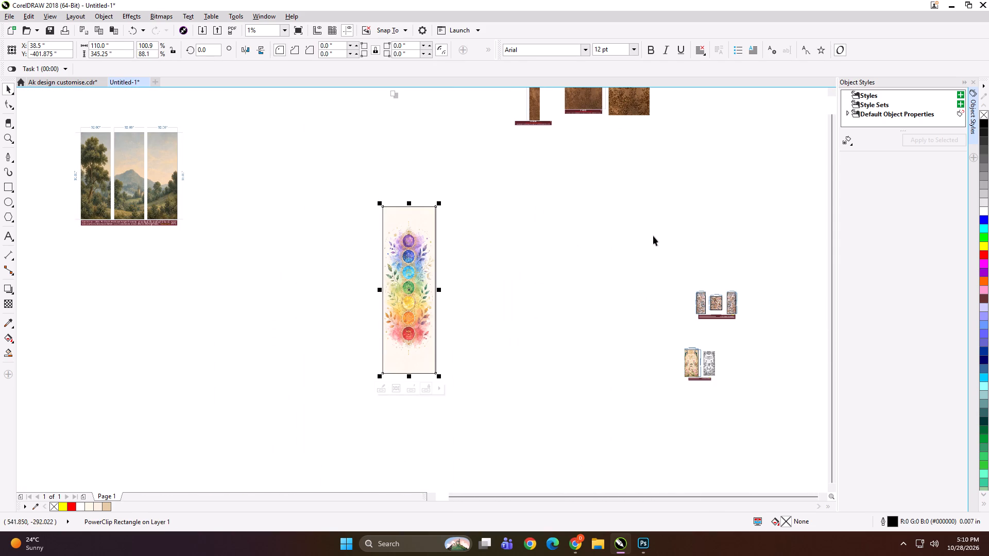
Resize the PowerClipped chakra panel to 24.5 inches wide and 91 inches high.
scroll(425, 299, "up", 1)
scroll(431, 291, "down", 1)
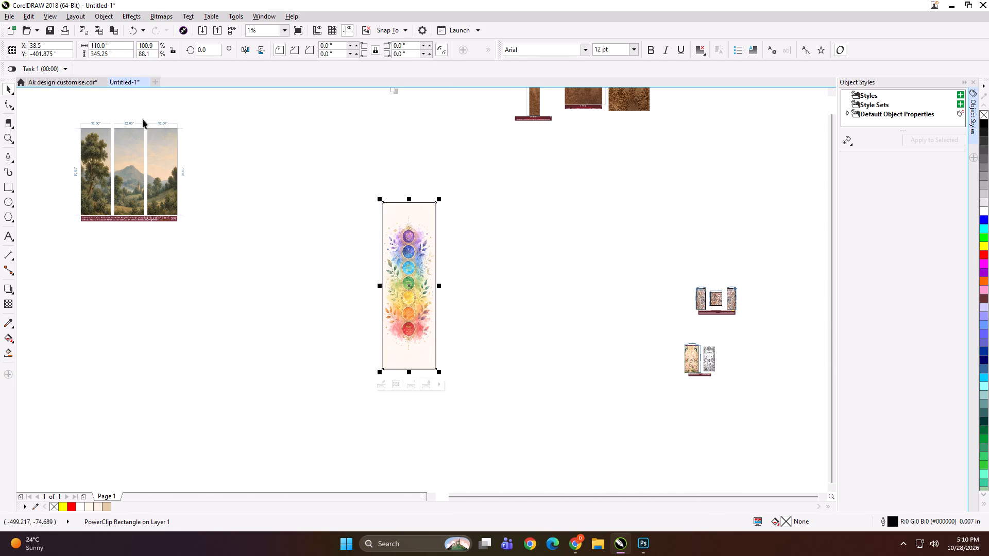
left_click_drag(121, 44, 71, 53)
type("24")
key("Tab")
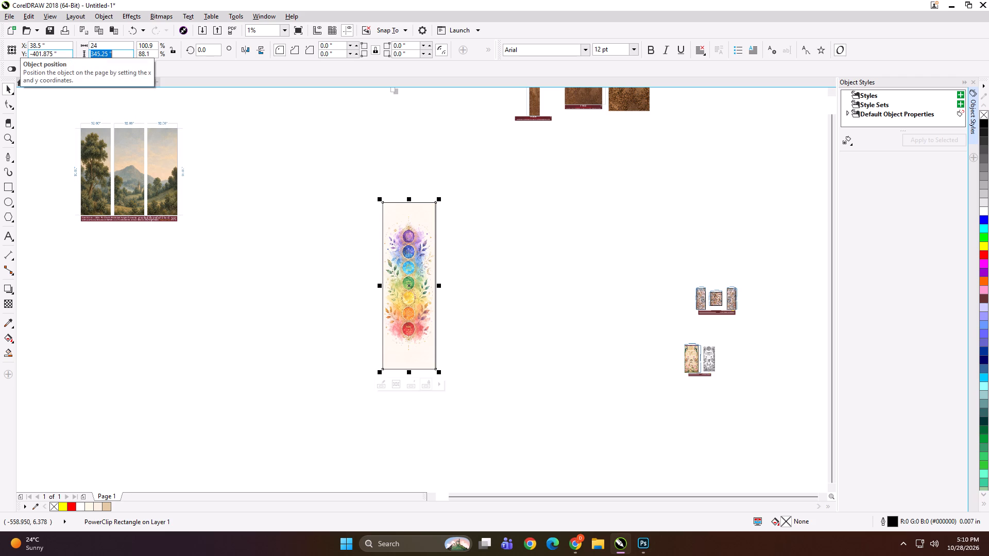
key("7")
key("BackSpace")
type("91")
left_click(110, 44)
type(".5")
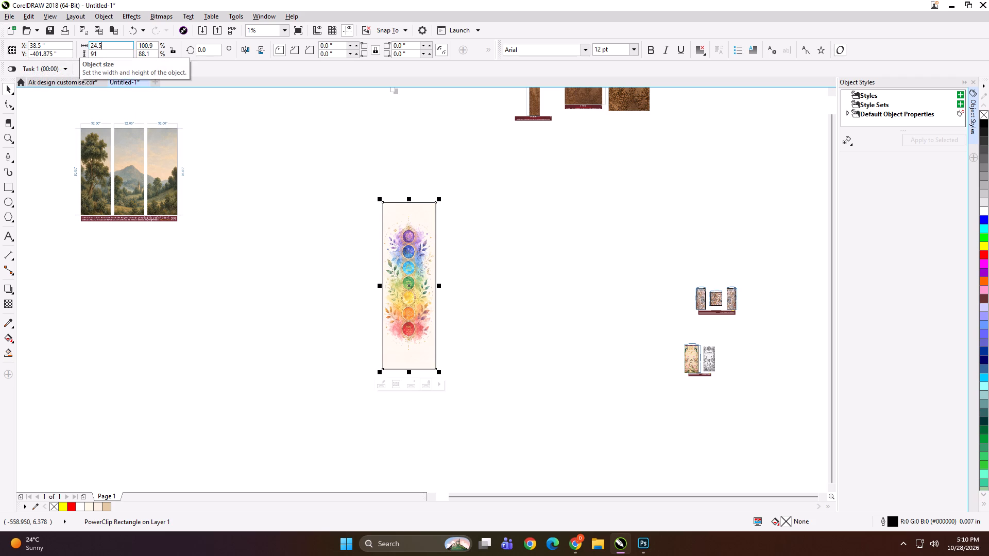
key("Return")
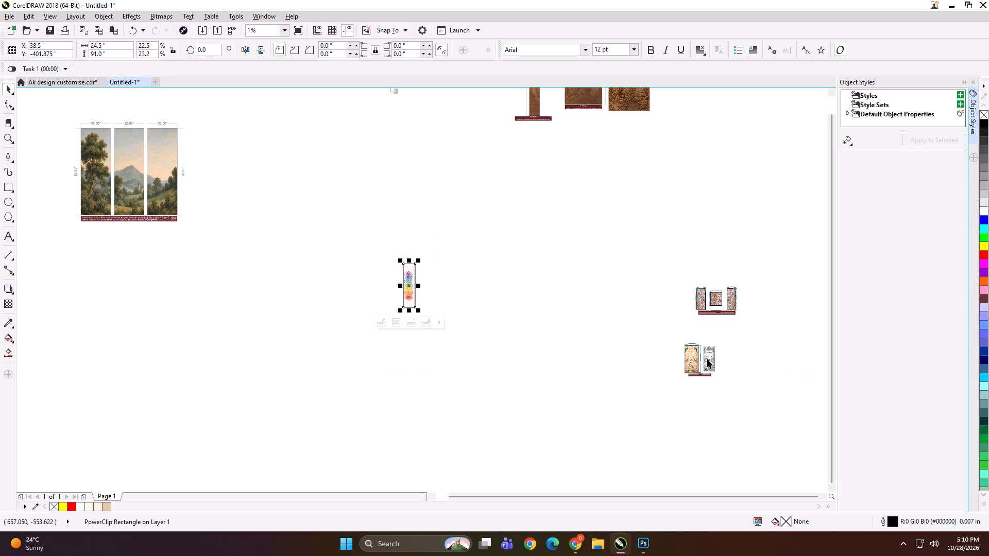
Select the coloured 28 × 56 inch Krishna panel's objects and repeat the last resize on them.
scroll(704, 347, "up", 2)
scroll(632, 441, "up", 1)
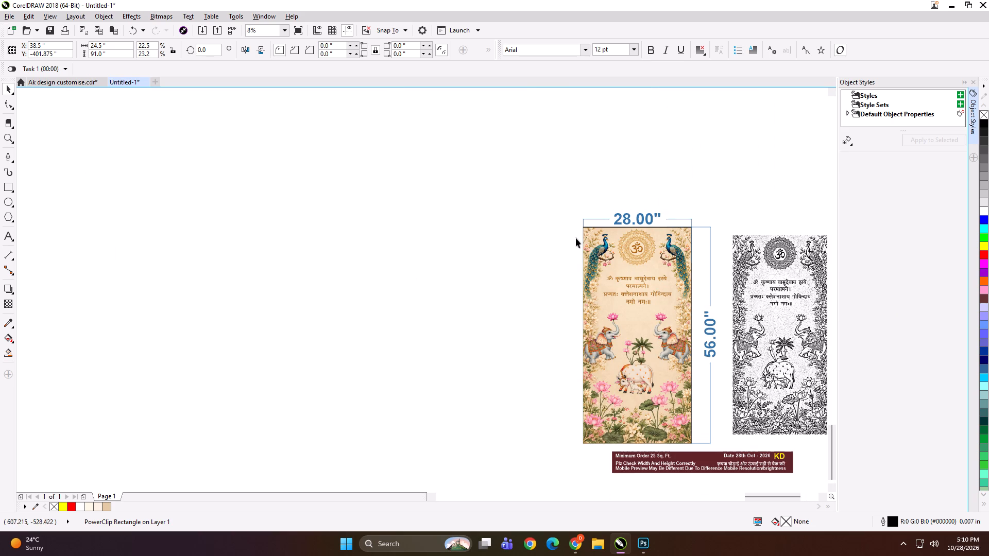
left_click_drag(578, 223, 696, 448)
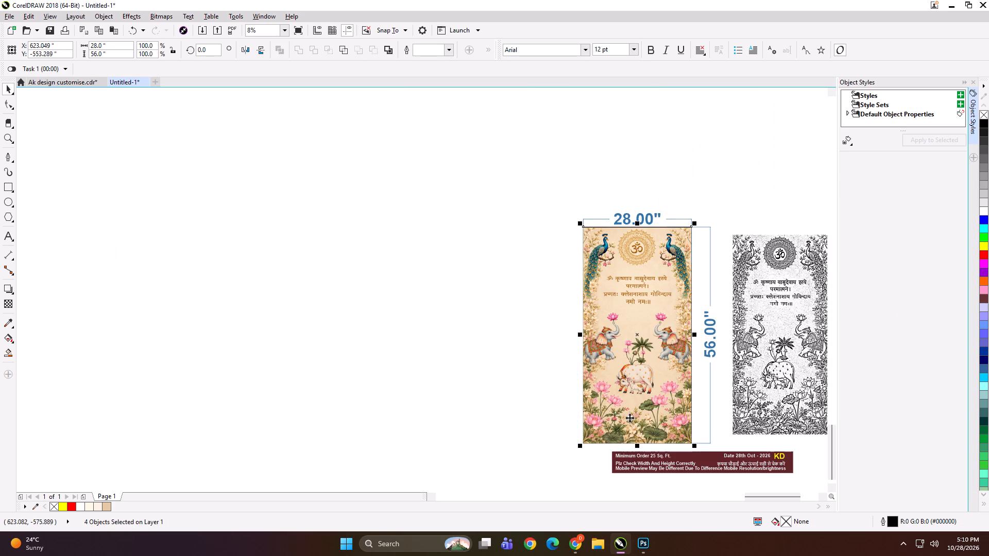
key("ctrl+r")
Move the chakra panel across the empty page area towards the Krishna panel.
scroll(503, 332, "down", 2)
scroll(368, 285, "down", 1)
left_click_drag(411, 250, 522, 276)
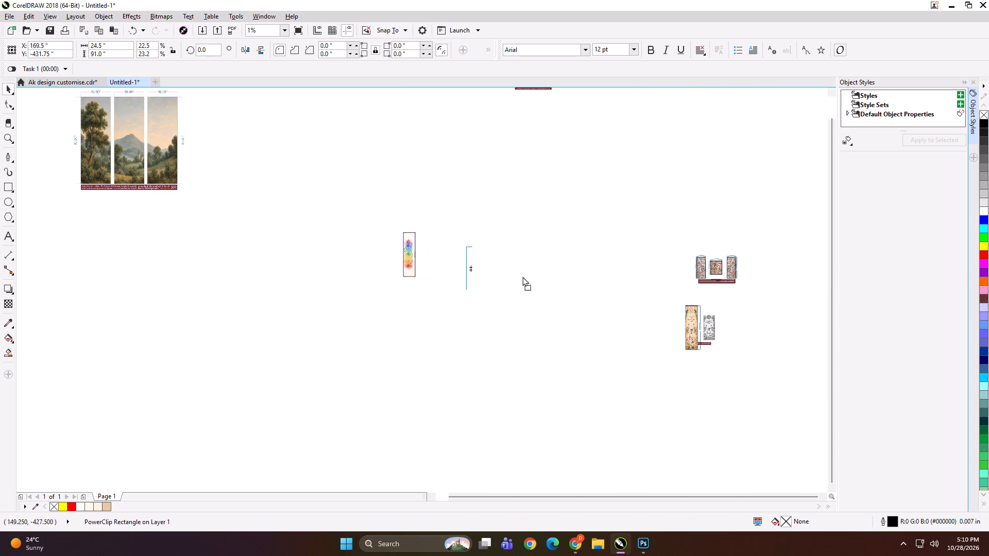
Move the chakra panel next to the coloured Krishna panel and centre-align it over that panel both horizontally and vertically.
left_click_drag(522, 276, 675, 331)
scroll(703, 325, "up", 1)
scroll(589, 313, "up", 1)
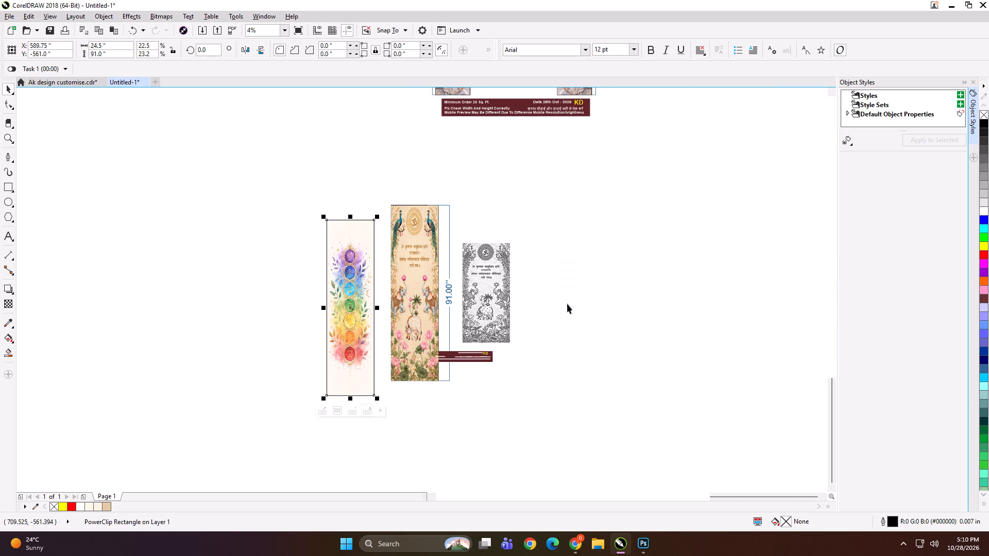
left_click(412, 288, "shift")
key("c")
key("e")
left_click(285, 268)
Place the 24.50" width dimension just above the chakra panel and move the 91.00" height dimension closer to its side edge.
left_click_drag(392, 165, 445, 274)
left_click_drag(414, 212, 409, 199)
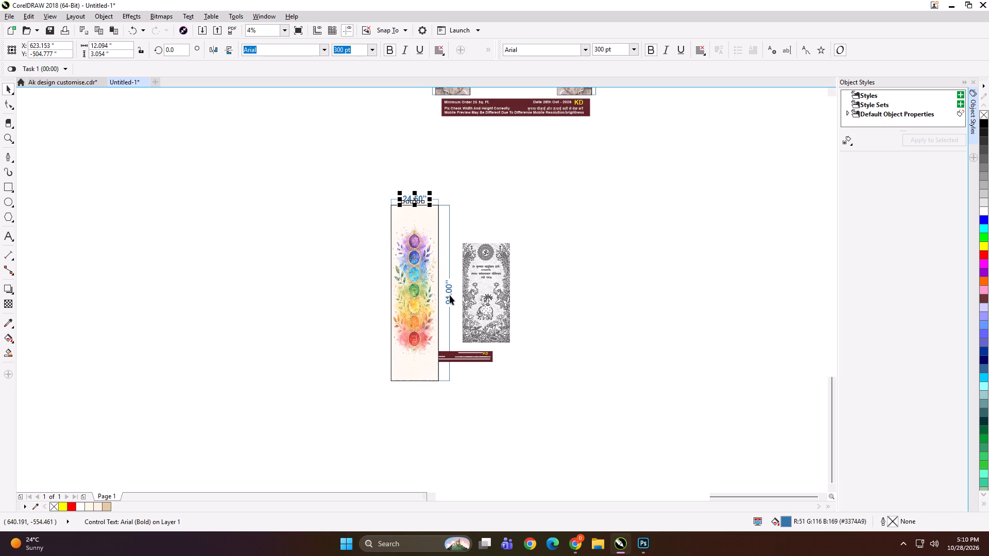
left_click(450, 294)
left_click(451, 297)
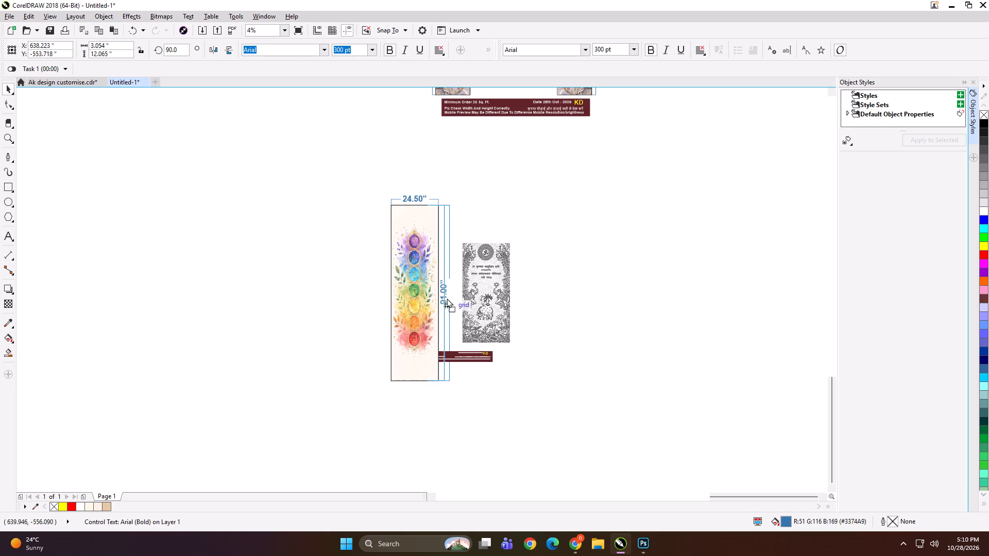
Move the maroon order-details banner below the chakra panel and enlarge it to about 66.4 inches wide.
left_click_drag(462, 352, 465, 387)
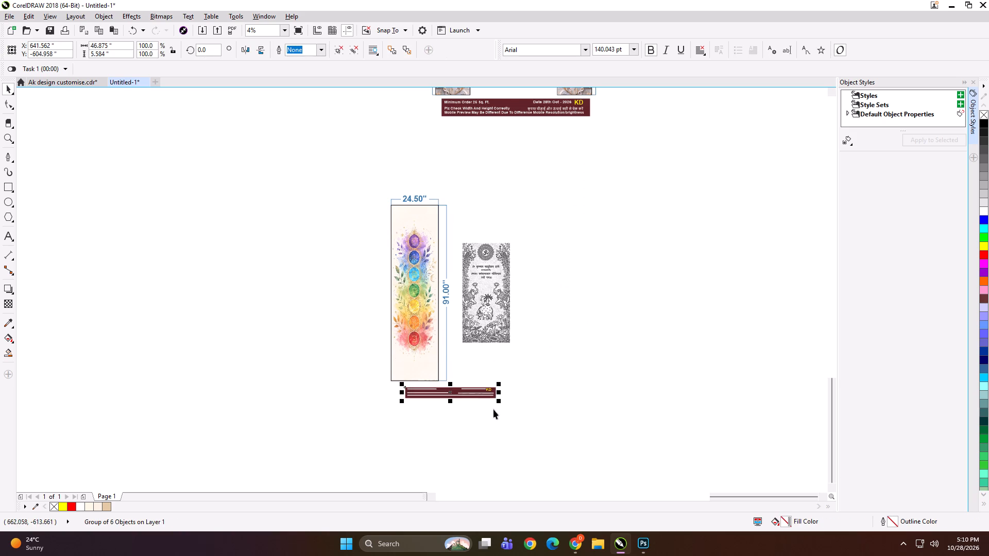
left_click_drag(500, 403, 519, 407, "shift")
Move the grey Krishna bitmap away from the chakra panel into the empty area beside the layout.
left_click(493, 327)
left_click_drag(490, 308, 519, 311)
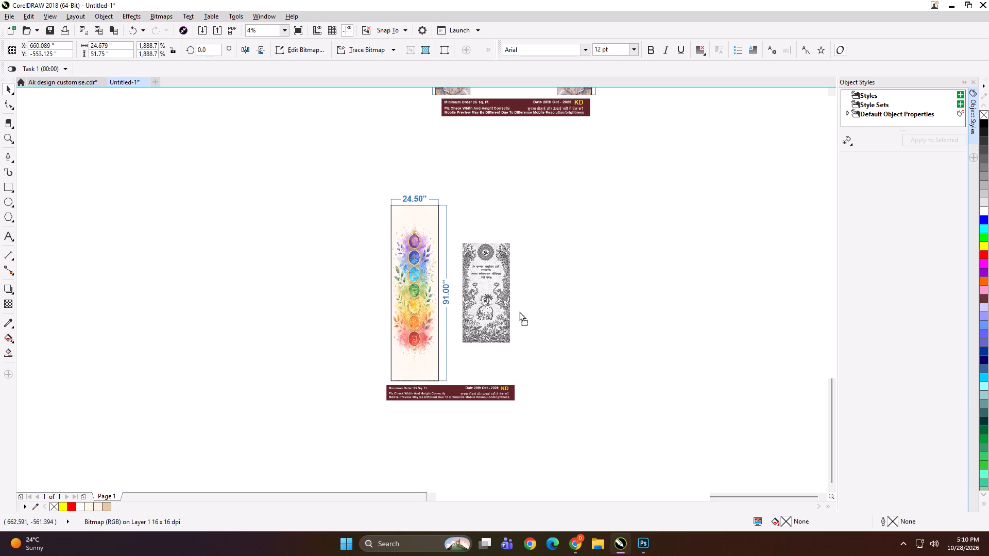
left_click_drag(519, 311, 674, 190)
Shift the order-details banner sideways so it sits roughly centred beneath the chakra panel.
left_click_drag(471, 393, 450, 395)
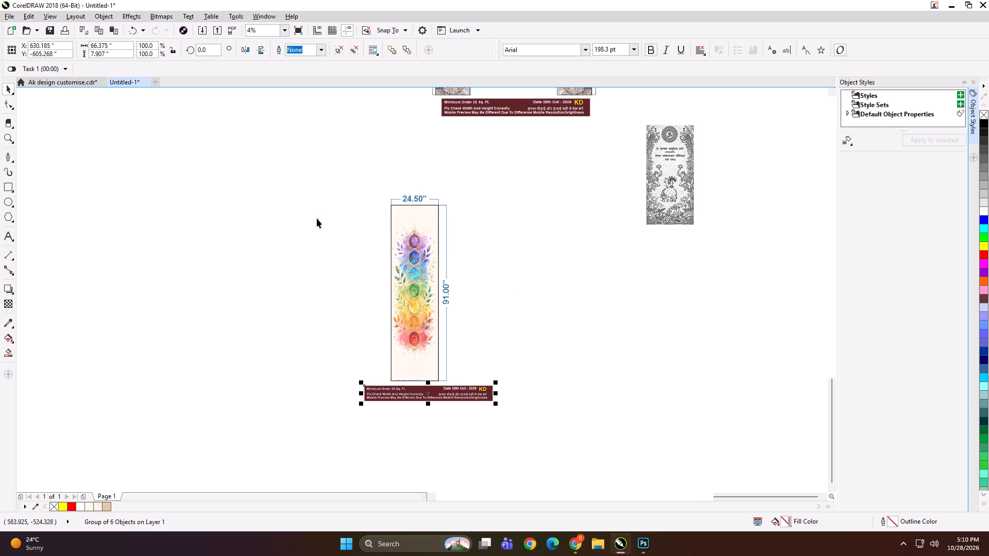
Show the chakra panel with its dimensions and banner as a full-screen preview and capture that area with the Snipping Tool.
left_click_drag(296, 183, 556, 428)
key("shift+F2")
key("F9")
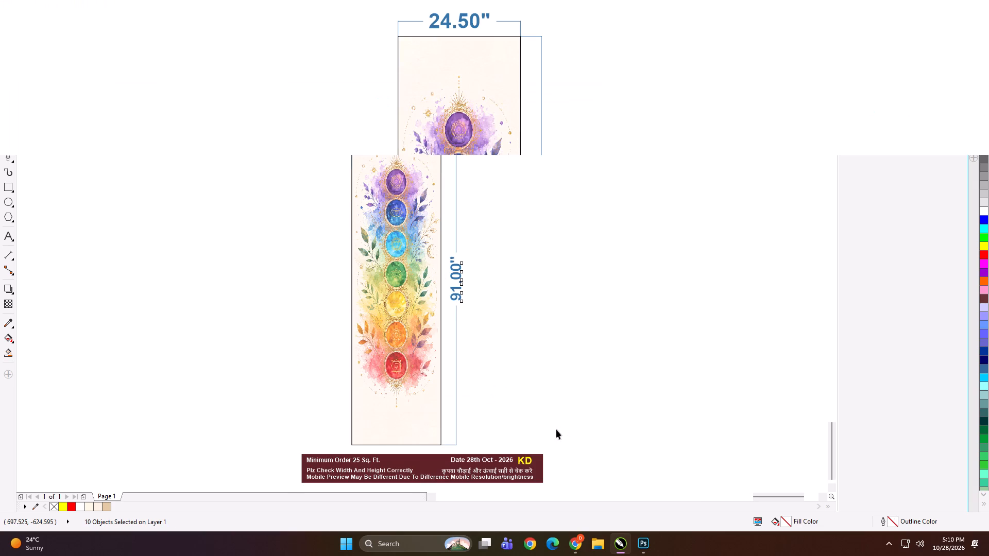
key("Print")
left_click_drag(258, 0, 720, 548)
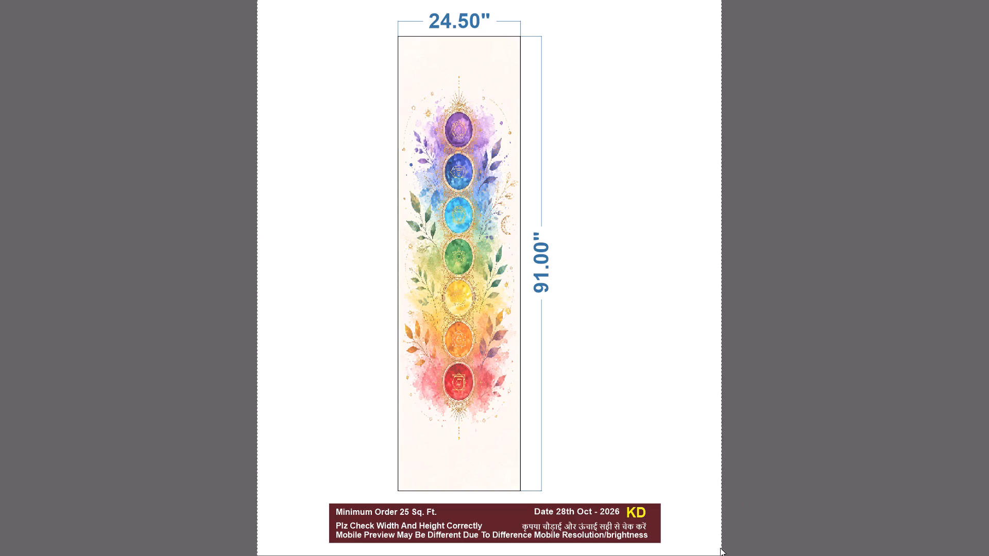
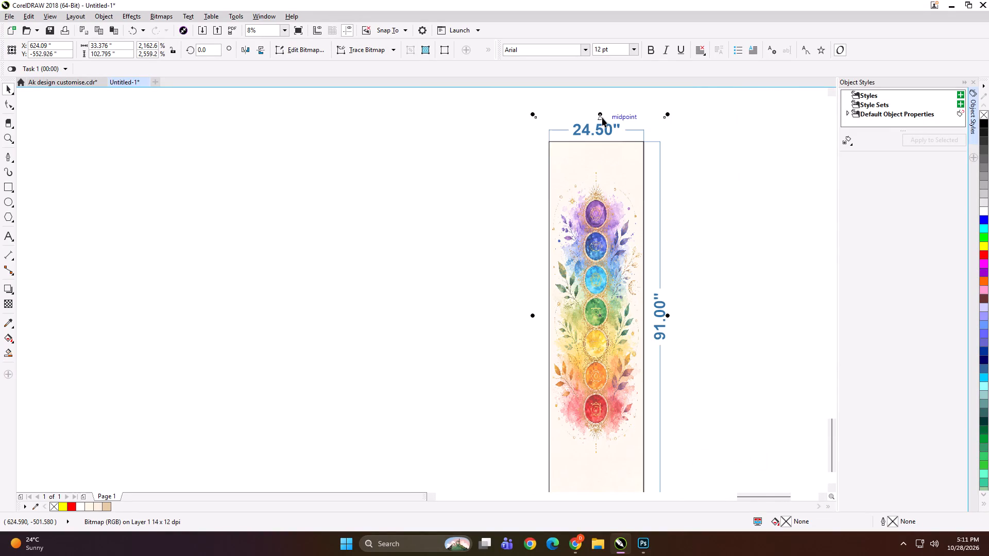
Move the chakra panel off the coloured Krishna panel into the empty area to its left.
left_click(460, 196)
left_click(591, 193)
left_click_drag(593, 221, 362, 245)
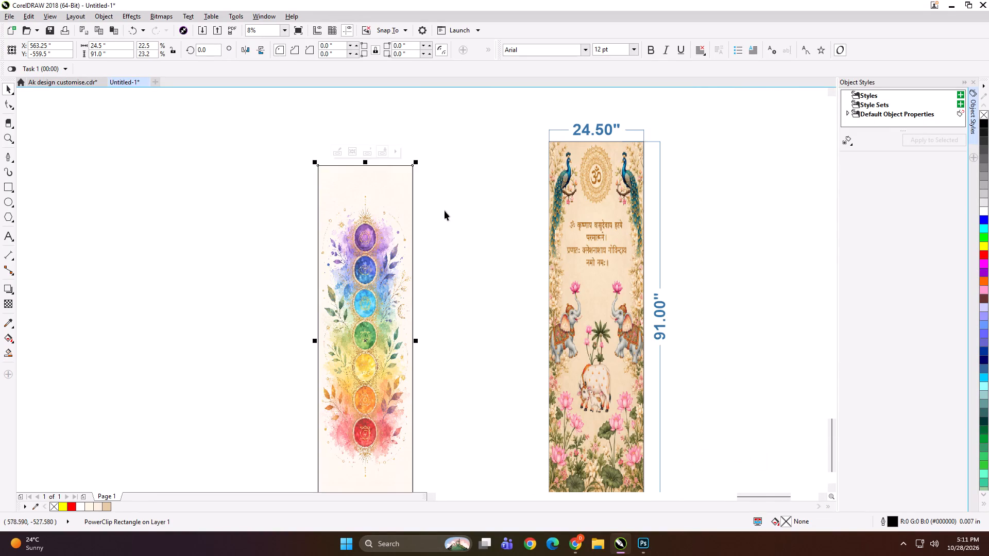
scroll(448, 215, "down", 1)
left_click_drag(406, 253, 366, 247)
Create a 24.5 × 91 inch bounding rectangle around the chakra panel.
double_click(10, 184, "shift")
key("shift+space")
left_click(152, 215)
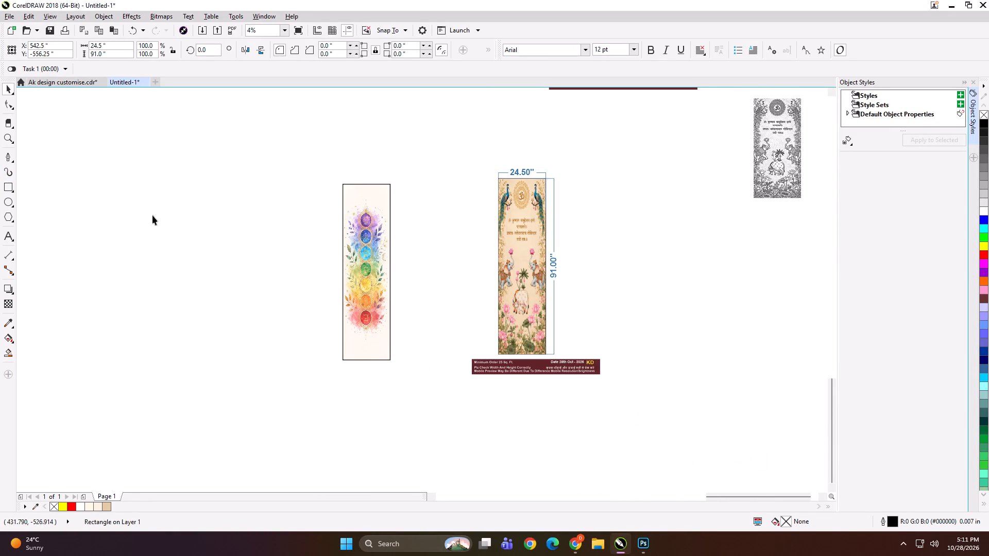
Shrink the PowerClipped chakra artwork vertically about its centre to about 71.5 inches high, keeping its 24.5 inch width.
left_click(378, 242, "alt")
left_click_drag(367, 180, 369, 200, "shift")
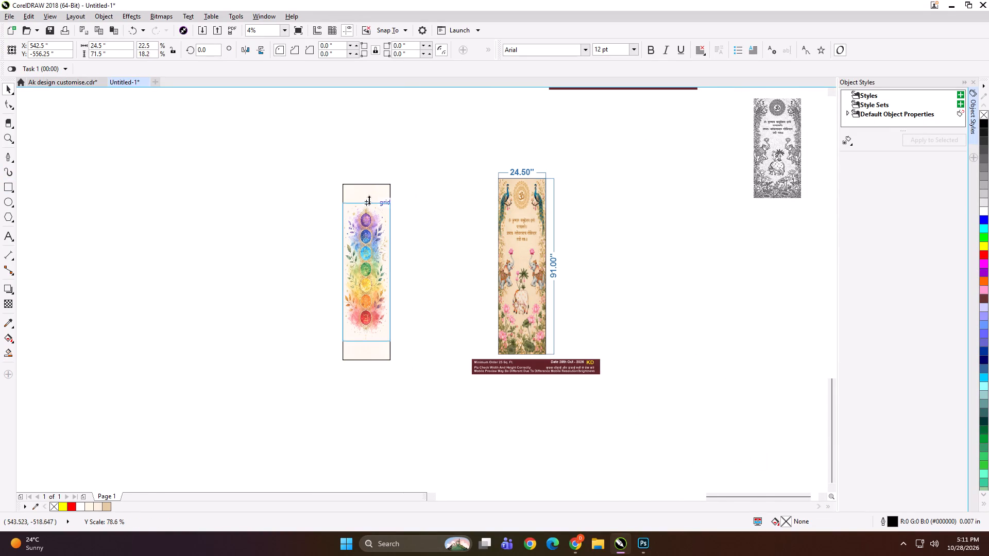
Stretch the PowerClipped chakra image vertically about its centre to about 72.5 inches high inside the 91 inch rectangle.
left_click_drag(369, 200, 370, 203, "shift")
scroll(357, 248, "up", 2)
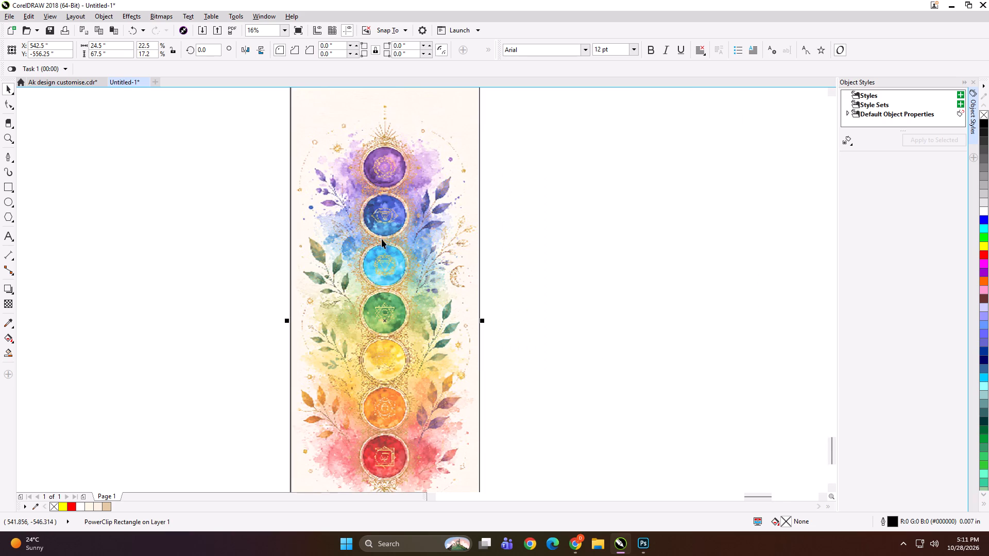
scroll(406, 245, "down", 1)
left_click_drag(395, 418, 396, 427, "shift")
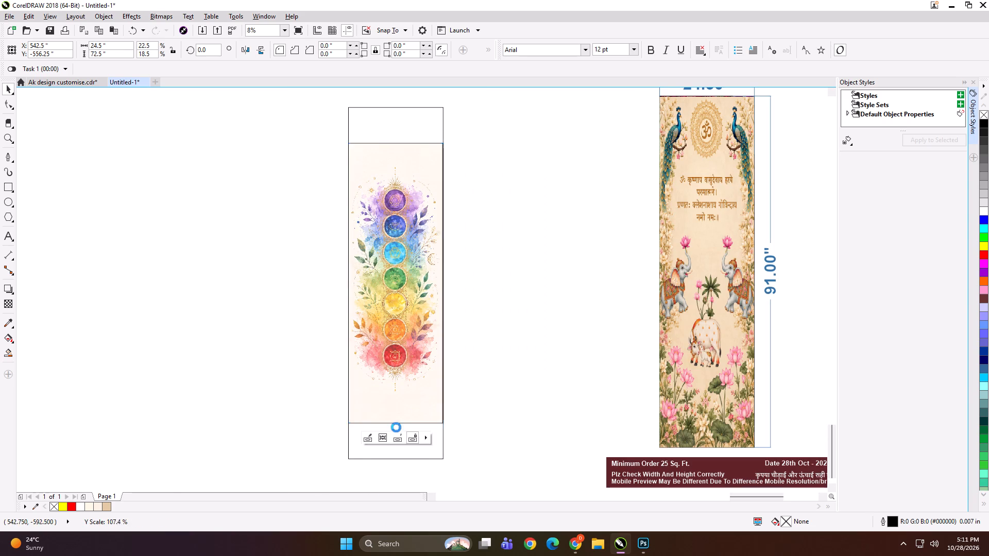
Sample the chakra image's pale cream background colour and fill the empty 24.5 × 91 inch rectangle with it.
left_click(308, 346)
left_click(9, 322)
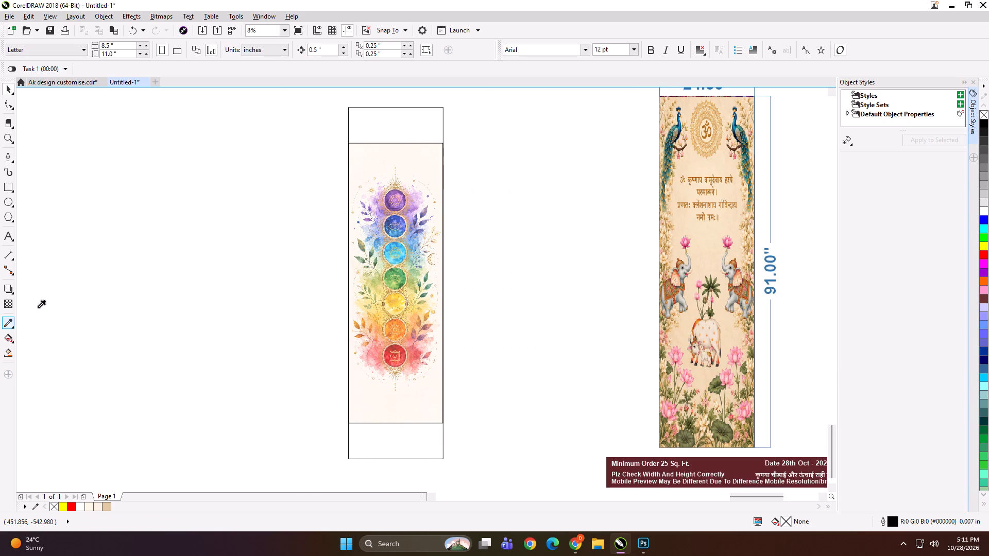
left_click(415, 159)
left_click(393, 127)
key("space")
Remove the chakra image's outline and PowerClip the image inside the cream-filled 24.5 × 91 inch rectangle.
left_click(398, 201)
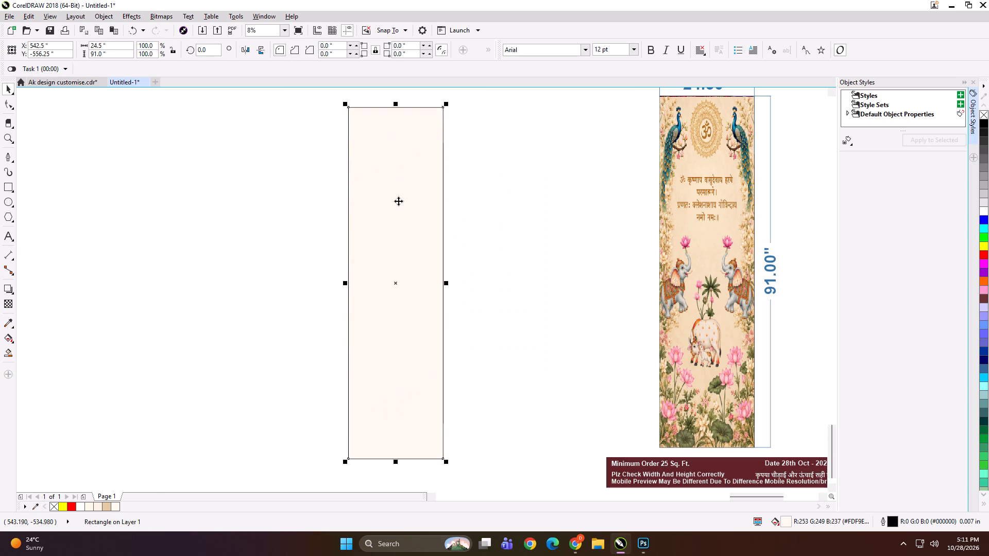
left_click(398, 201, "alt")
key("shift+Page_Up")
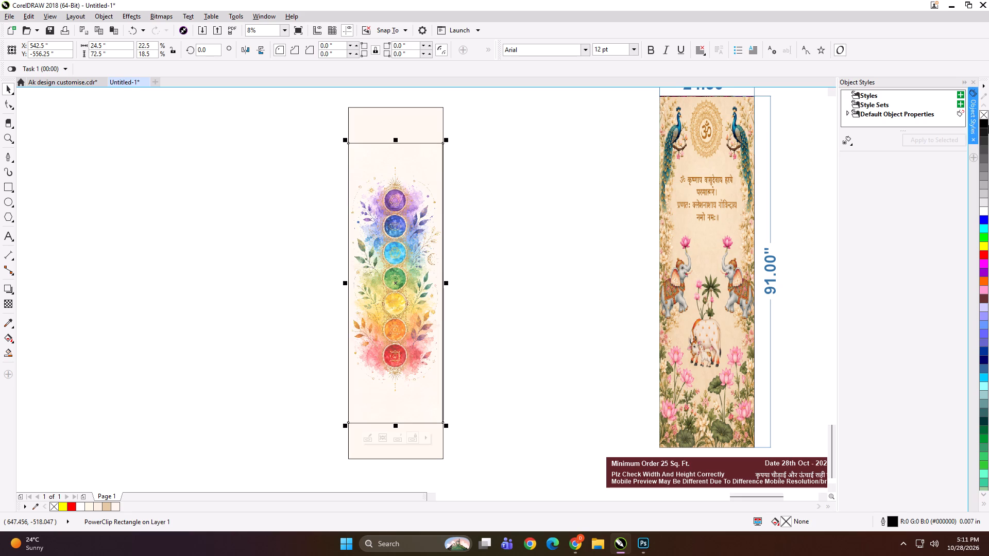
right_click(986, 118)
key("shift+Page_Down")
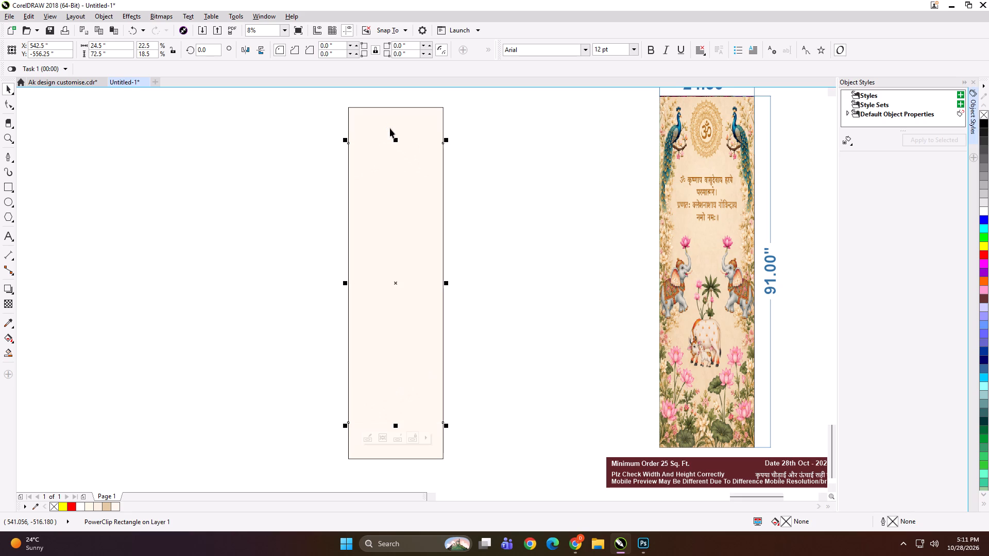
key("shift+Return")
left_click(400, 137)
Align the chakra panel with the coloured Krishna panel by both horizontal and vertical centres so it covers that artwork.
left_click(680, 256, "shift")
key("c")
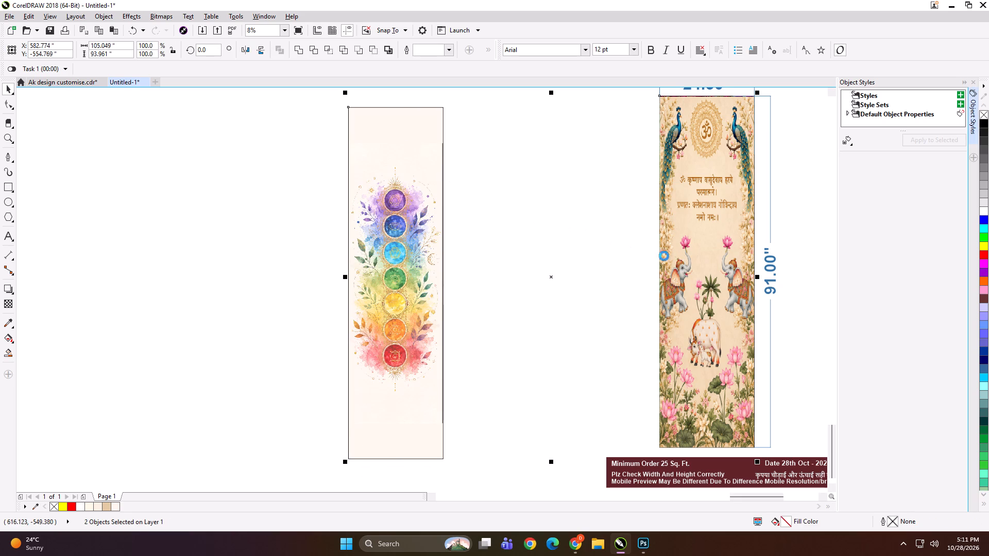
key("e")
scroll(497, 245, "down", 1)
left_click(505, 149)
Select the chakra layout with its dimensions and order banner, show it in full-screen preview and capture it as a screen snip.
left_click_drag(506, 145, 711, 399)
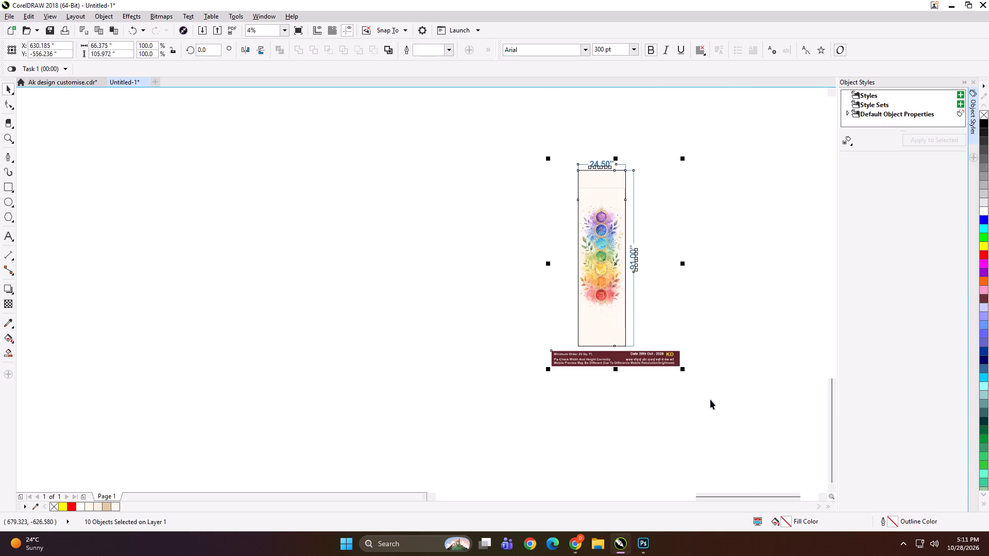
key("shift+F2")
key("F9")
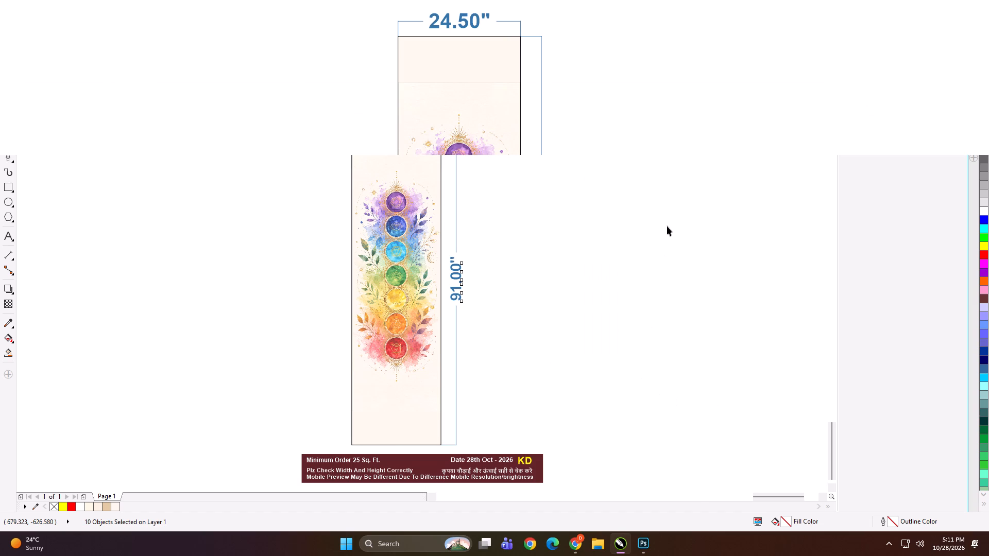
key("Print")
left_click_drag(277, 4, 685, 470)
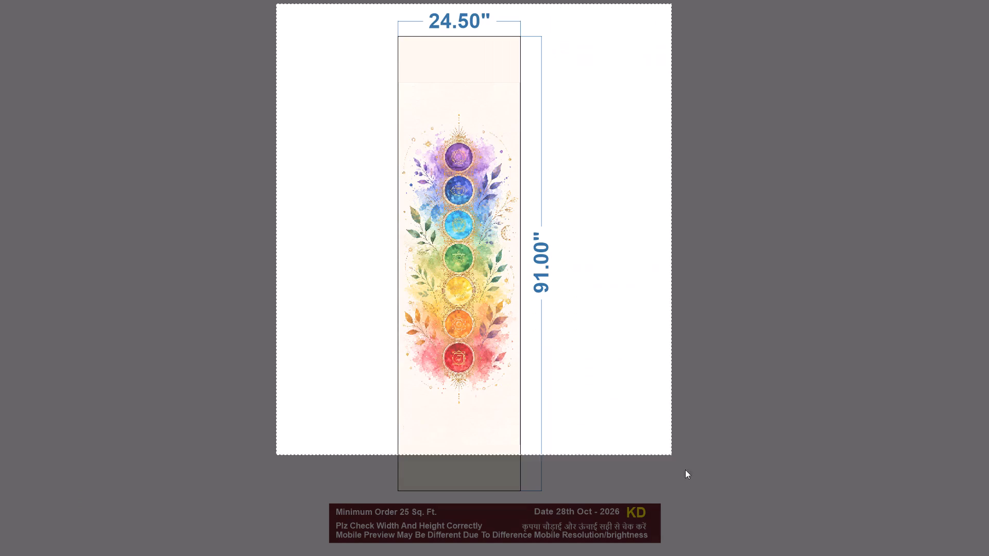
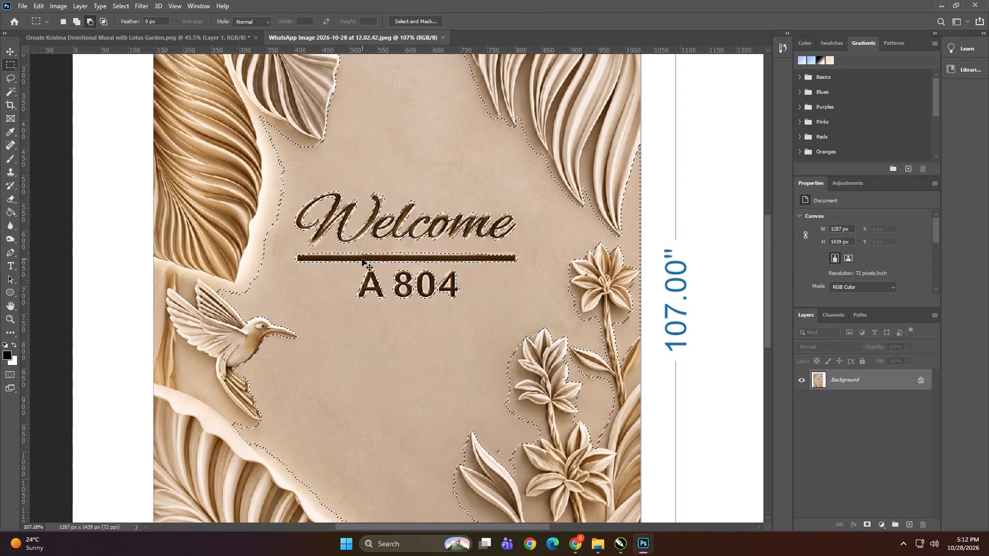
Remove the "A 804" text below the Welcome underline by filling a rectangular selection around it with matching background texture.
key("ctrl+d")
left_click_drag(345, 266, 468, 313)
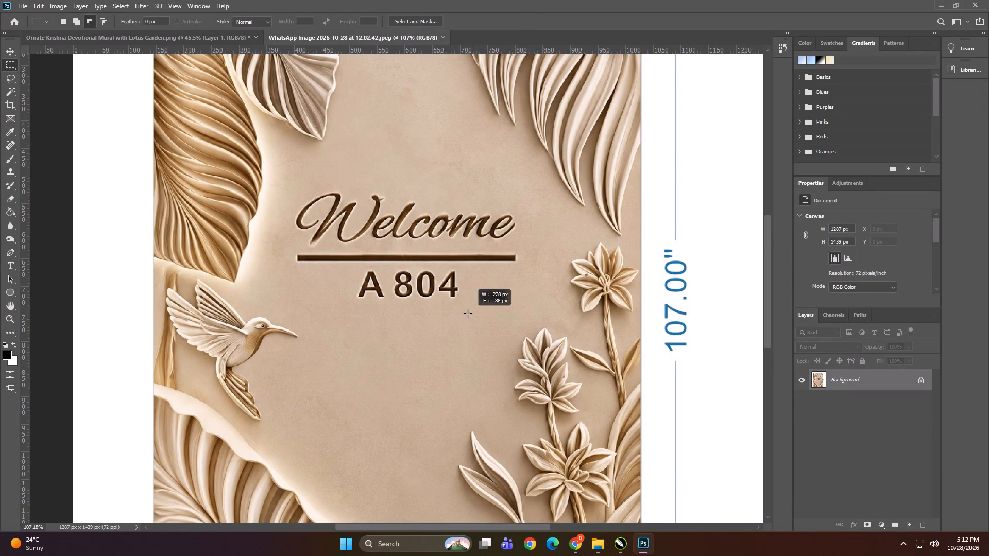
left_click_drag(468, 313, 468, 308)
key("shift+F5")
key("Return")
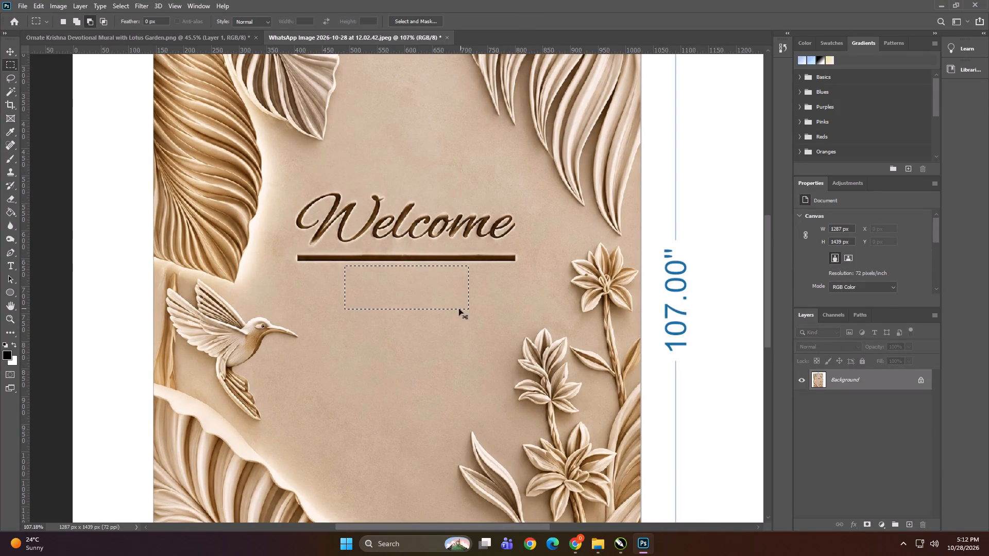
key("ctrl+d")
Show the 76 × 107 inch Welcome panel image in full-screen mode, fitted to the screen.
scroll(446, 291, "down", 9, "alt")
type("FFFFFFF")
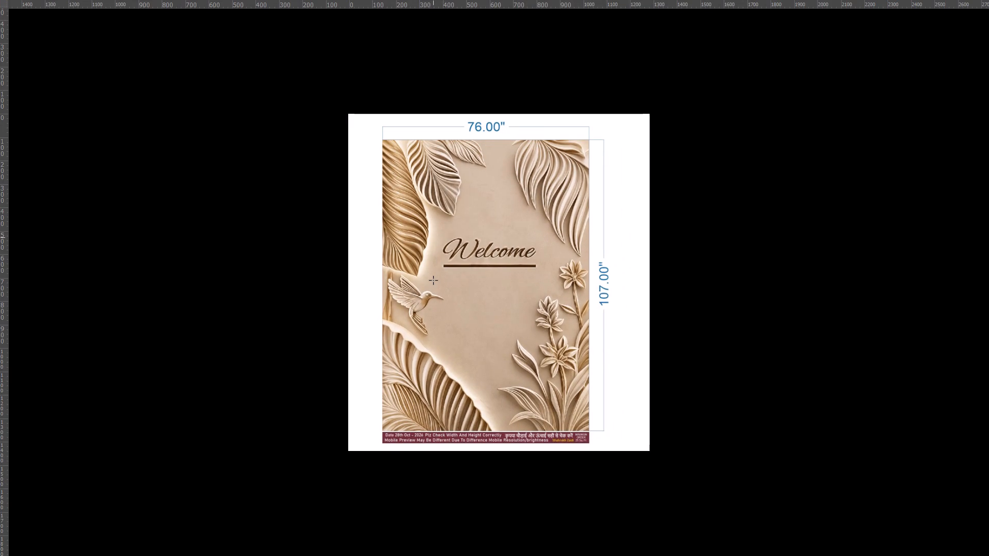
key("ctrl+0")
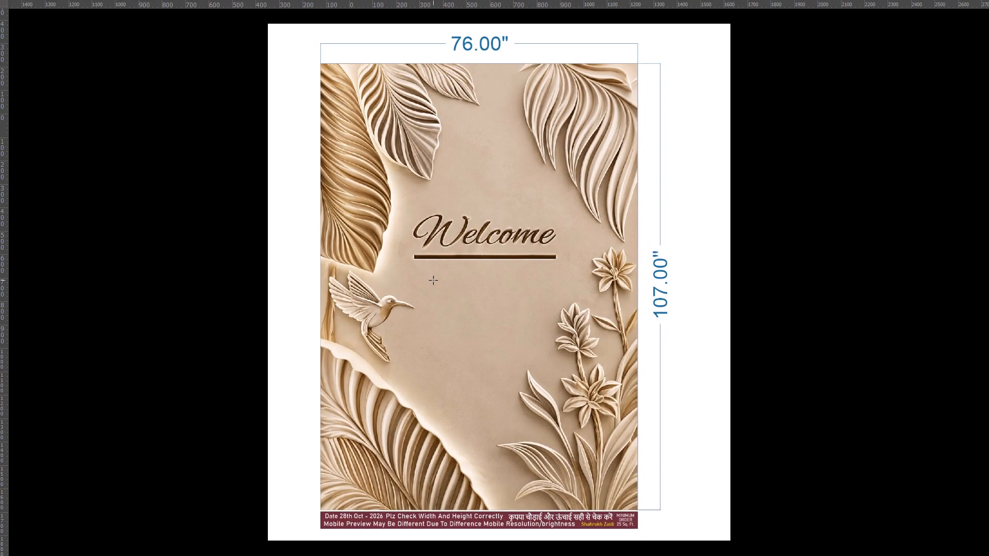
Capture a rectangular screen snip of the Welcome panel with its 76 × 107 inch dimensions and order-details banner.
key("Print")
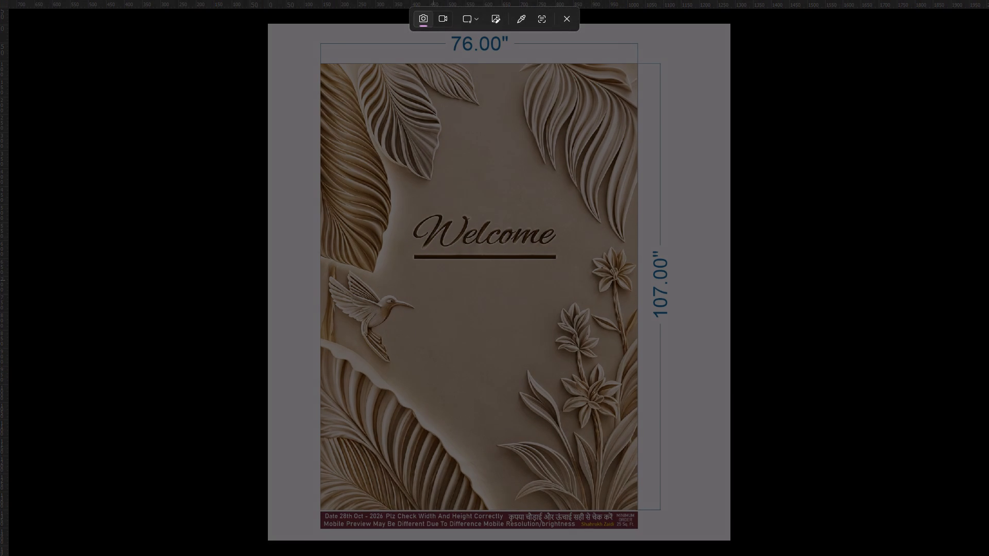
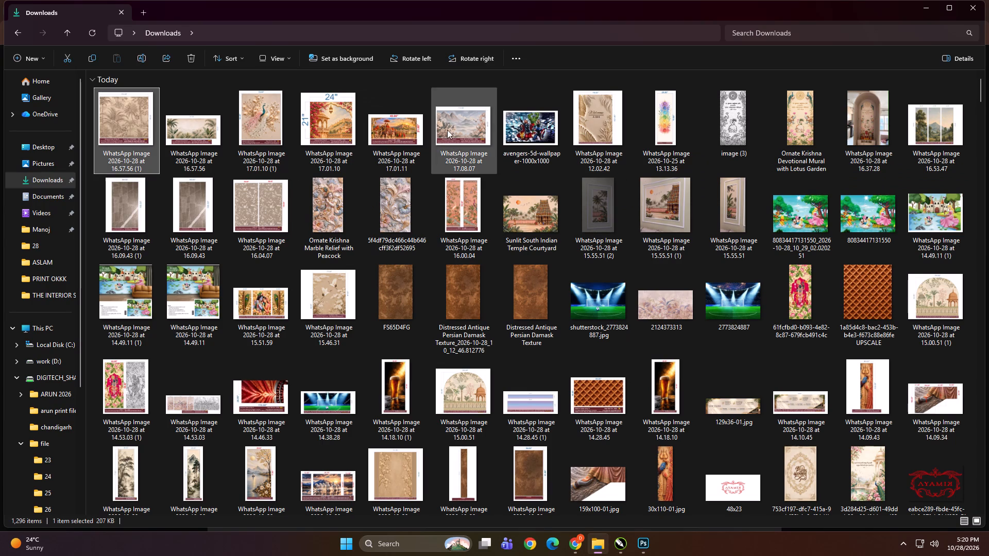
Bring the first six WhatsApp images from the Downloads folder into the Untitled-1 drawing in CorelDRAW and select the placed images.
left_click(478, 130, "shift")
left_click_drag(331, 118, 616, 540)
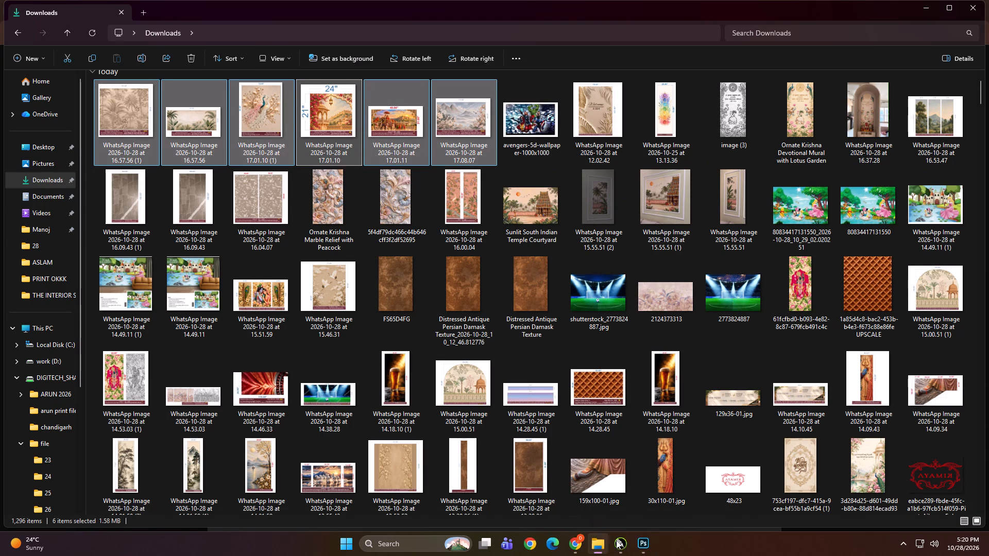
left_click_drag(616, 540, 280, 298)
left_click_drag(250, 280, 294, 320)
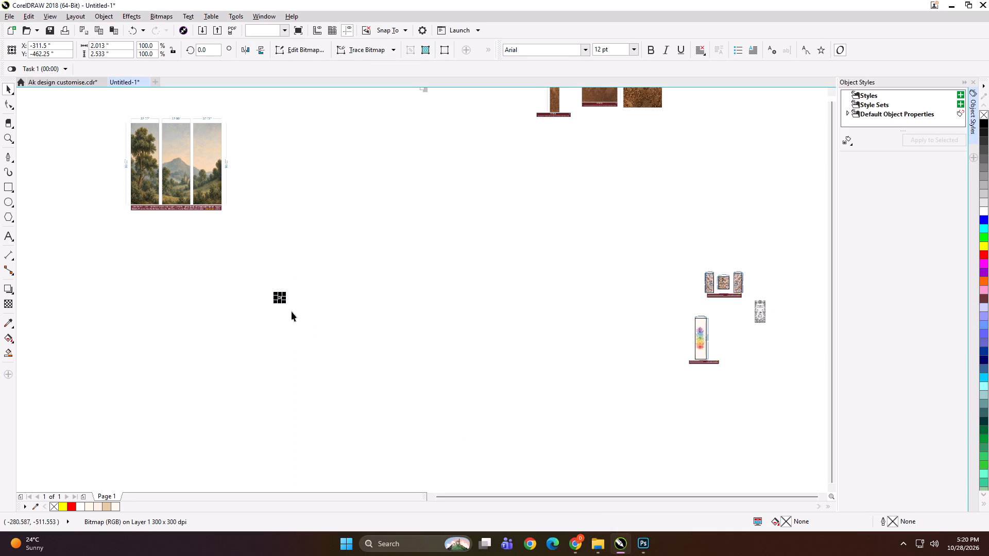
Separate the stacked panel layouts by moving each one to its own empty area of the canvas.
left_click_drag(284, 302, 336, 338, "shift")
left_click(334, 358)
left_click_drag(275, 296, 324, 259)
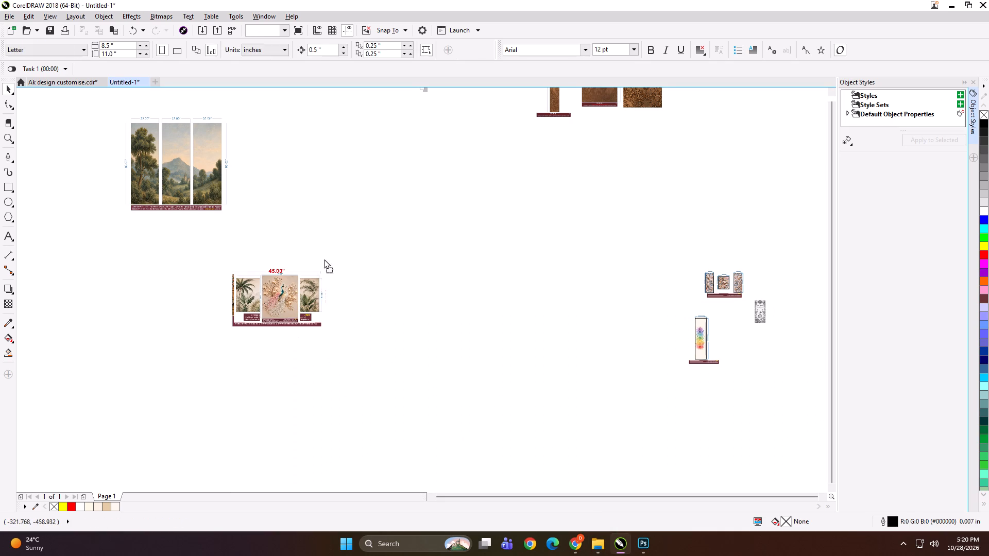
left_click_drag(324, 259, 378, 217)
left_click_drag(281, 297, 140, 352)
left_click_drag(280, 300, 481, 301)
left_click_drag(291, 298, 271, 375)
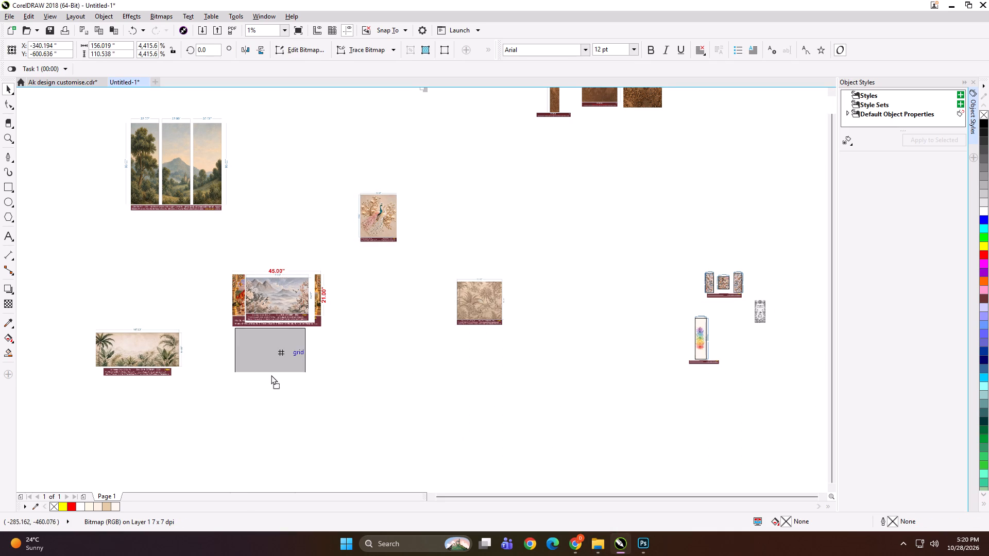
left_click_drag(271, 375, 263, 393)
left_click_drag(262, 289, 371, 362)
left_click_drag(285, 290, 220, 272)
left_click_drag(377, 359, 311, 279)
left_click(357, 353)
In Chrome, inspect the upscaled Vintage Sepia Tropical Palm Toile image at full size and copy it.
left_click_drag(576, 544, 576, 549)
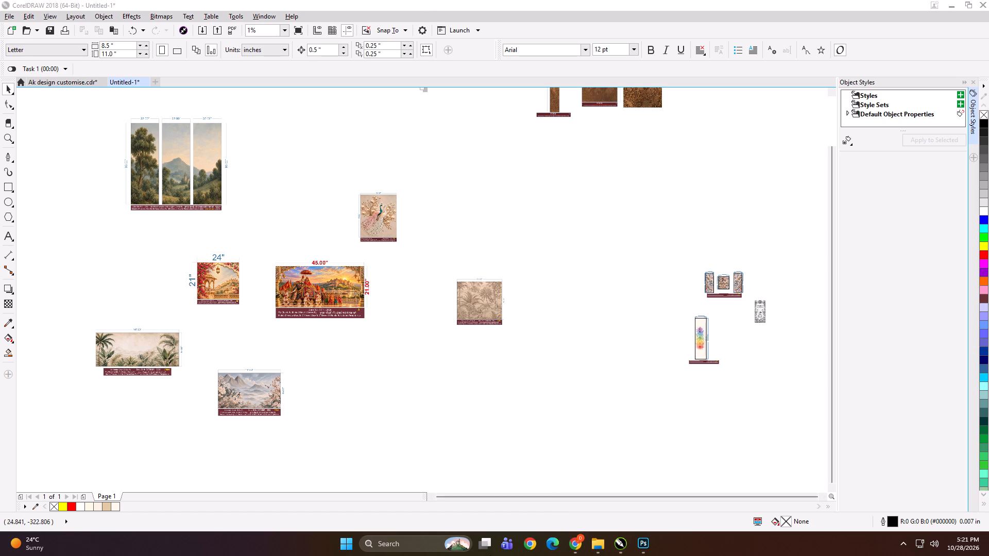
left_click(578, 546)
left_click(456, 237)
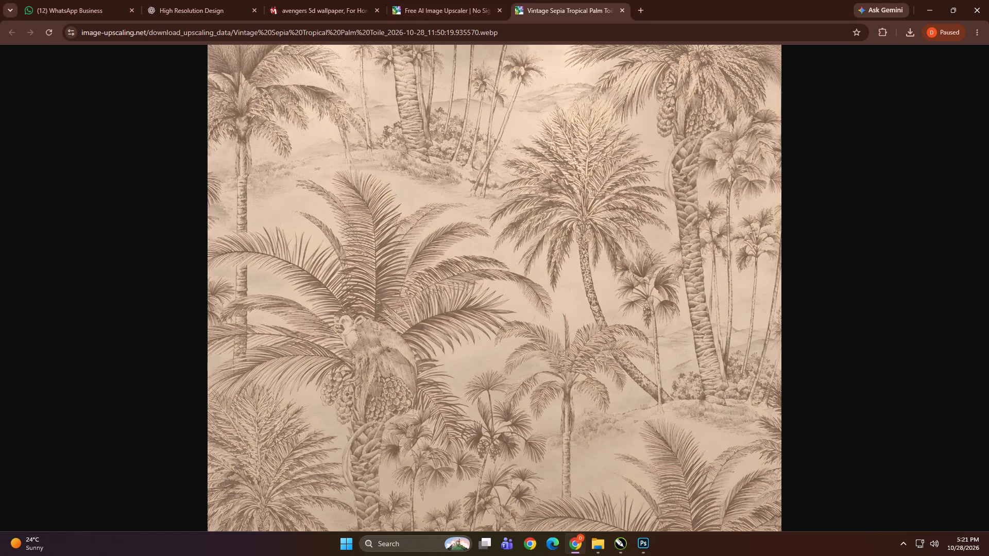
left_click(444, 239)
left_click(527, 405)
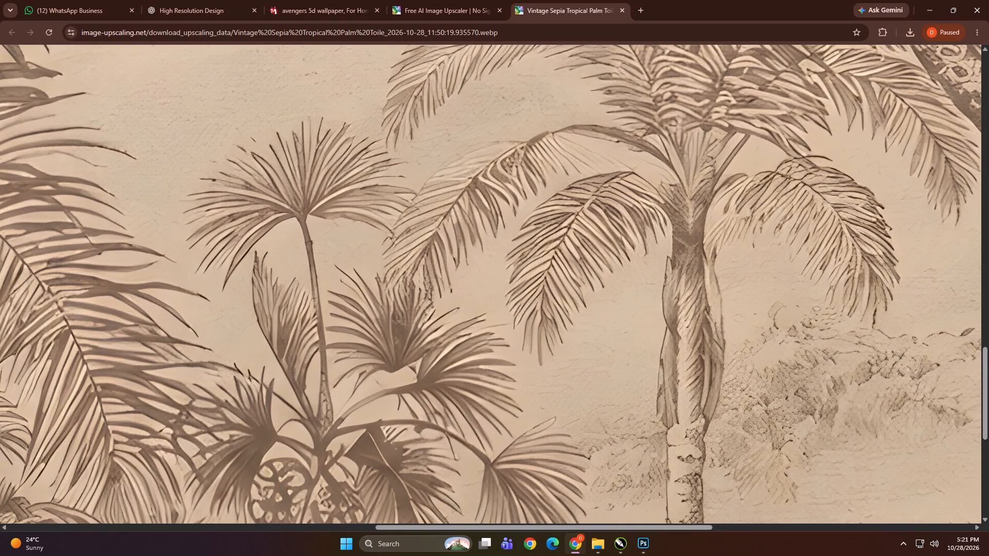
left_click(475, 239)
right_click(470, 226)
left_click(497, 266)
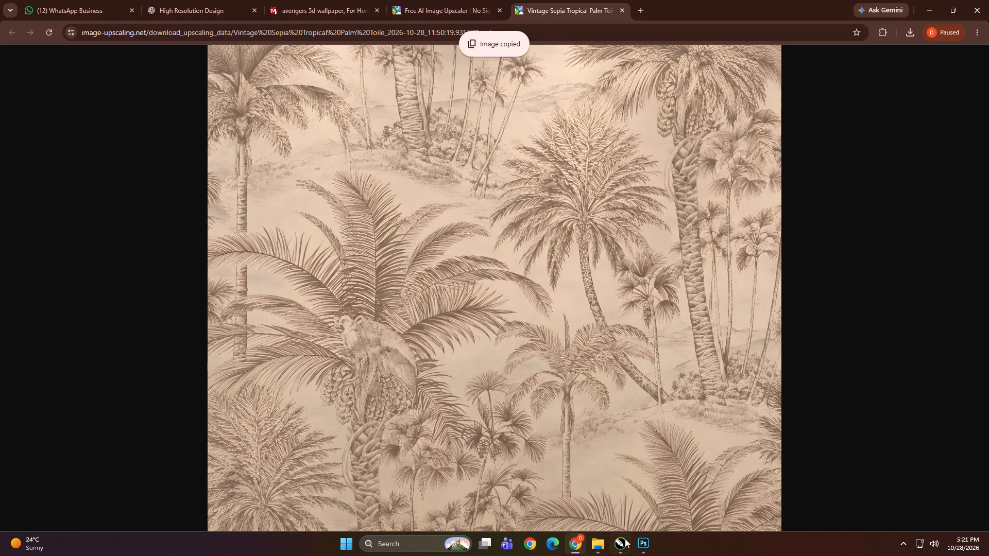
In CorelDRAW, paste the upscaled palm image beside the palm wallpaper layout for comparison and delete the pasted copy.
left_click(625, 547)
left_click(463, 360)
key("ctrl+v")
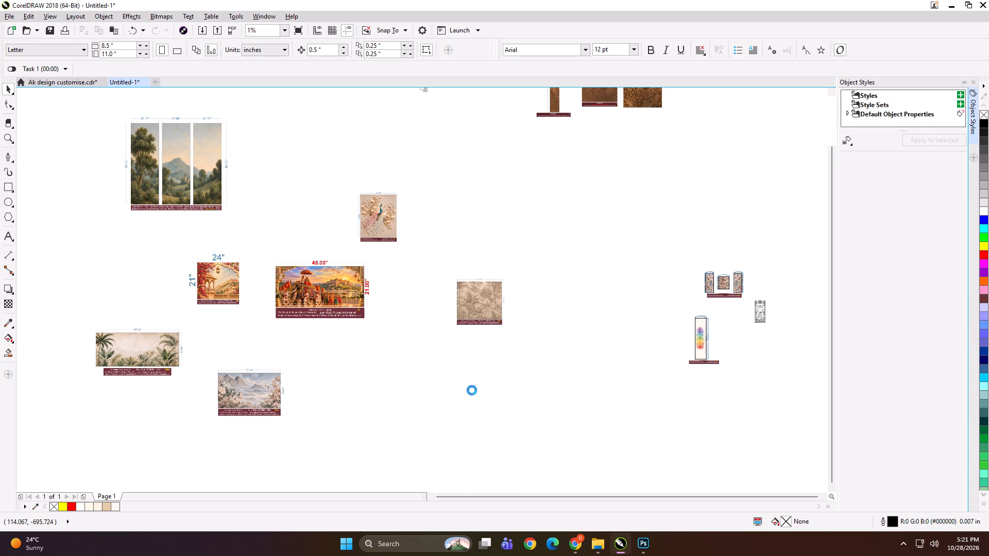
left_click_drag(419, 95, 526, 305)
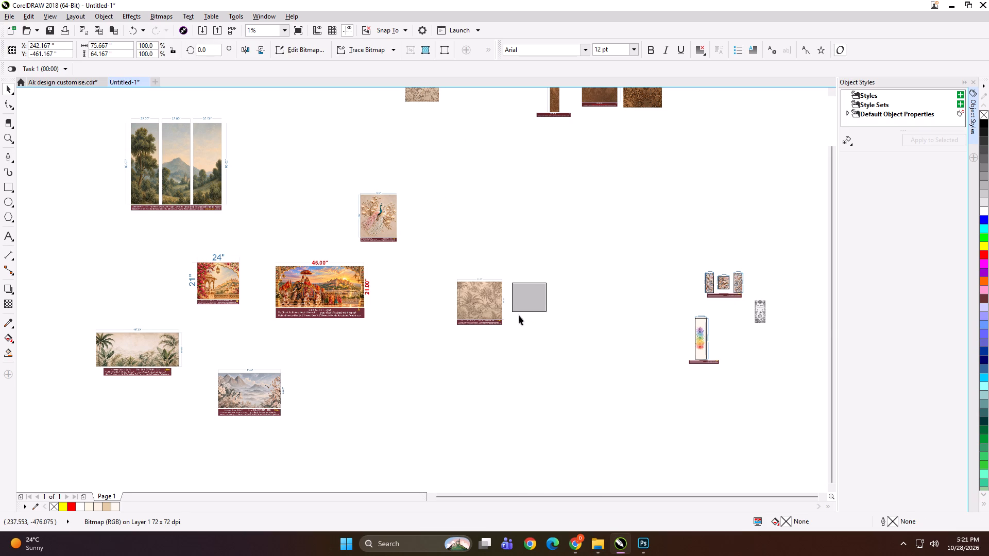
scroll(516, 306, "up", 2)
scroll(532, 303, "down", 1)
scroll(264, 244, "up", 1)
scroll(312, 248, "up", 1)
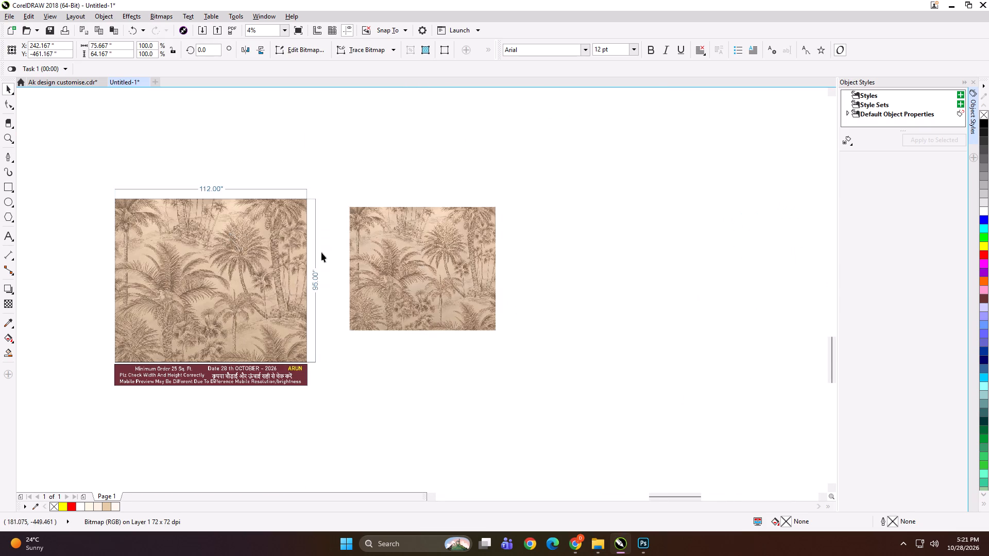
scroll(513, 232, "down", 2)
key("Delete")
Switch to Photoshop and close the WhatsApp "Welcome" image document without saving it.
left_click(645, 536)
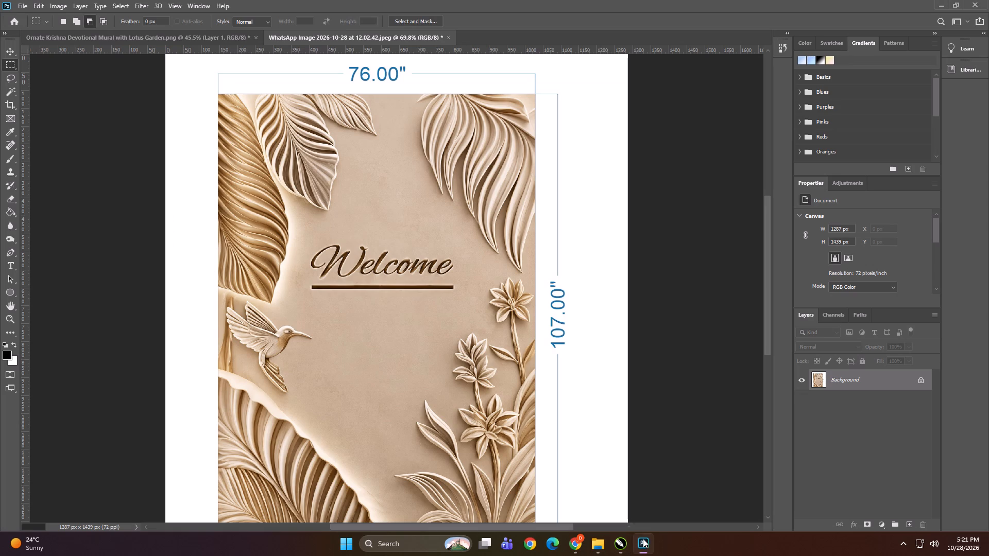
left_click(448, 39)
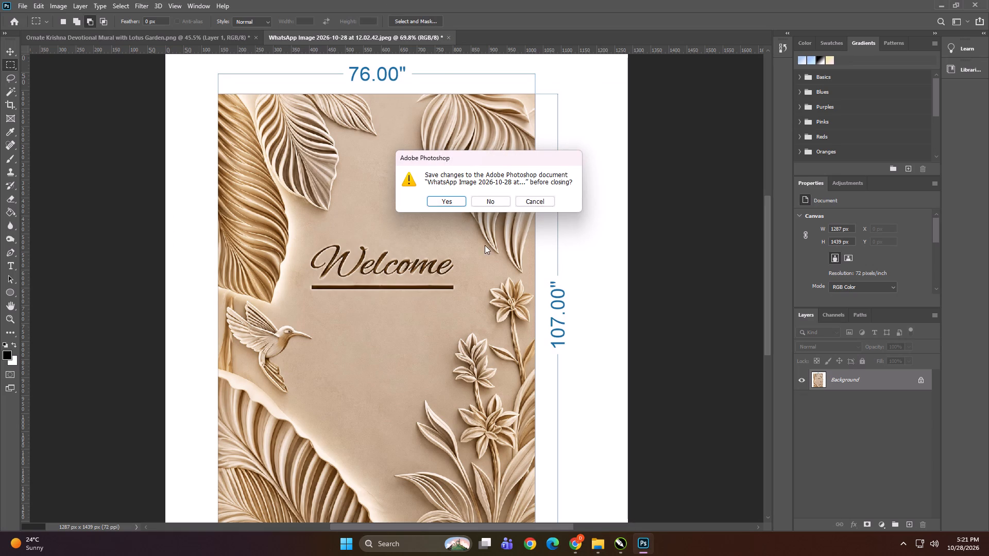
left_click(489, 204)
Resize the Krishna mural image to 100 by 100 inches at a resolution of 100 pixels per inch.
key("ctrl+alt+i")
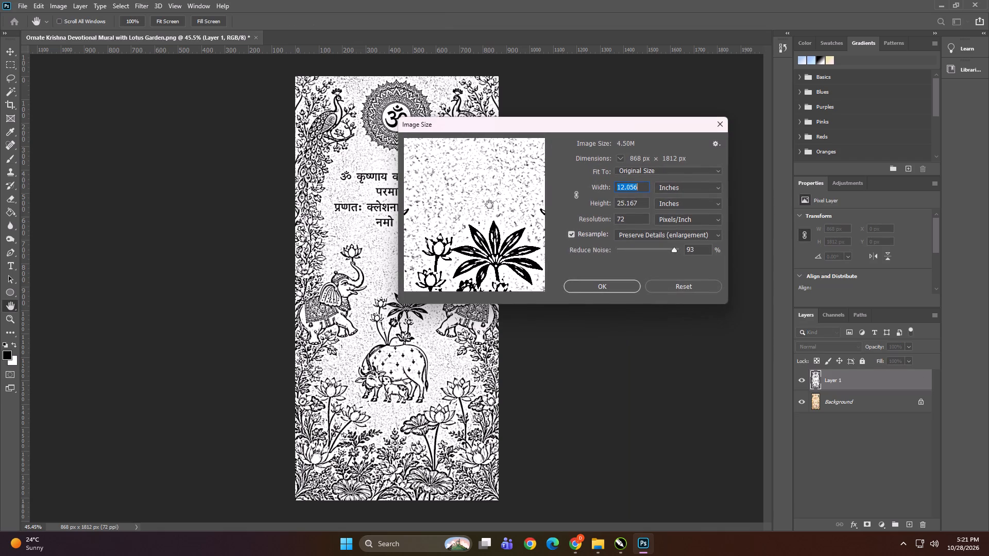
type("100")
key("Tab")
key("Tab")
type("10")
key("Tab")
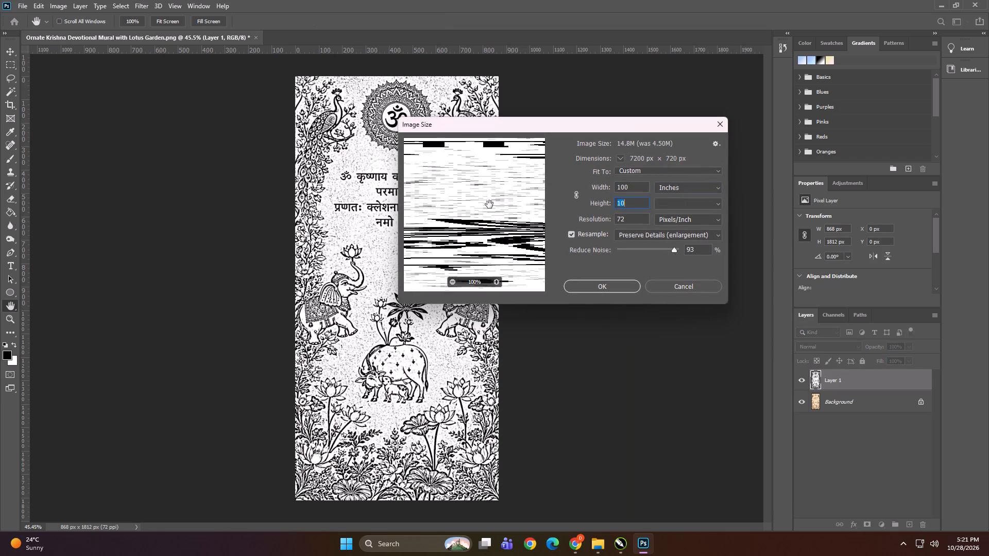
key("Tab")
type("100")
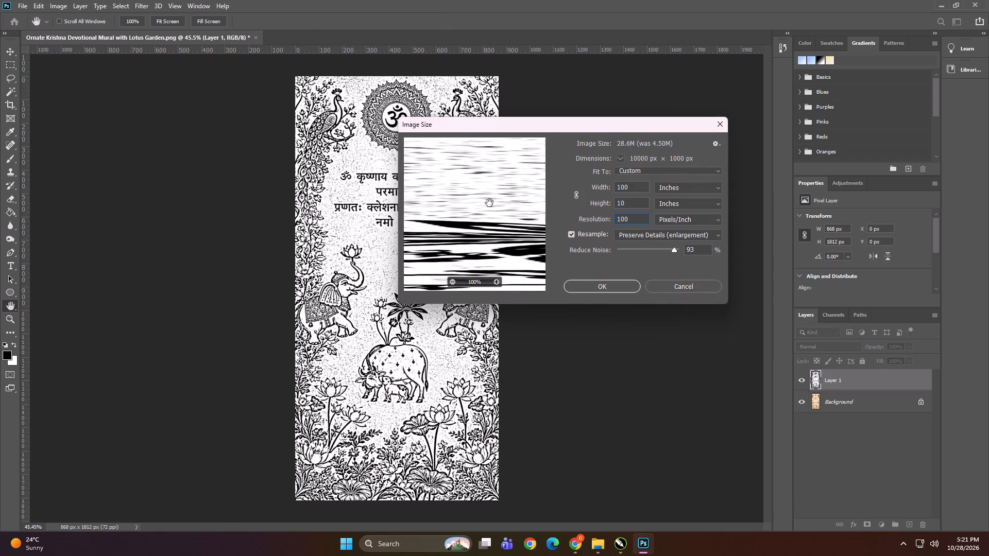
left_click_drag(652, 199, 589, 204)
left_click(633, 202)
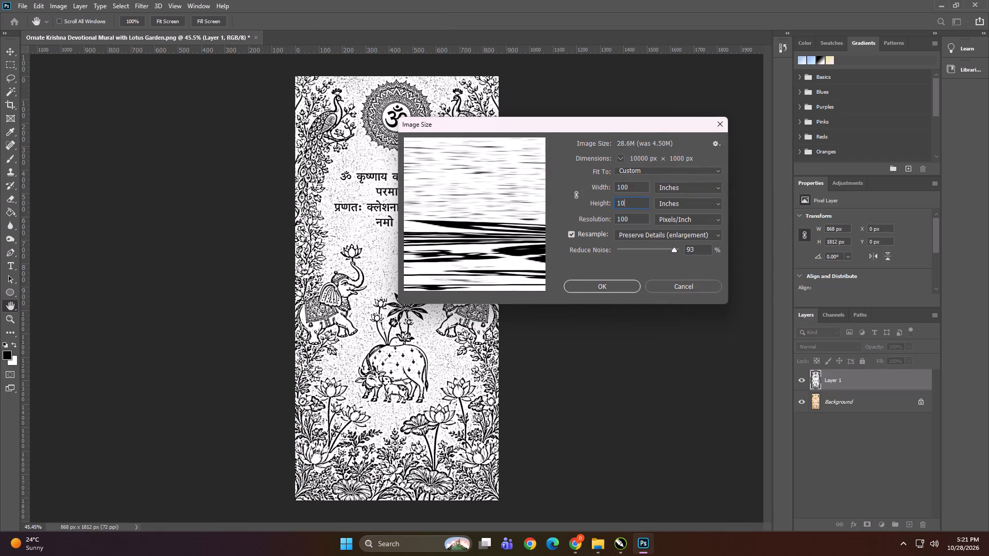
key("0")
key("Return")
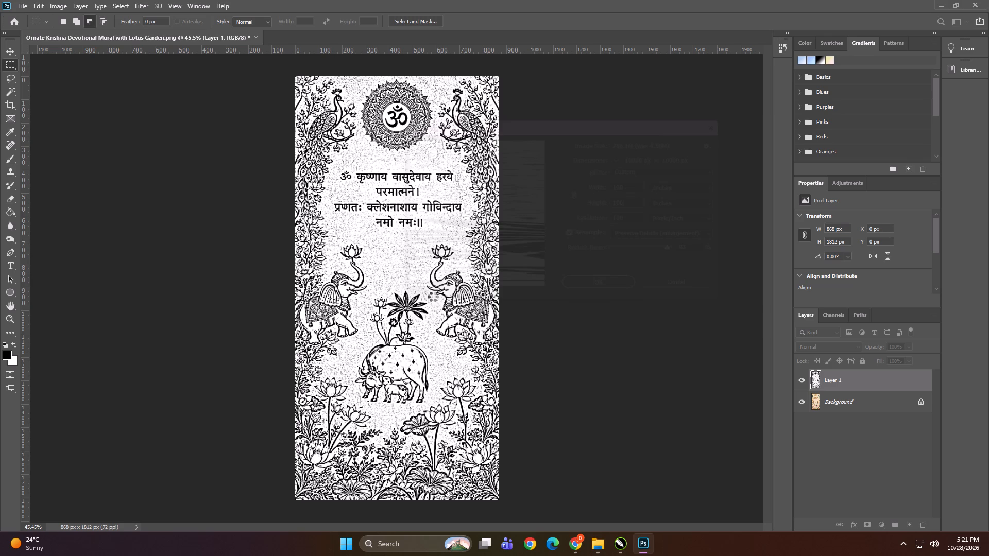
Paste the copied palm image into the mural document and align it with the canvas's upper-left corner.
scroll(435, 295, "down", 15, "alt")
scroll(462, 232, "down", 2, "alt")
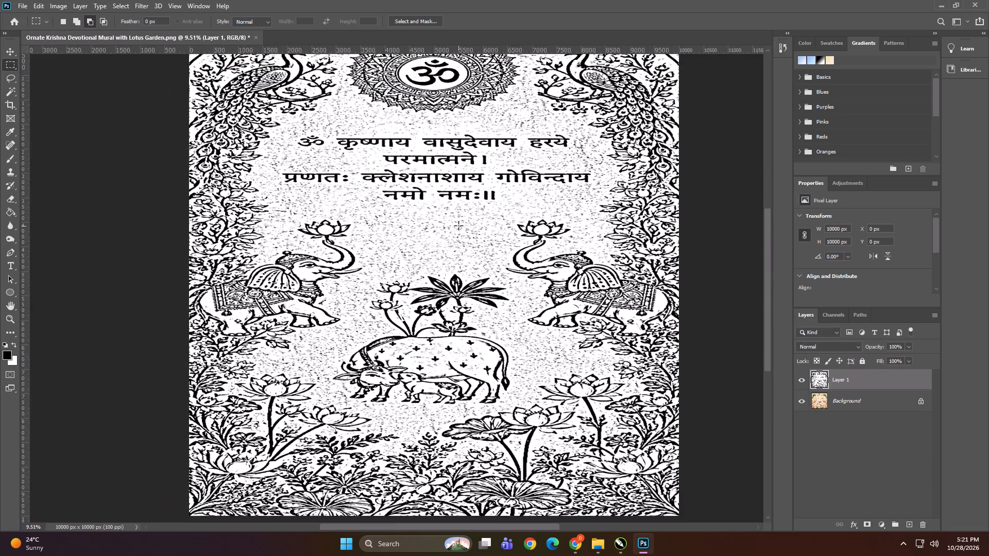
scroll(458, 225, "down", 3, "alt")
key("ctrl+v")
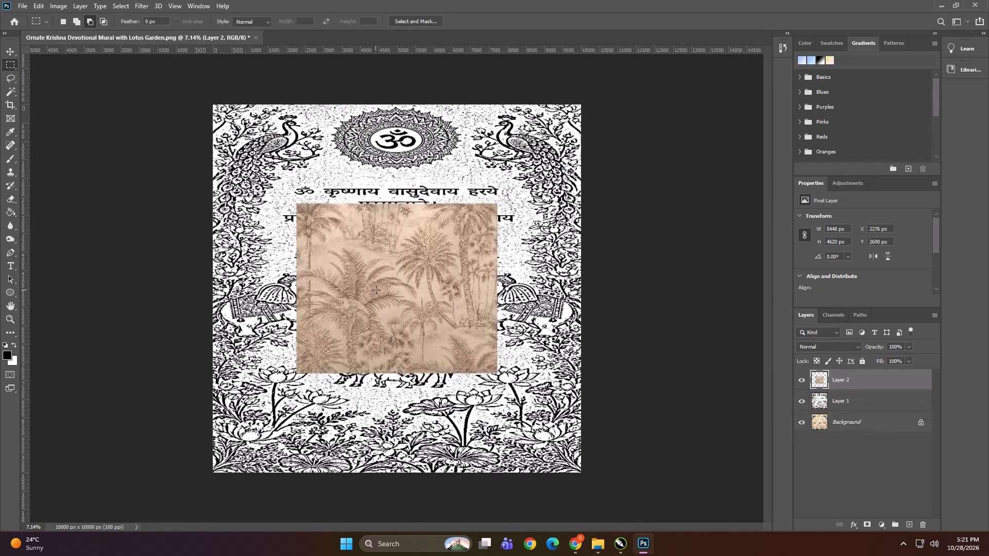
left_click(8, 51)
left_click_drag(418, 274, 331, 177)
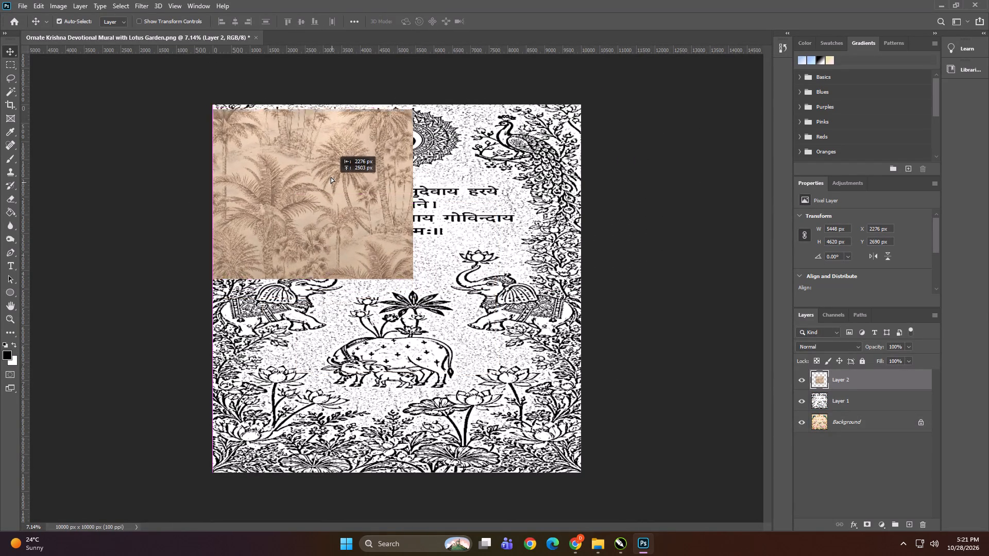
left_click_drag(331, 177, 335, 173)
Scale the palm layer to cover the whole canvas, 10000 by 10000 px, and apply the transform.
key("ctrl+t")
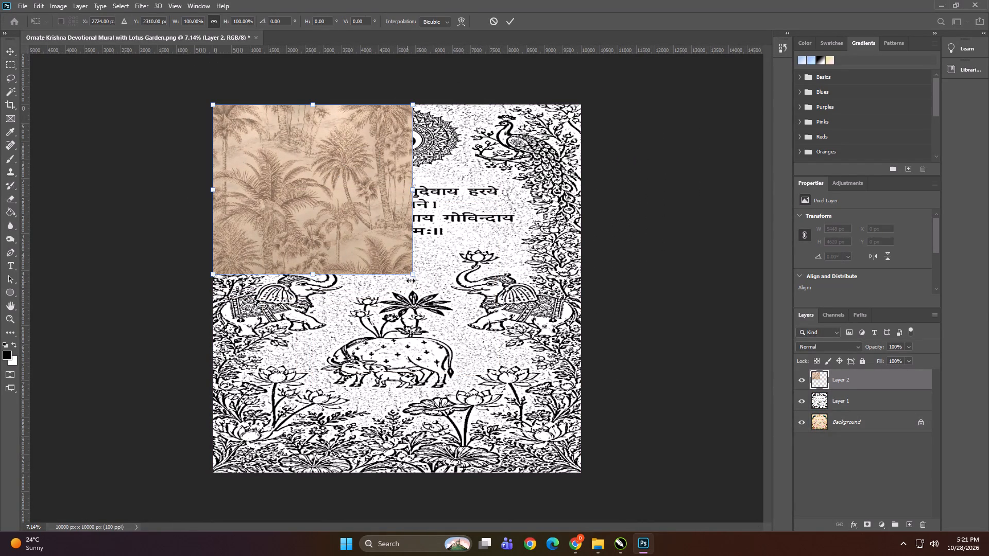
left_click_drag(414, 275, 558, 446)
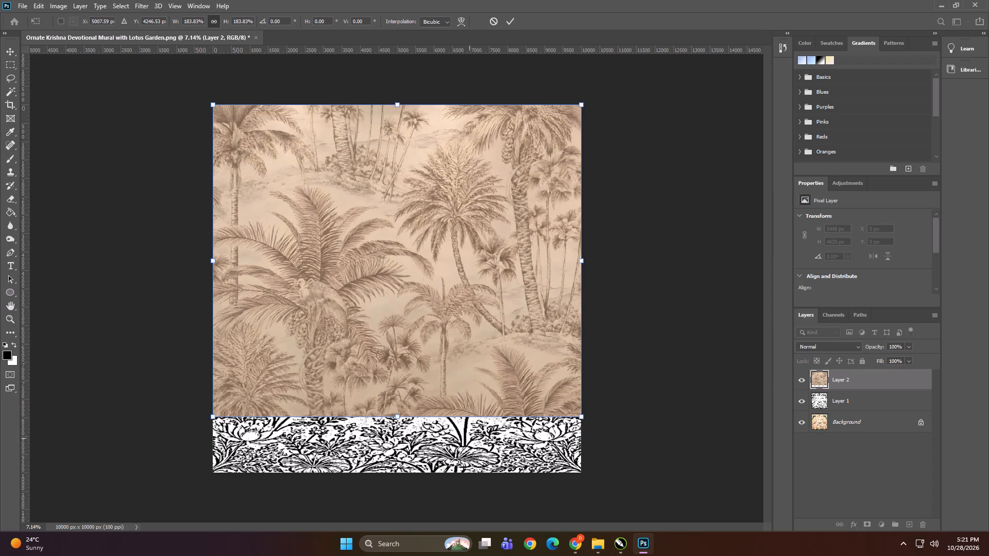
left_click_drag(398, 419, 400, 471, "shift")
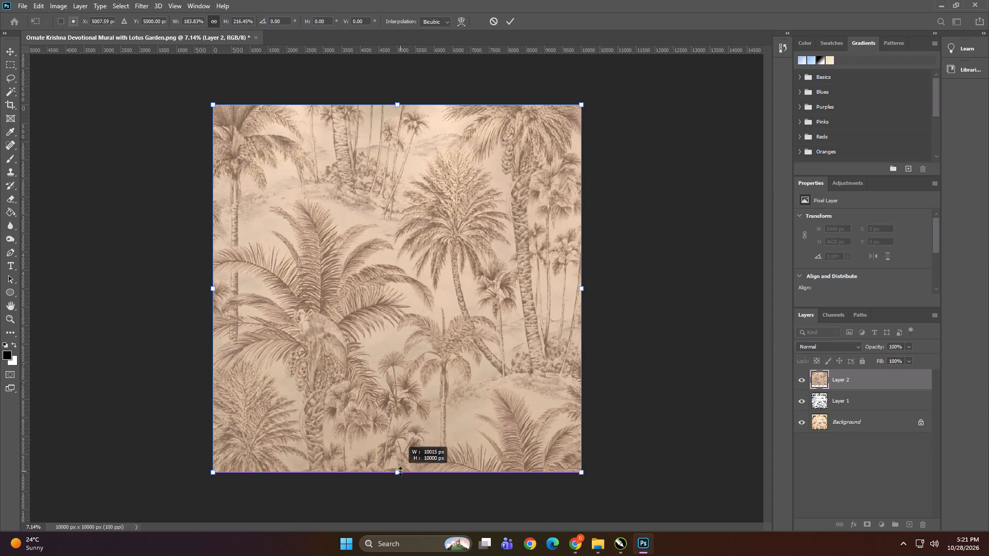
left_click(583, 290, "shift")
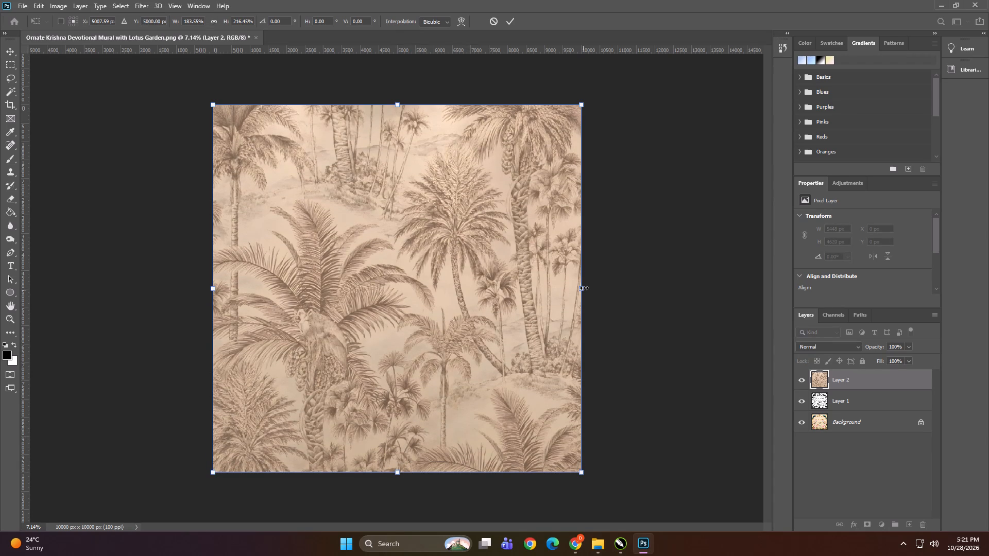
left_click(213, 288, "shift")
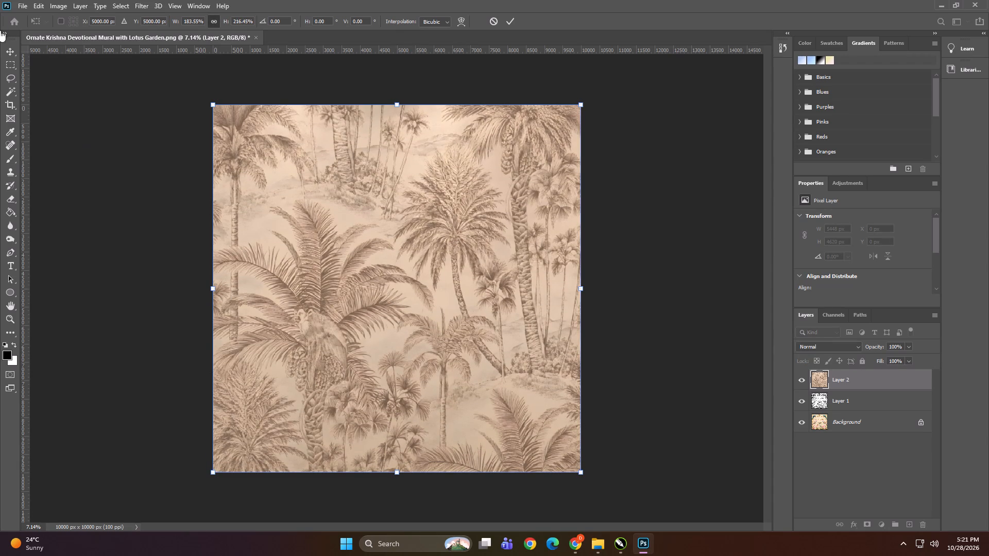
left_click(12, 50)
left_click(146, 184)
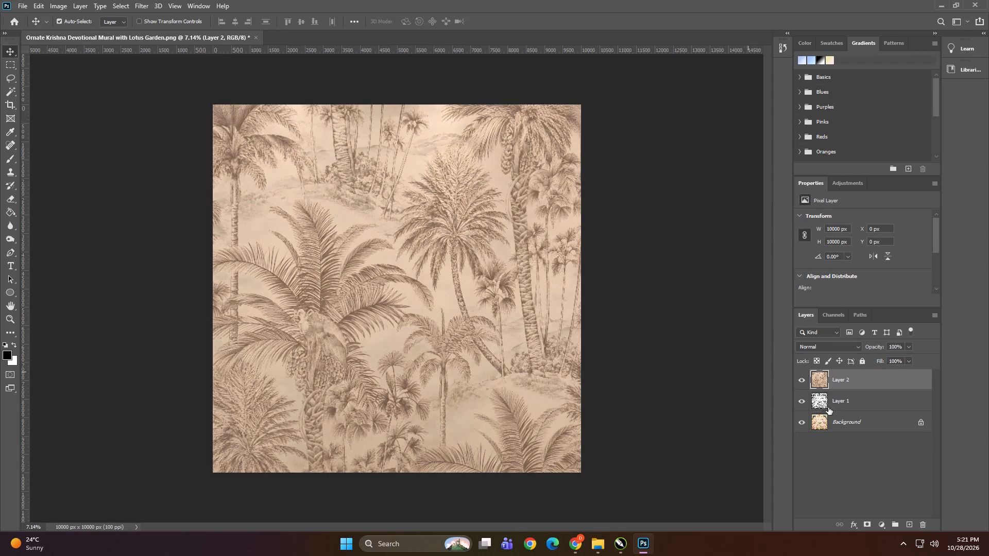
Merge the palm layer and the mural layers into a single background layer.
left_click(846, 418, "shift")
key("ctrl+e")
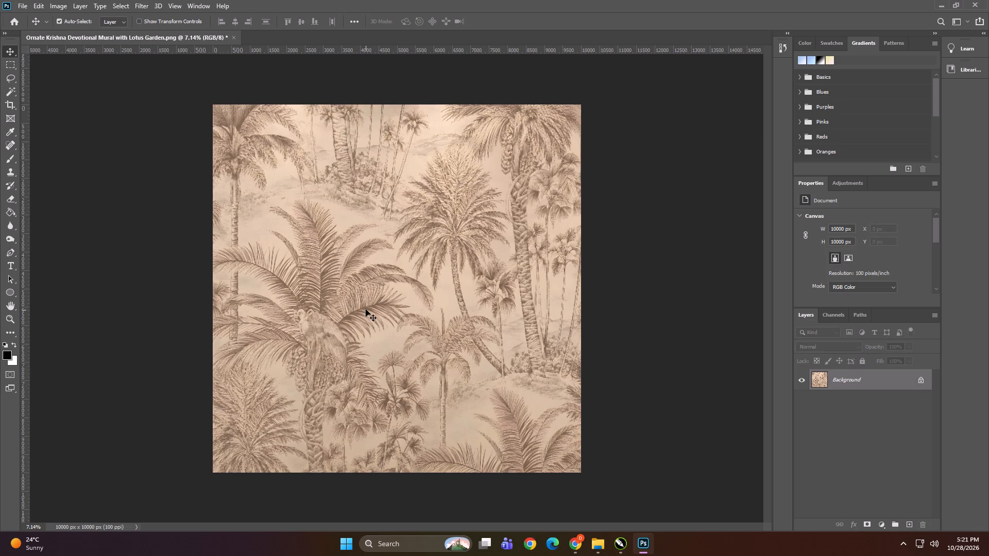
Open the Filter Gallery for the merged palm image and choose the artistic Dry Brush filter.
scroll(288, 254, "up", 20, "alt")
scroll(288, 254, "up", 2, "alt")
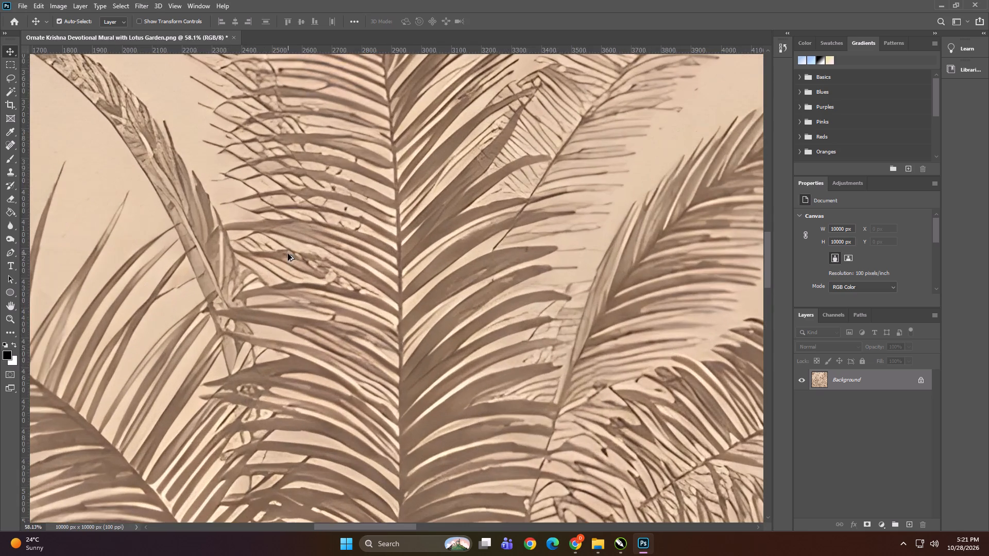
scroll(275, 325, "down", 11, "alt")
scroll(311, 87, "up", 10, "alt")
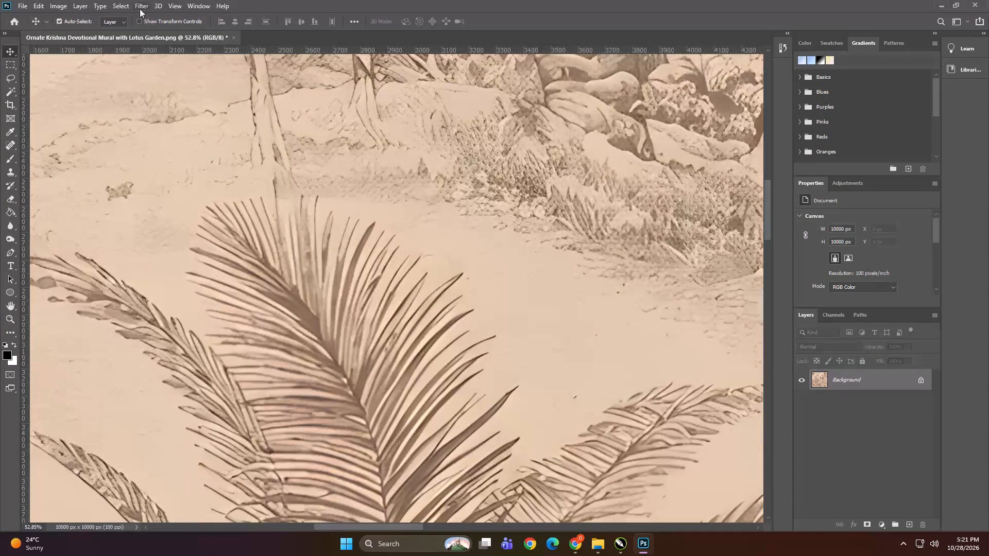
left_click(140, 9)
left_click(160, 49)
left_click(754, 28)
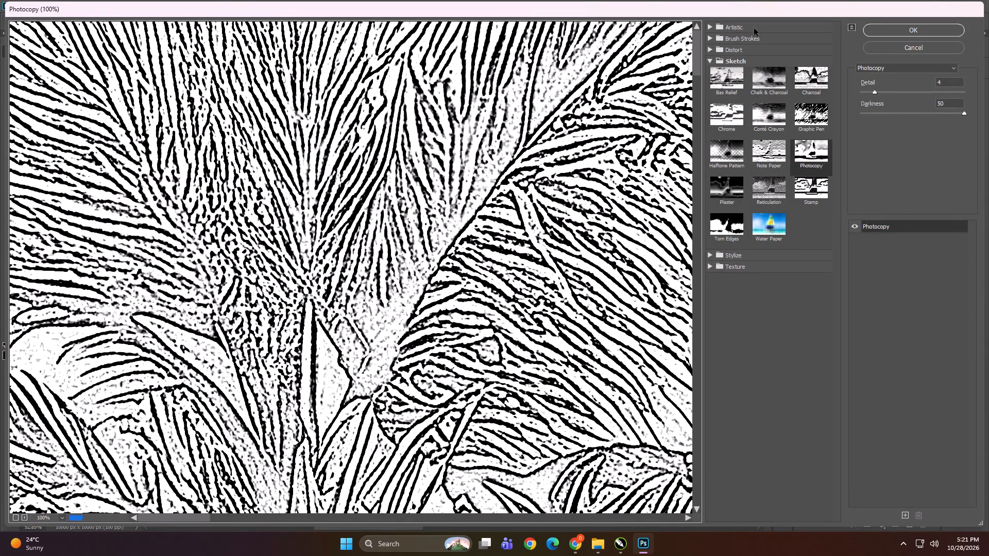
left_click(815, 47)
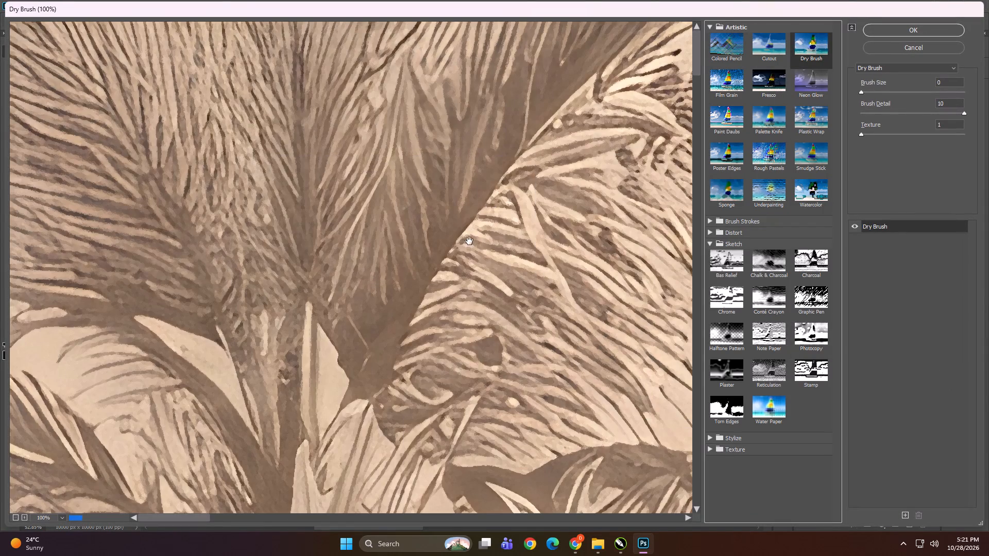
Examine the Dry Brush preview at 100% across the palm fronds and trunks of the wallpaper.
key("space")
key("space")
key("space")
key("space")
key("space")
key("space")
key("space")
key("space")
key("space")
key("space")
key("space")
key("space")
key("space")
key("space")
key("space")
key("space")
key("space")
key("space")
key("space")
key("space")
left_click_drag(552, 398, 300, 180)
left_click_drag(526, 350, 302, 62)
left_click_drag(453, 336, 311, 61)
left_click_drag(362, 256, 367, 46)
left_click_drag(482, 335, 289, 40)
left_click_drag(459, 304, 329, 60)
left_click_drag(455, 339, 428, 284)
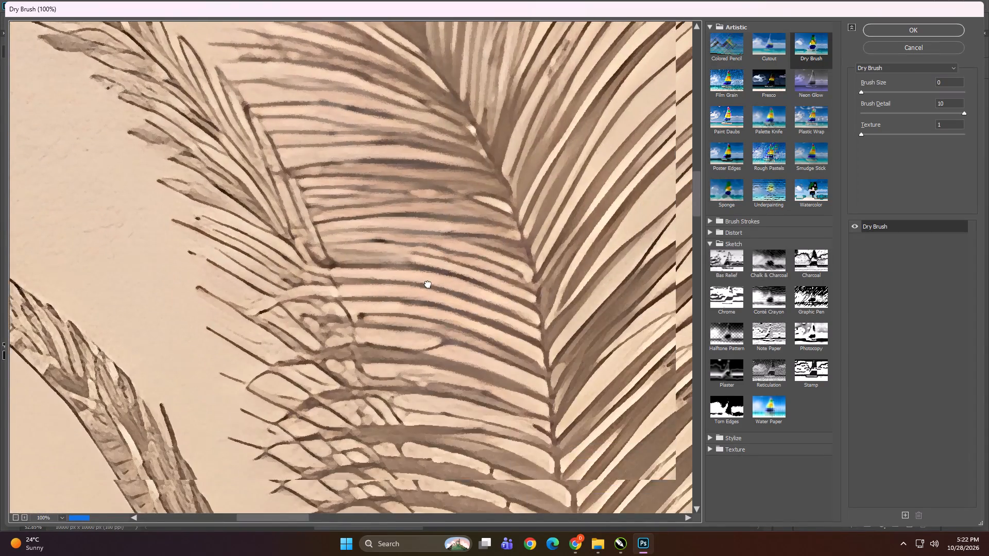
left_click_drag(428, 284, 325, 78)
left_click_drag(411, 384, 403, 148)
left_click(419, 406)
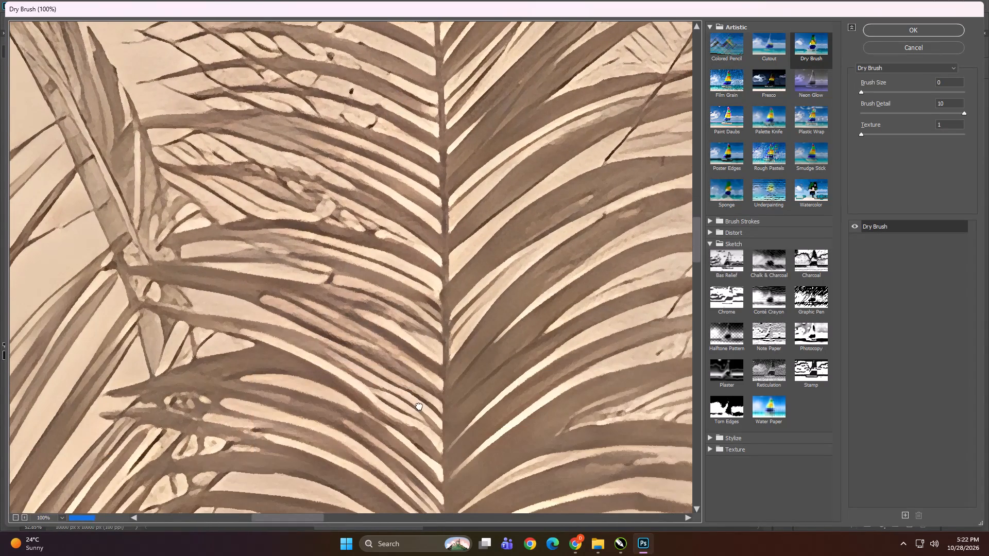
left_click_drag(422, 422, 482, 221)
left_click_drag(320, 304, 320, 303)
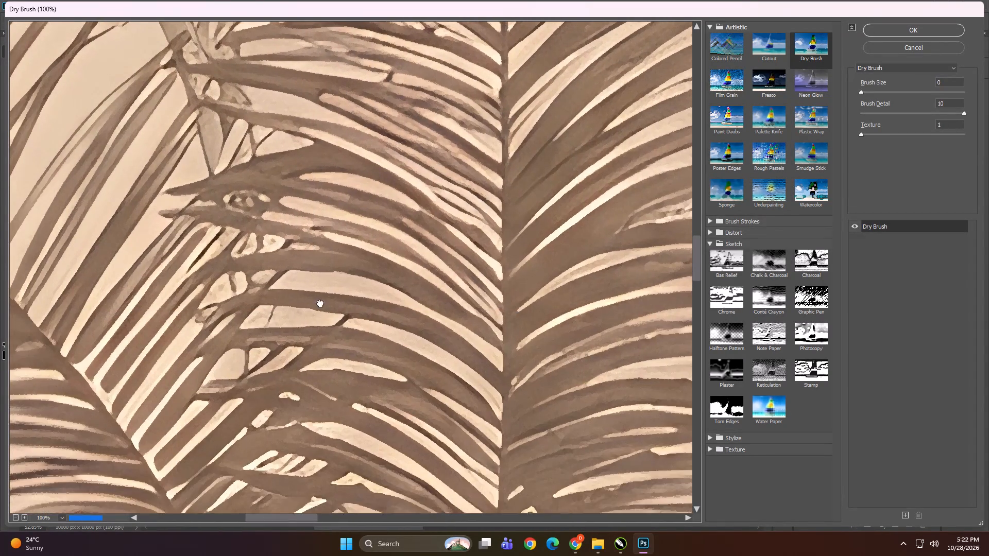
left_click_drag(320, 303, 506, 409)
left_click_drag(244, 148, 418, 428)
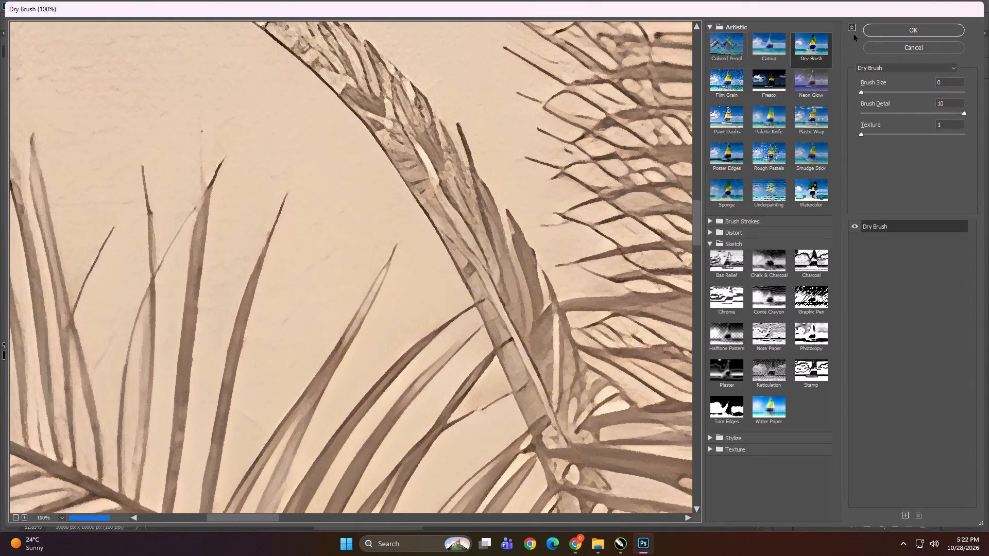
Apply the Dry Brush filter with brush size 0, brush detail 10 and texture 1, and check the filtered palm image.
left_click(869, 32)
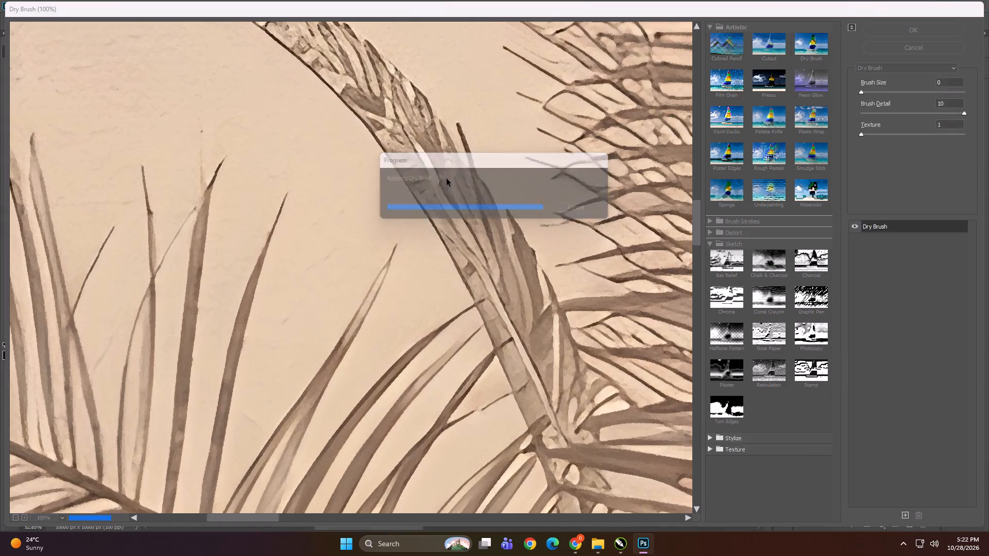
scroll(436, 183, "down", 15, "alt")
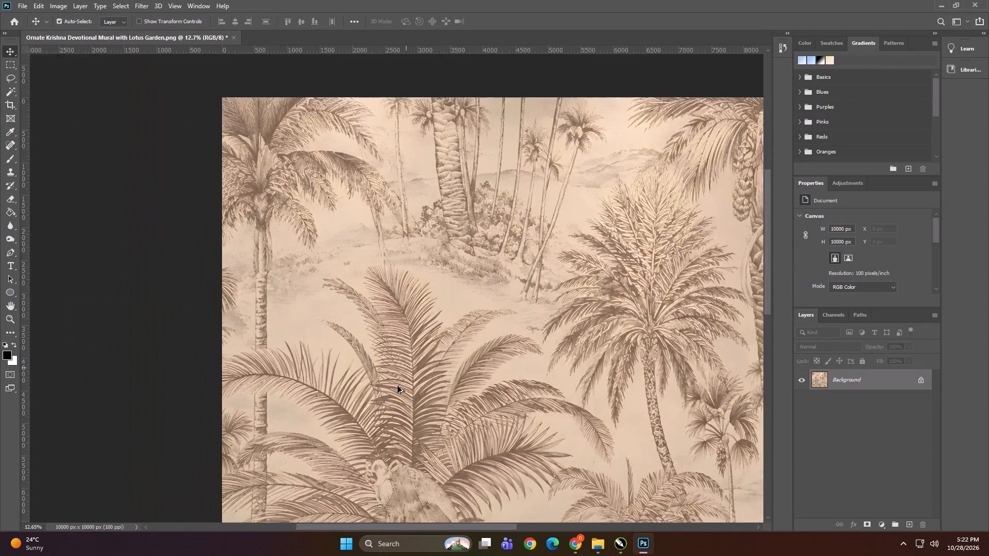
scroll(388, 421, "up", 20, "alt")
scroll(388, 421, "up", 5, "alt")
scroll(346, 192, "down", 4, "alt")
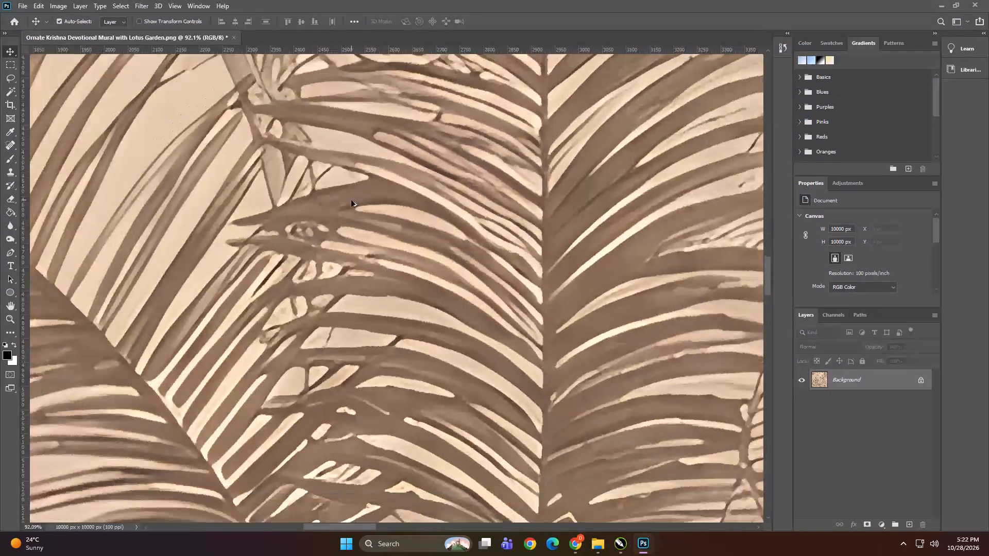
scroll(351, 200, "down", 20, "alt")
scroll(351, 200, "down", 7, "alt")
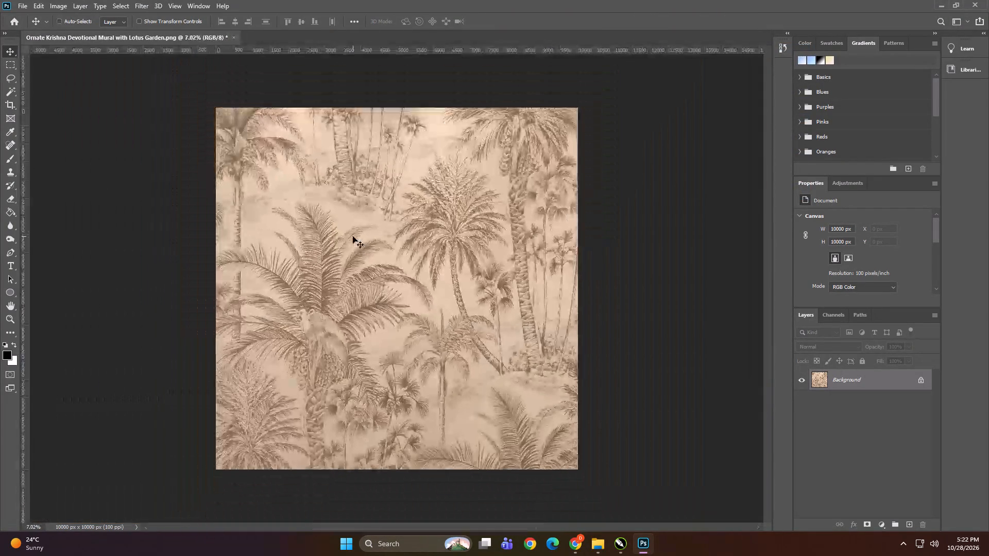
Save the filtered palm image in Downloads as a JPEG at maximum quality 12, keeping the existing file name.
key("ctrl+shift+s")
left_click(548, 363)
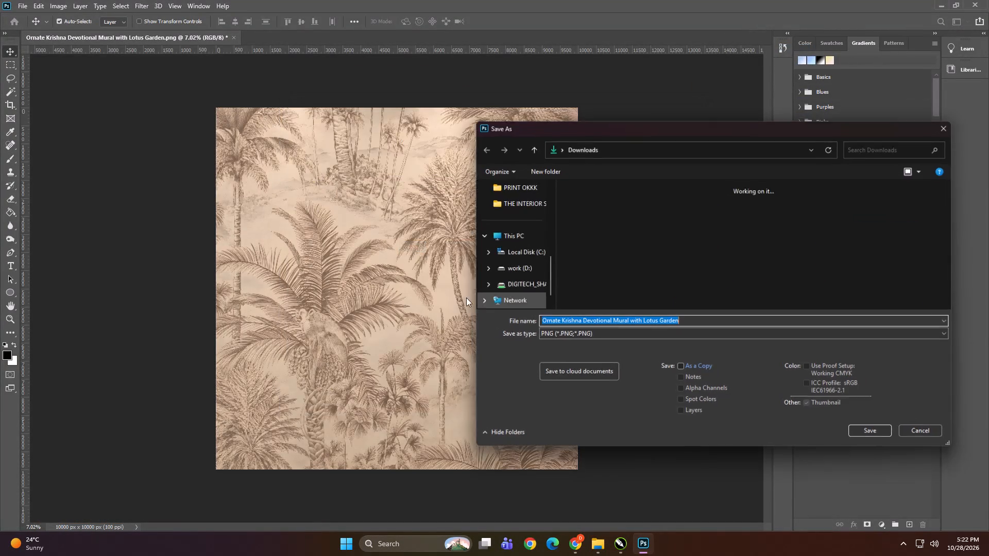
left_click(684, 322)
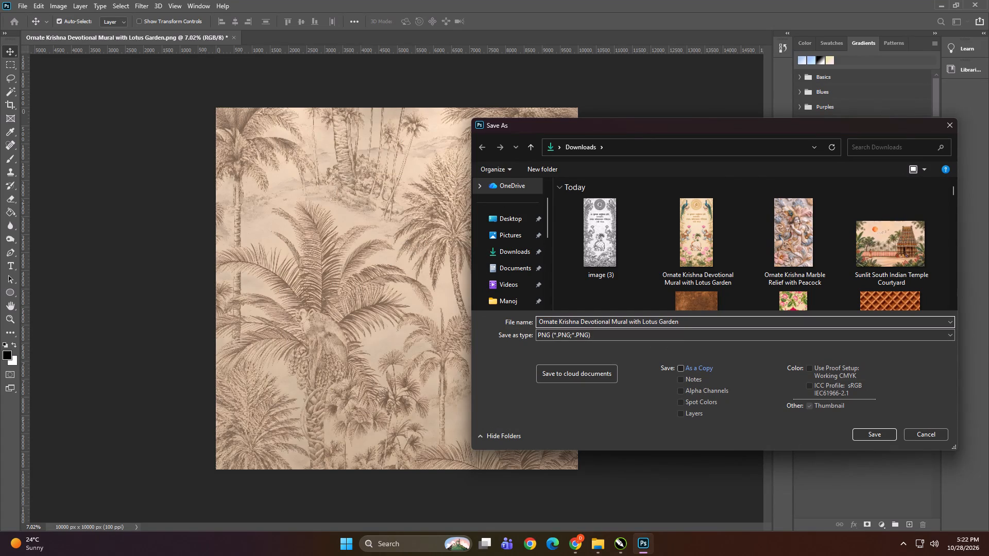
left_click(670, 335)
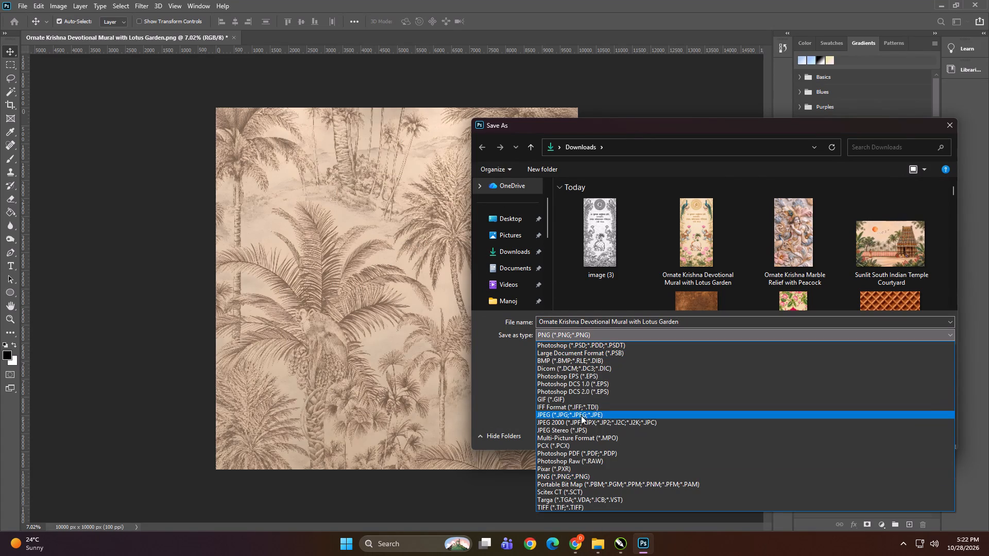
left_click(581, 415)
left_click(866, 431)
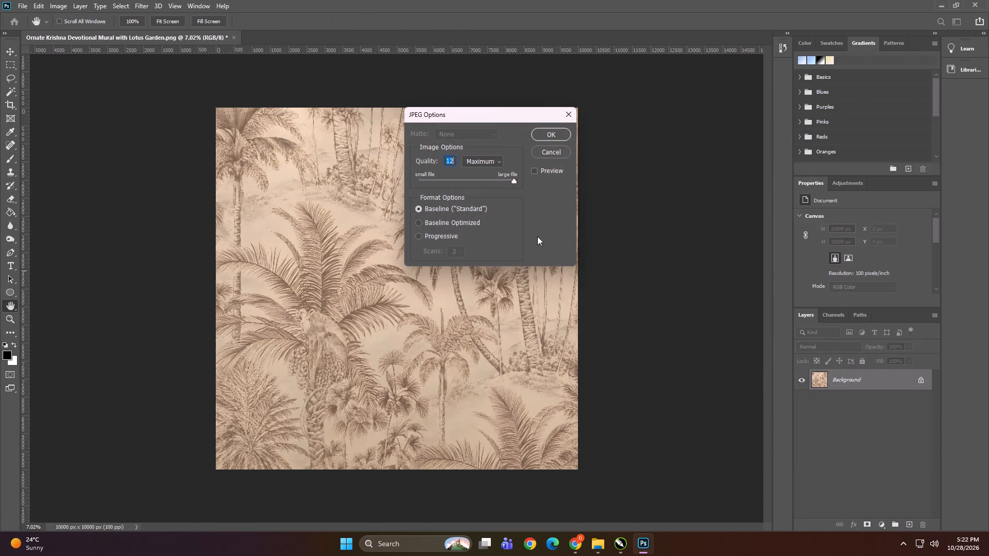
left_click(543, 136)
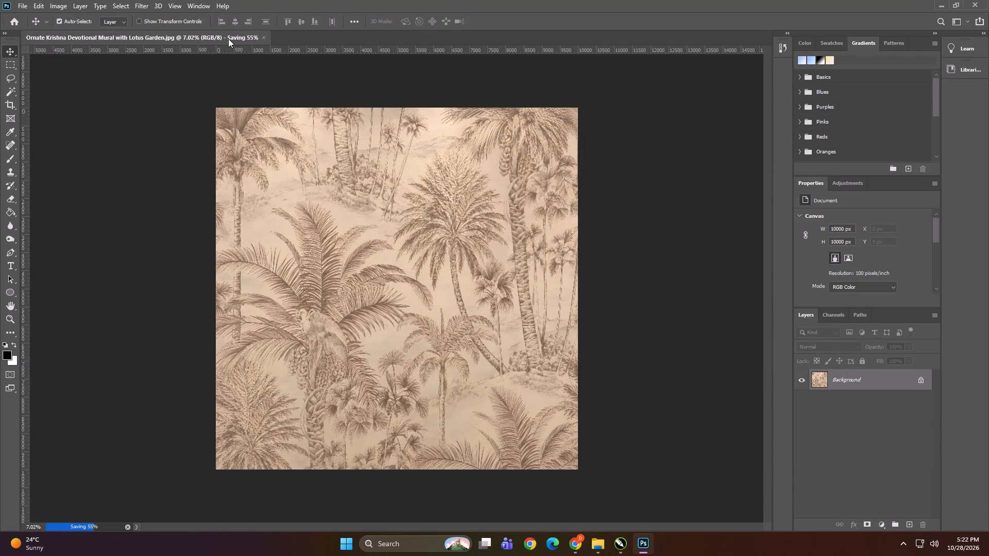
Bring the newly saved palm JPEG from Downloads into the CorelDRAW layout and place it beside the existing palm wallpaper panel.
left_click(595, 548)
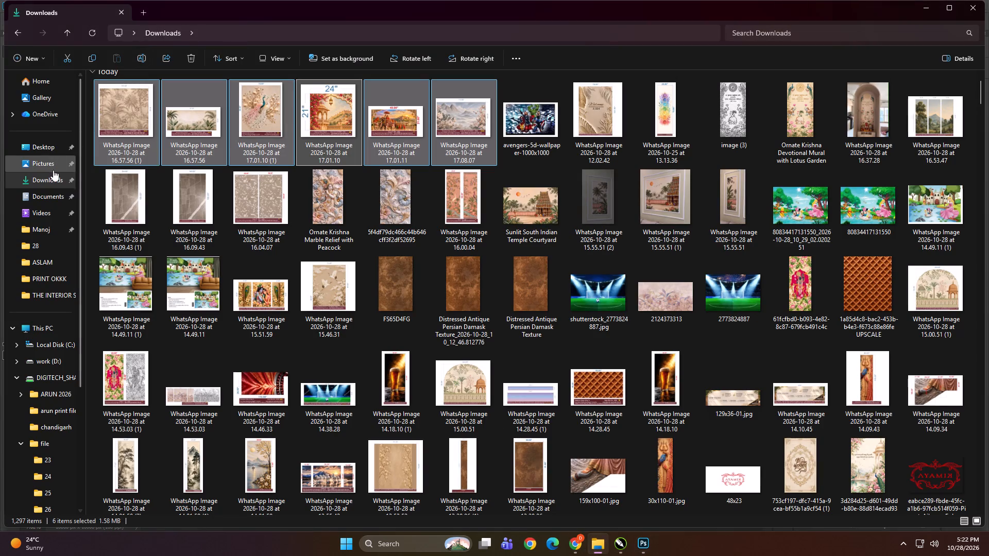
left_click(51, 179)
left_click(130, 141)
left_click_drag(125, 118, 629, 534)
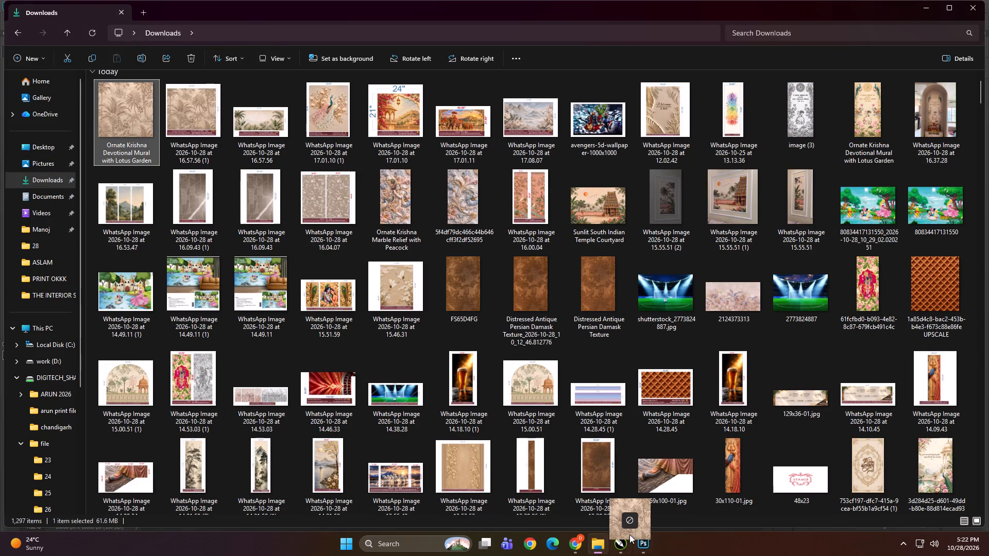
left_click_drag(629, 534, 524, 382)
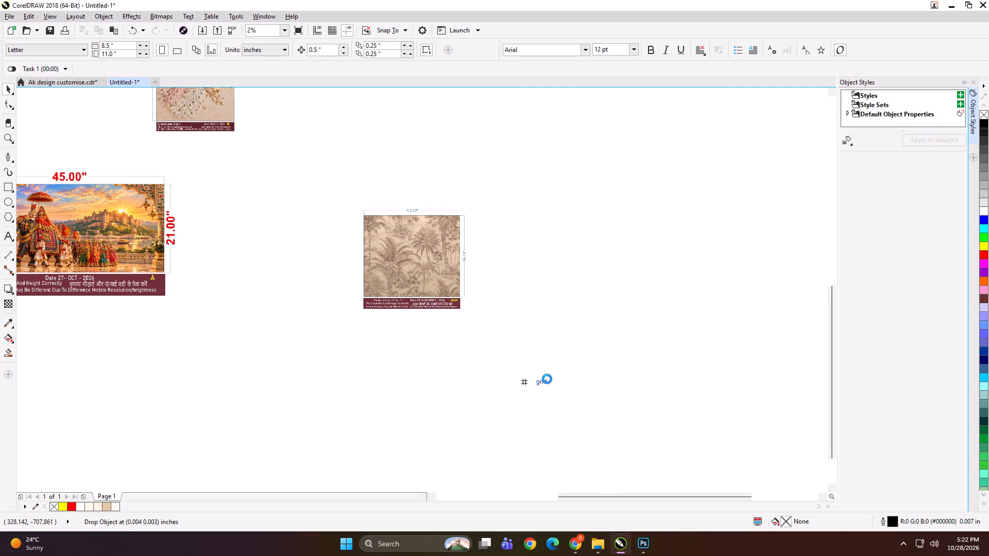
left_click_drag(521, 383, 527, 259)
Select the imported palm image together with the original palm wallpaper image beside it.
scroll(520, 248, "up", 2)
scroll(546, 245, "down", 1)
left_click(415, 251, "shift")
scroll(466, 260, "down", 2)
left_click_drag(416, 291, 416, 280)
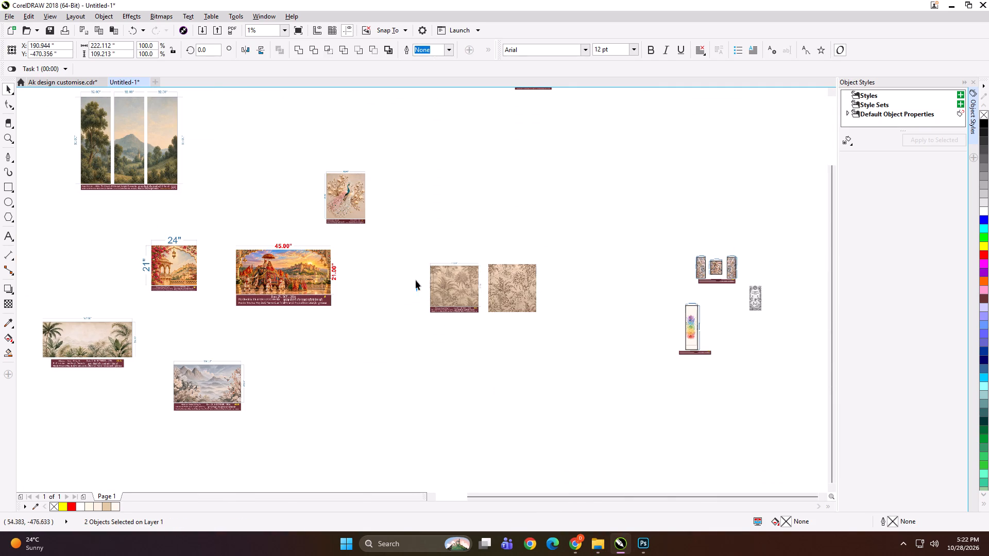
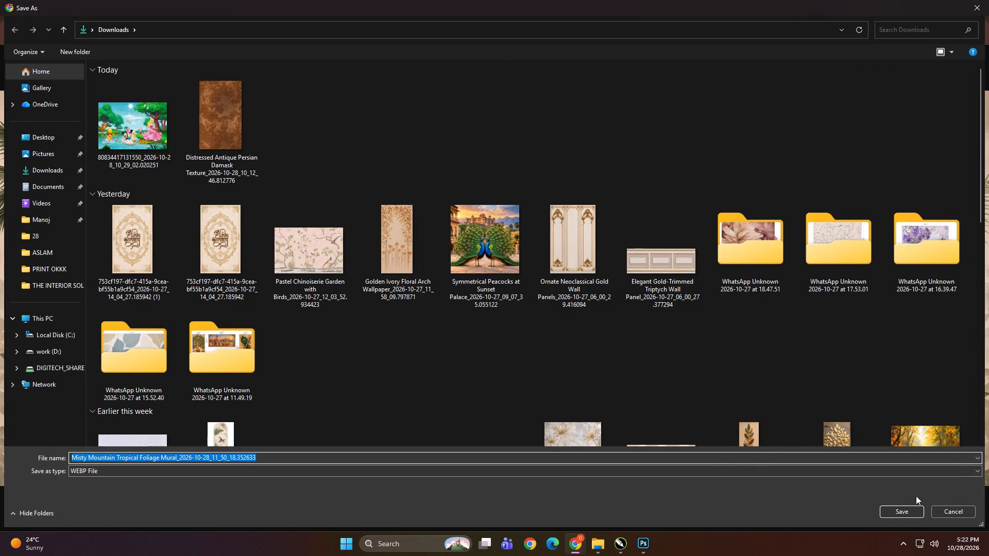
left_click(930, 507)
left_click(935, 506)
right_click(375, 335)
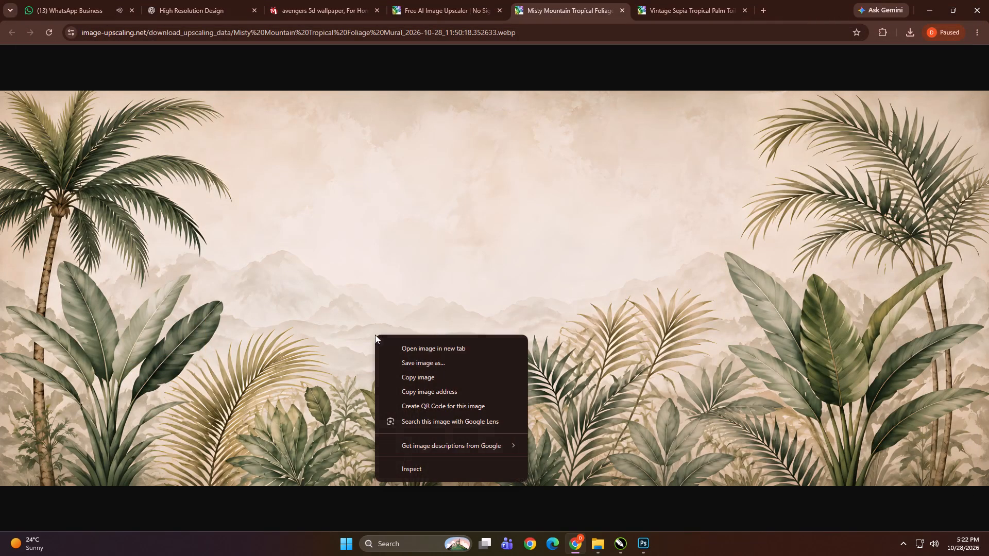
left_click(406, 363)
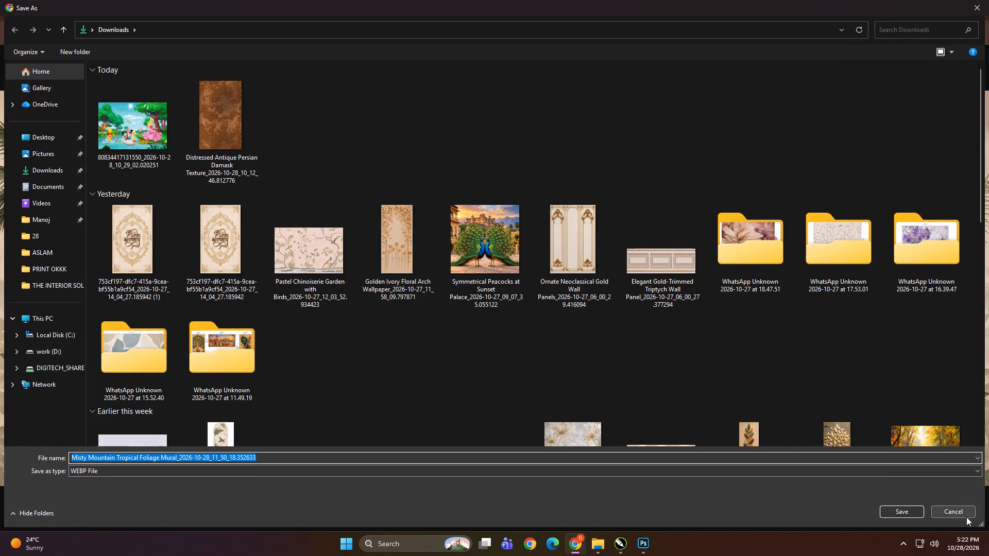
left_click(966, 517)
Copy the upscaled Misty Mountain Tropical Foliage mural from the browser and paste it into the Untitled-1 layout in CorelDRAW.
right_click(508, 438)
left_click(534, 334)
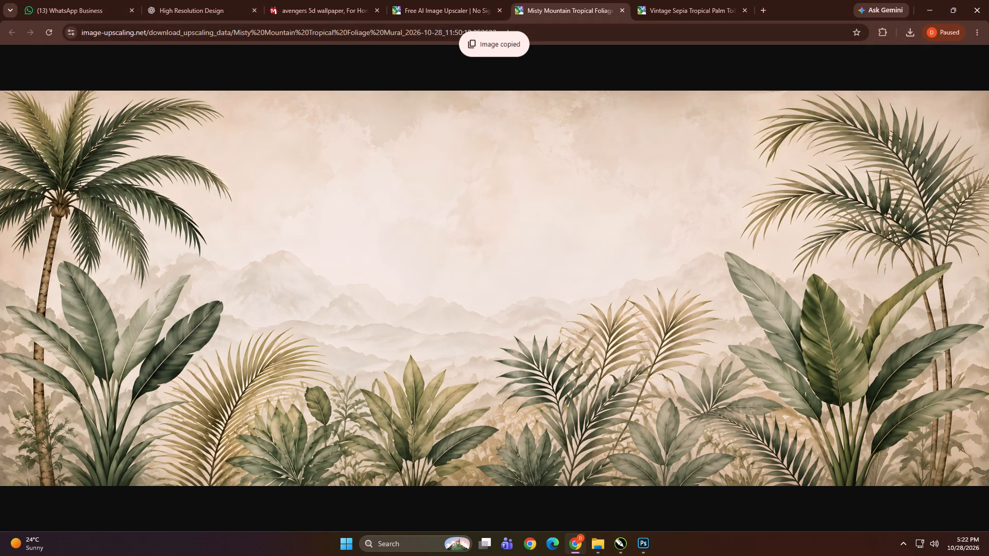
left_click(622, 551)
left_click(499, 376)
key("ctrl+v")
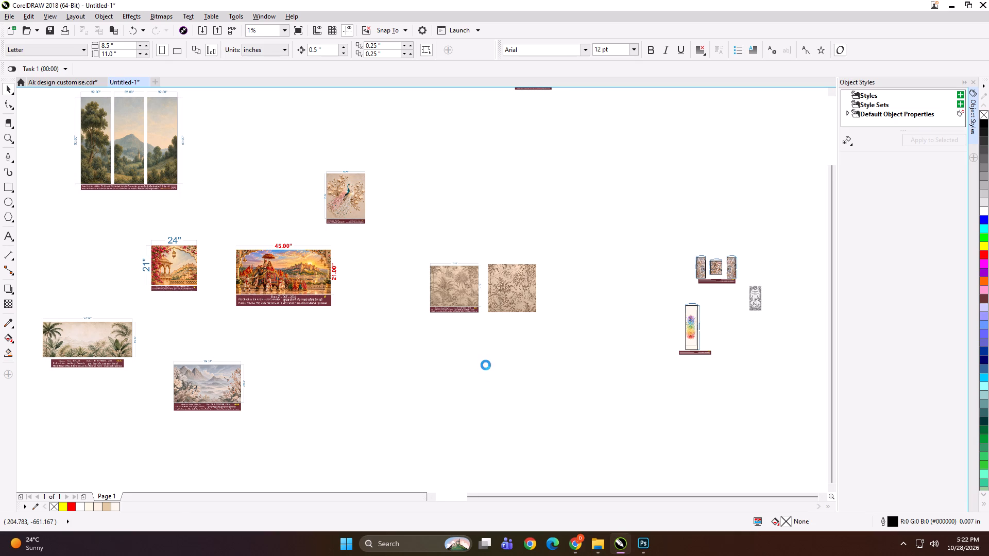
Move the pasted tropical foliage mural just above its matching customer panel and enlarge it proportionally to nearly the panel's width.
key("F4")
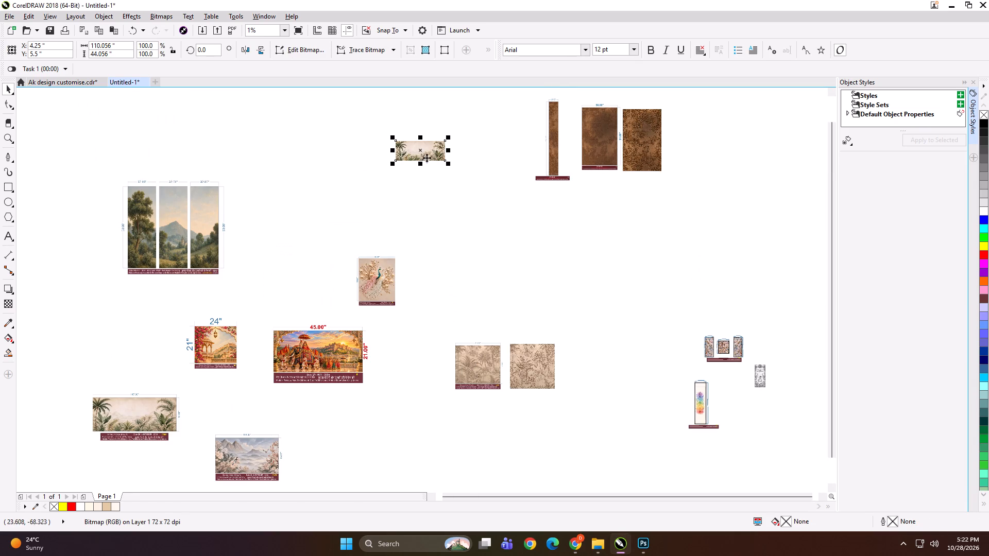
left_click_drag(425, 148, 143, 458)
left_click(136, 424, "shift")
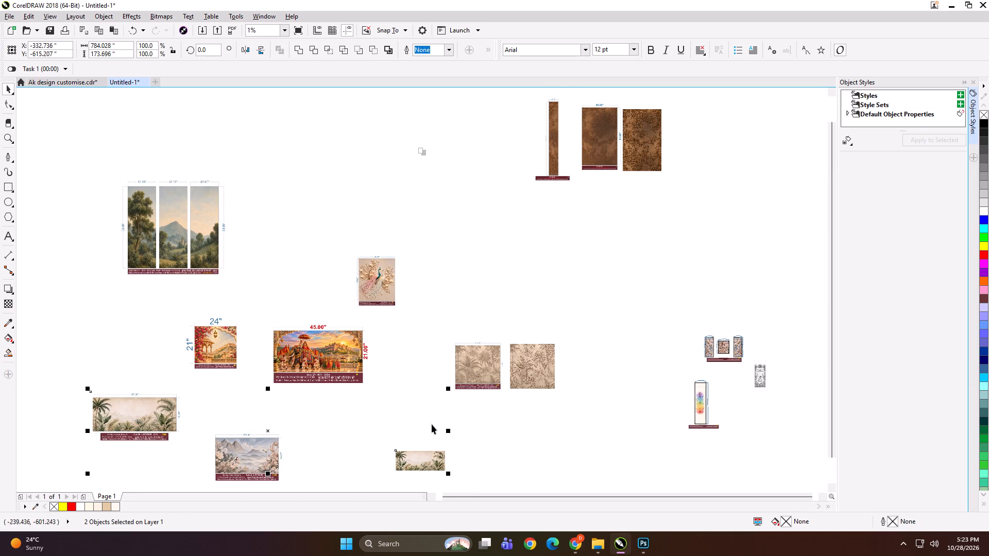
left_click(438, 424)
left_click_drag(432, 457, 130, 359)
left_click_drag(147, 376, 165, 386)
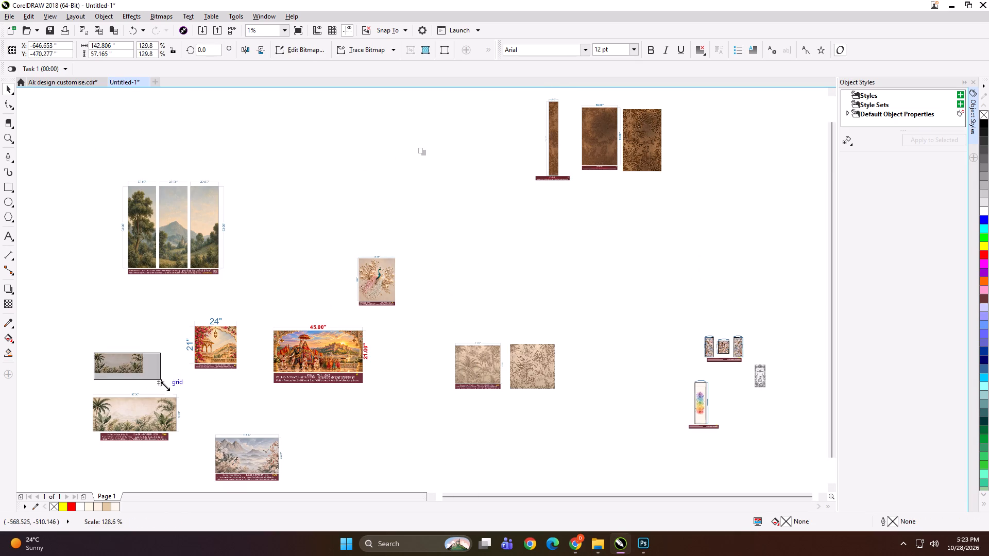
left_click_drag(165, 386, 177, 392)
Select the enlarged mural together with its customer panel and move both above the pair of sepia palm wallpapers.
left_click(155, 410, "shift")
left_click_drag(143, 382, 524, 260)
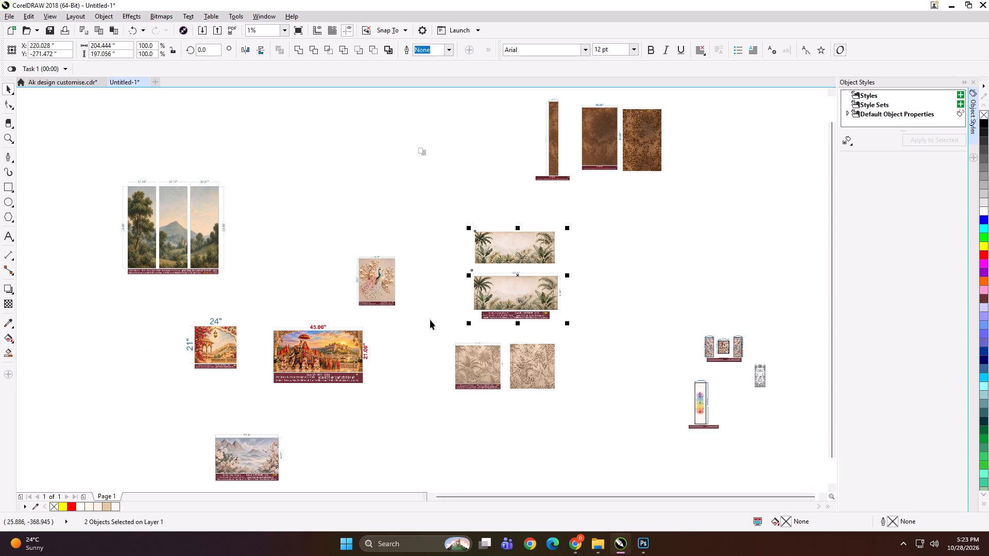
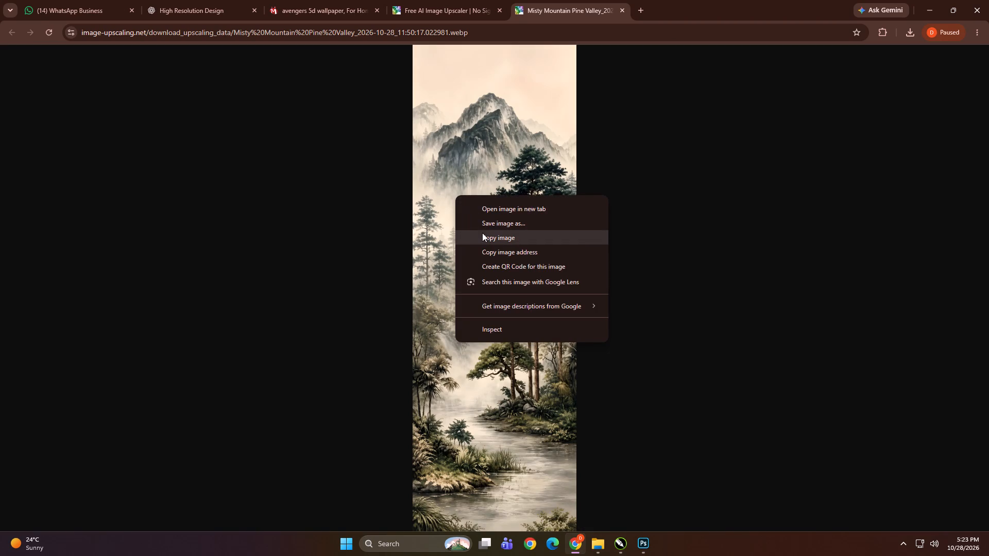
Copy the upscaled Misty Mountain Pine Valley image from the browser and switch to Photoshop.
left_click(482, 233)
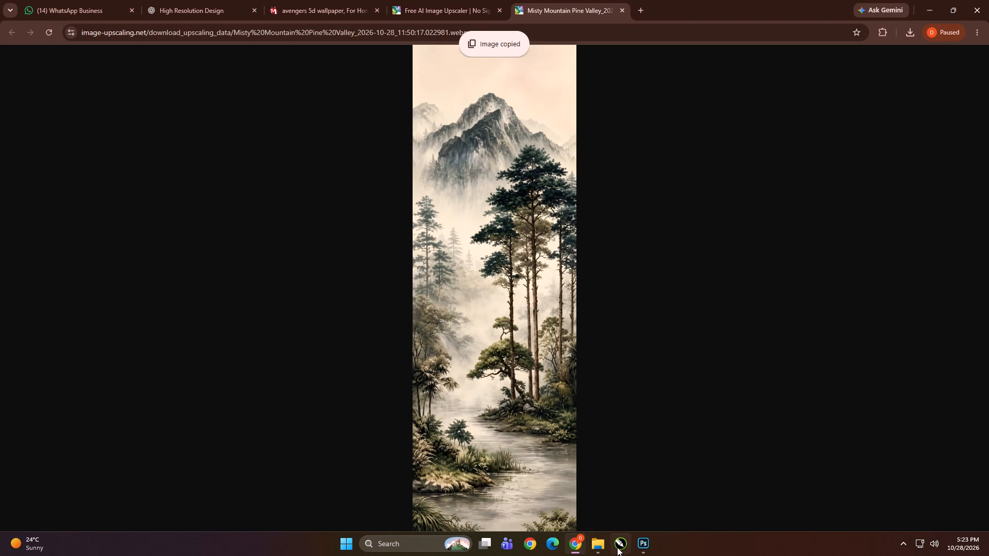
left_click(617, 548)
left_click(642, 548)
Resize the open palm wallpaper image to 30 inches wide without constraining its height.
key("ctrl+alt+i")
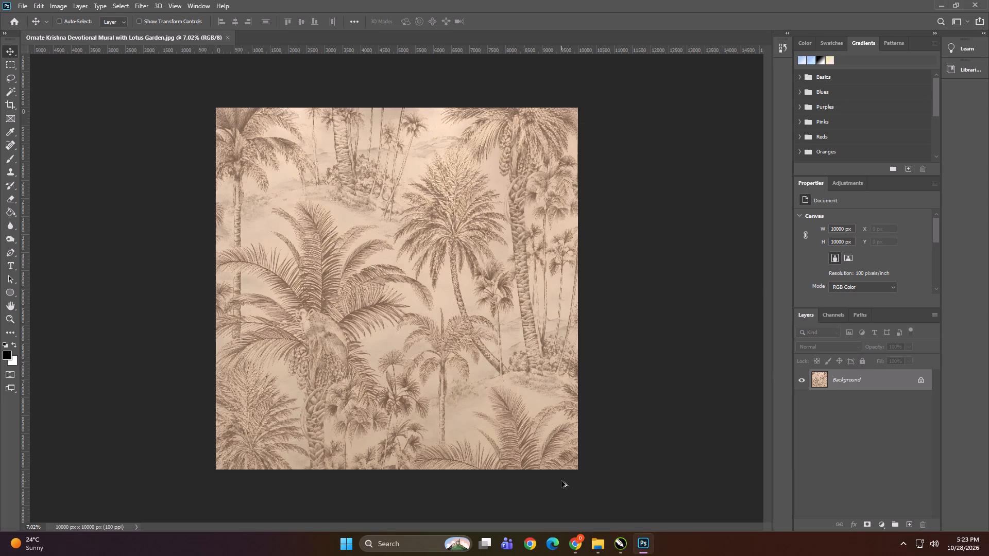
type("30")
key("Return")
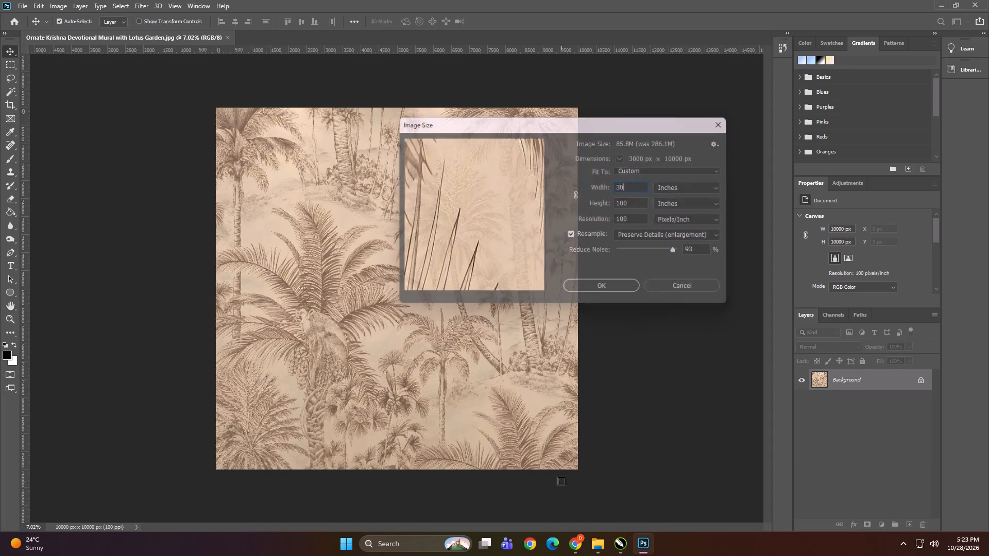
Paste the copied pine valley image over the palm background and stretch it to fill the entire canvas.
key("ctrl+v")
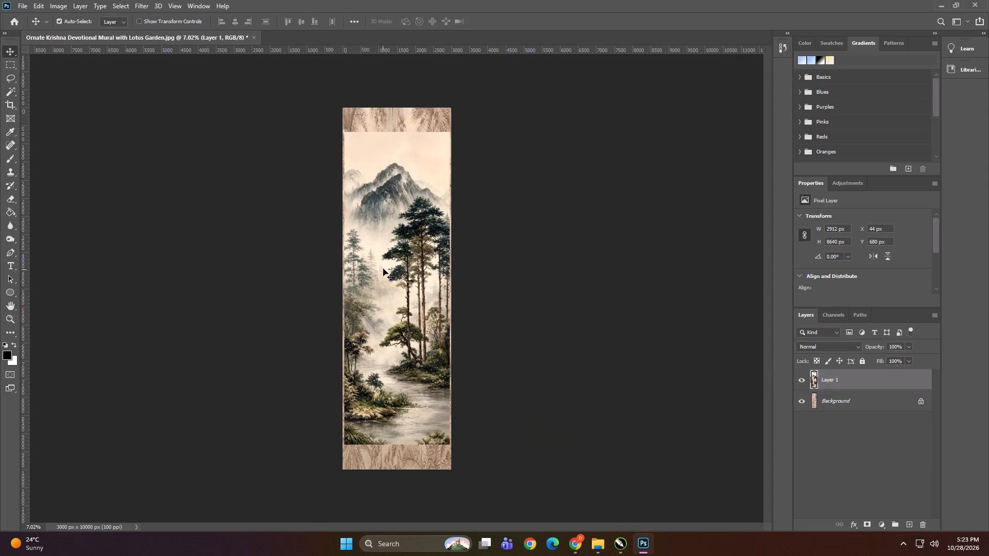
left_click_drag(386, 269, 381, 246)
key("ctrl+t")
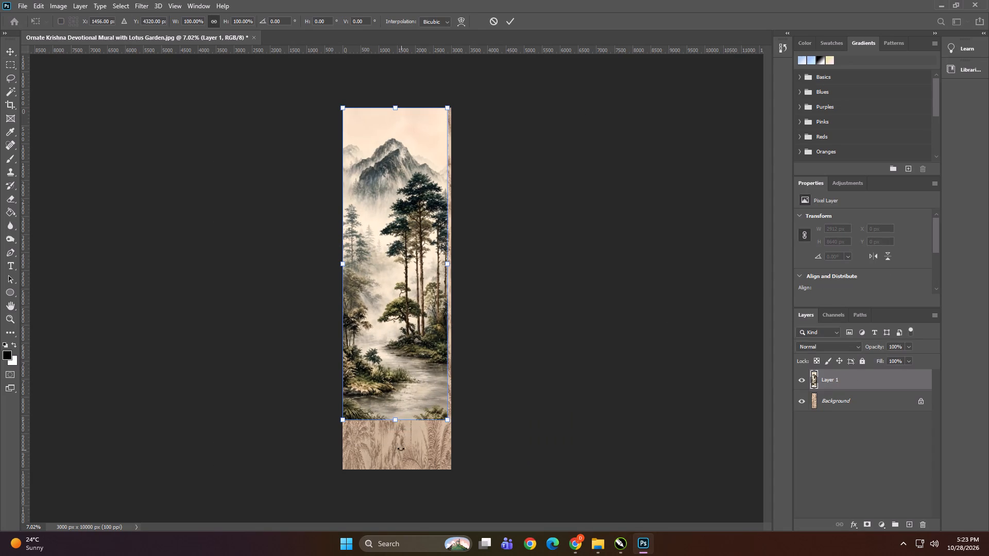
left_click_drag(397, 421, 395, 470)
left_click(447, 288, "shift")
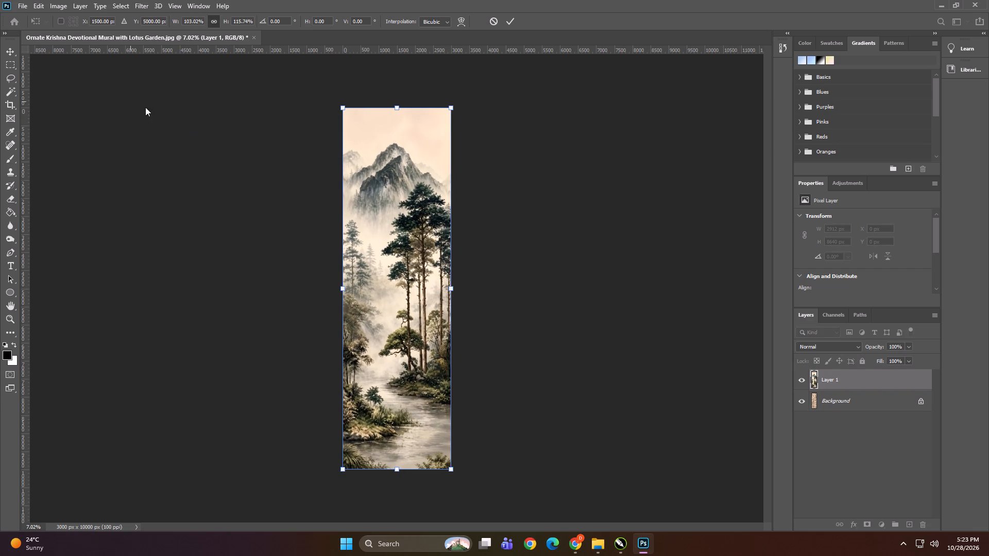
left_click(344, 289, "shift")
left_click(13, 51)
Merge the pine valley layer with the Background layer.
left_click(858, 399, "shift")
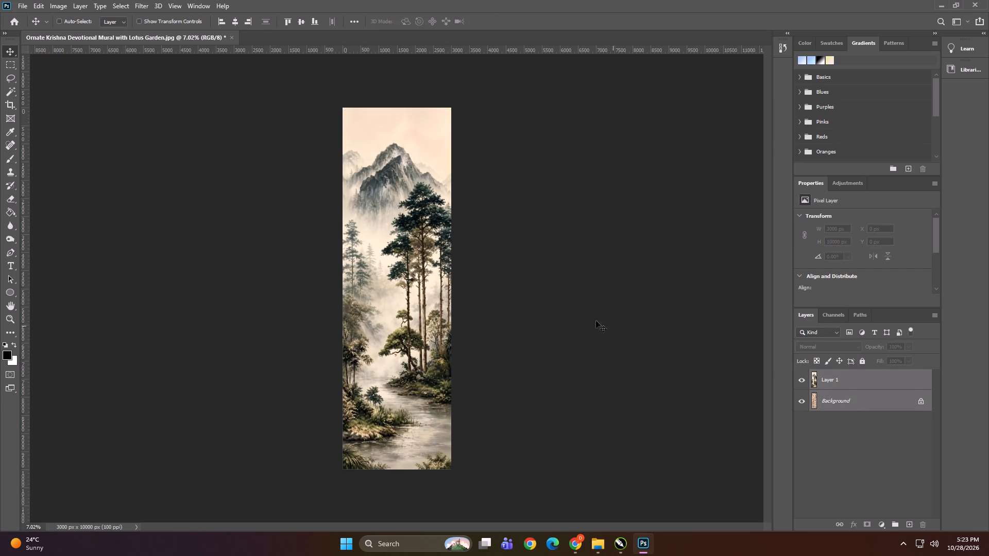
key("ctrl+e")
Apply the Dry Brush filter to the merged image with brush size 0, brush detail 10 and texture 1.
left_click(138, 6)
left_click(160, 49)
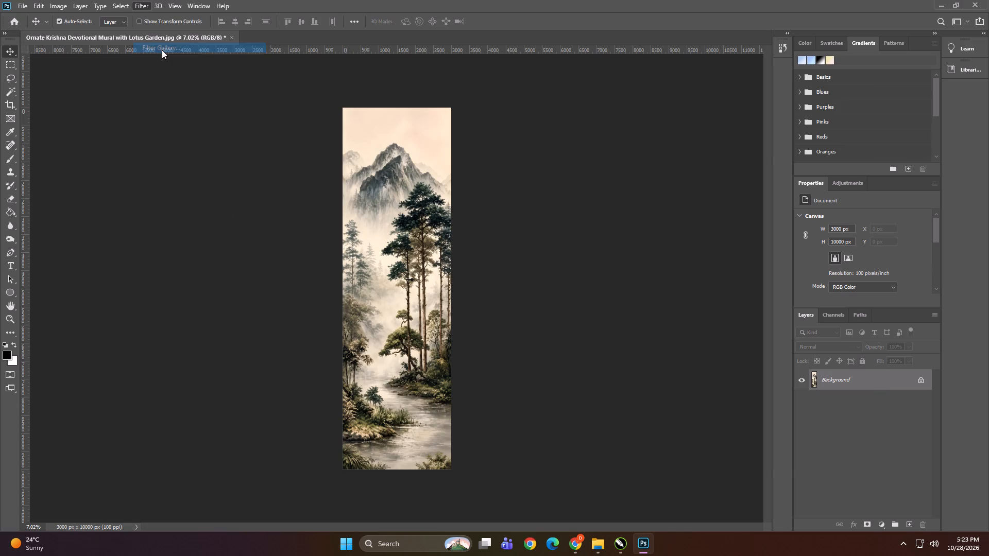
key("space")
key("space")
key("space")
key("space")
key("space")
key("space")
key("space")
key("space")
key("space")
key("space")
key("space")
key("space")
key("space")
key("space")
key("space")
key("space")
key("space")
key("space")
key("space")
key("space")
left_click_drag(447, 384, 277, 41)
left_click_drag(436, 343, 255, 65)
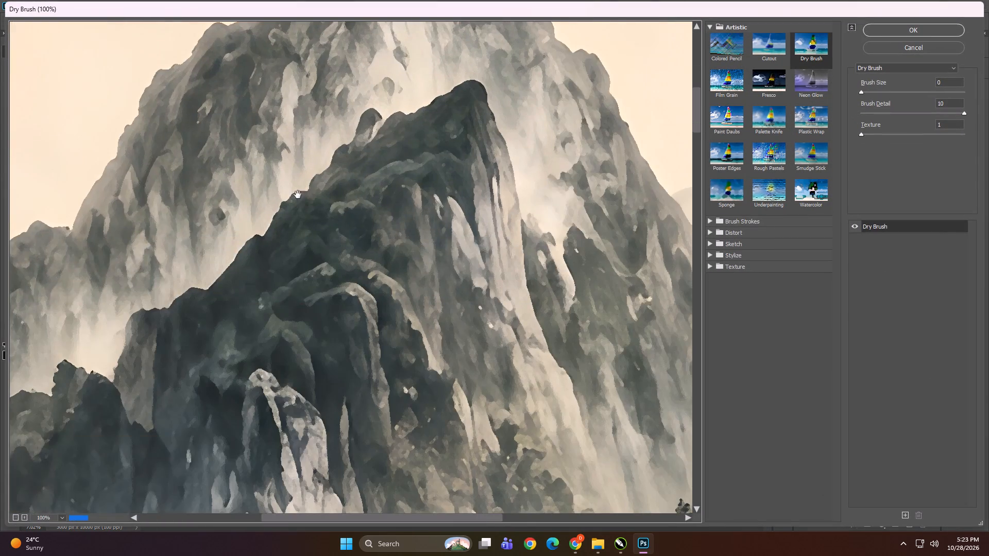
left_click_drag(351, 322, 273, 101)
left_click(878, 29)
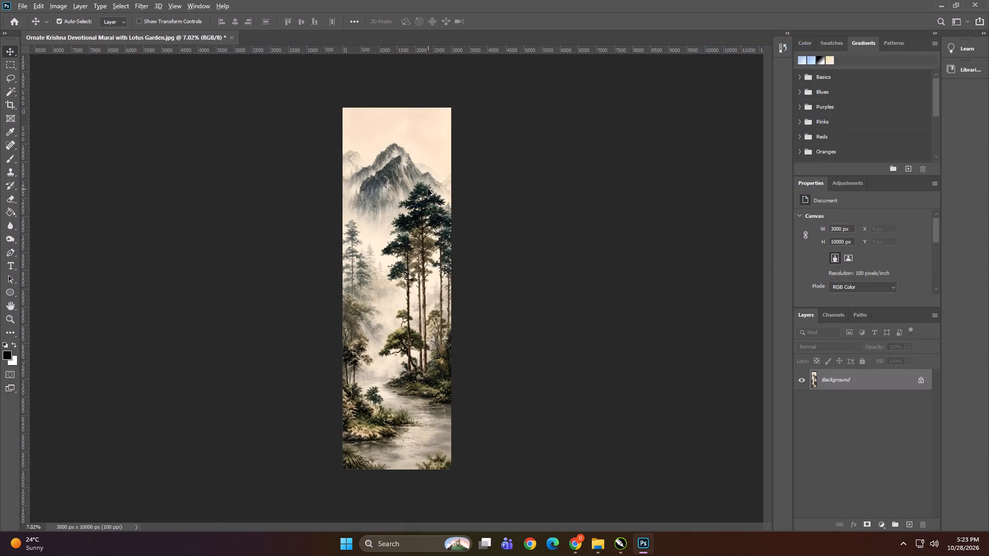
Save the filtered artwork on the computer as a JPEG named SFSGFGG in the Downloads folder.
key("ctrl+shift+s")
left_click(556, 365)
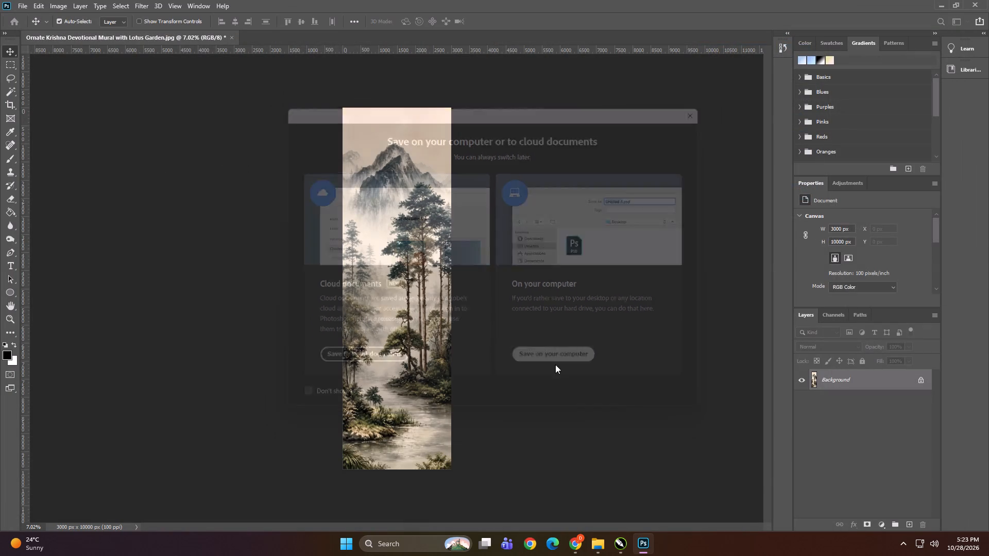
left_click(518, 248)
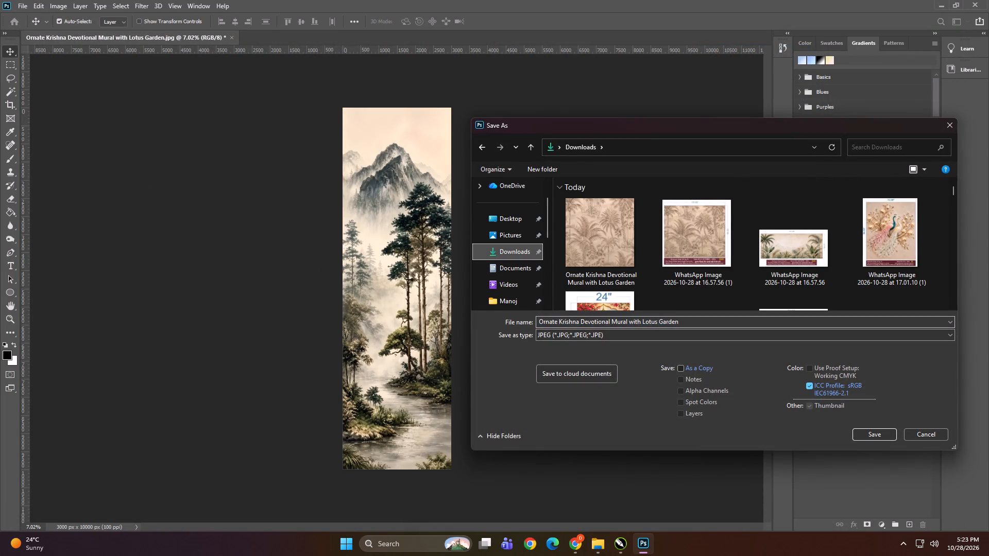
left_click(663, 320)
key("s")
type("FSGFGG")
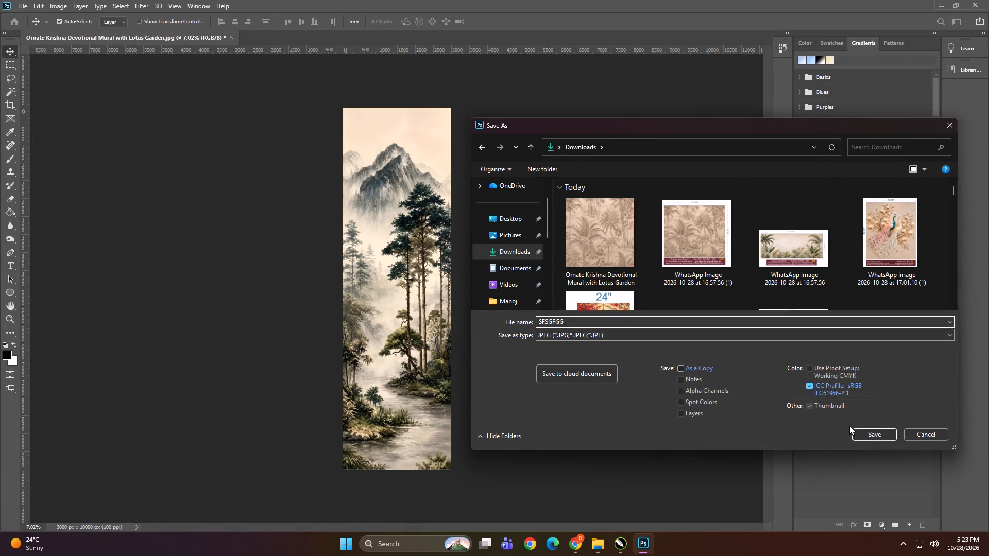
left_click(863, 437)
left_click(536, 130)
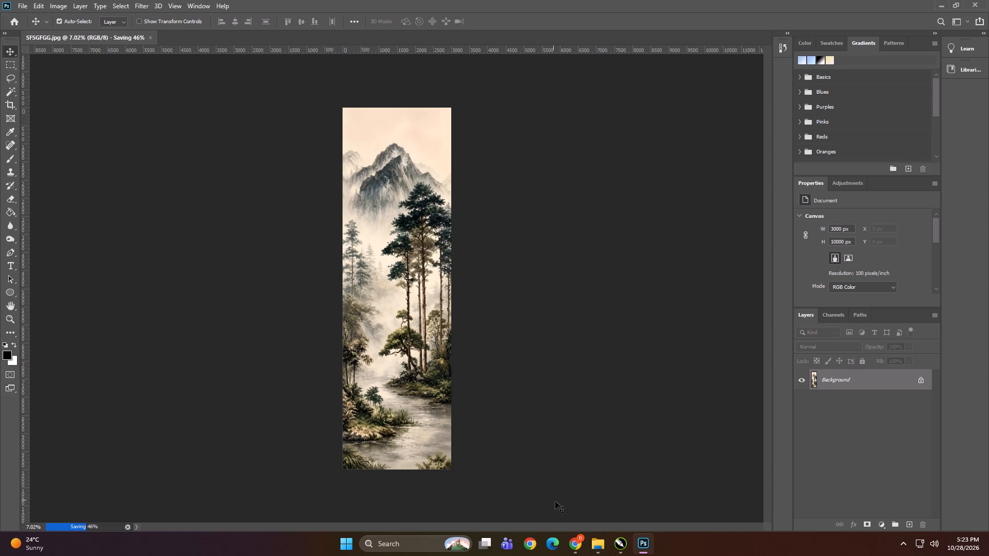
Place the SFSGFGG image from Downloads into the CorelDRAW Untitled-1 layout, in the empty area above the peacock panel.
left_click(599, 544)
left_click(53, 184)
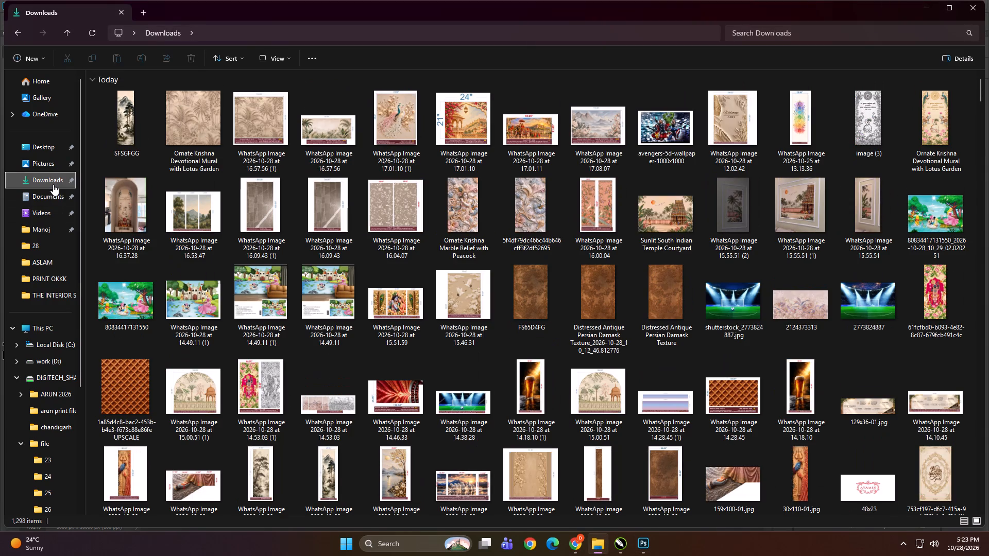
left_click(106, 146)
left_click_drag(128, 118, 618, 543)
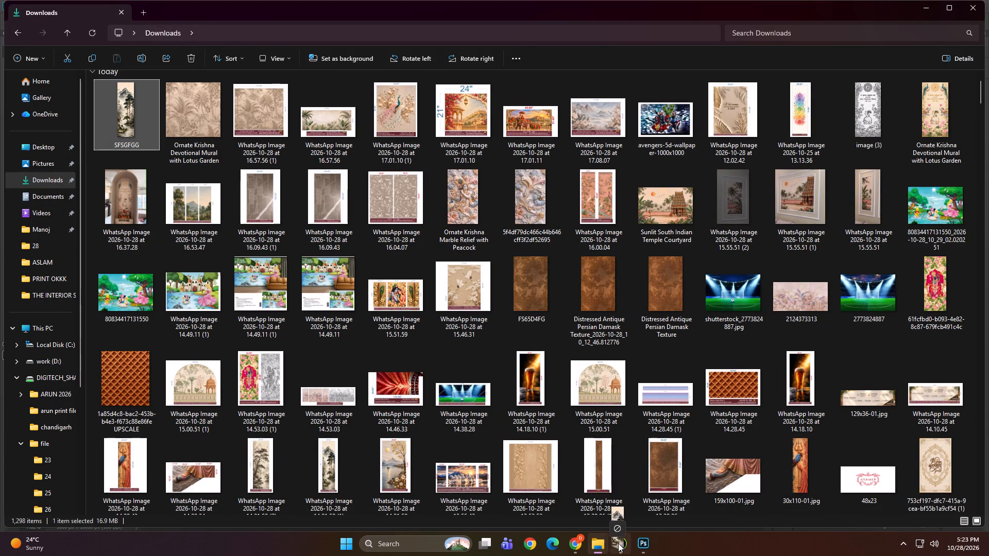
left_click_drag(618, 543, 402, 284)
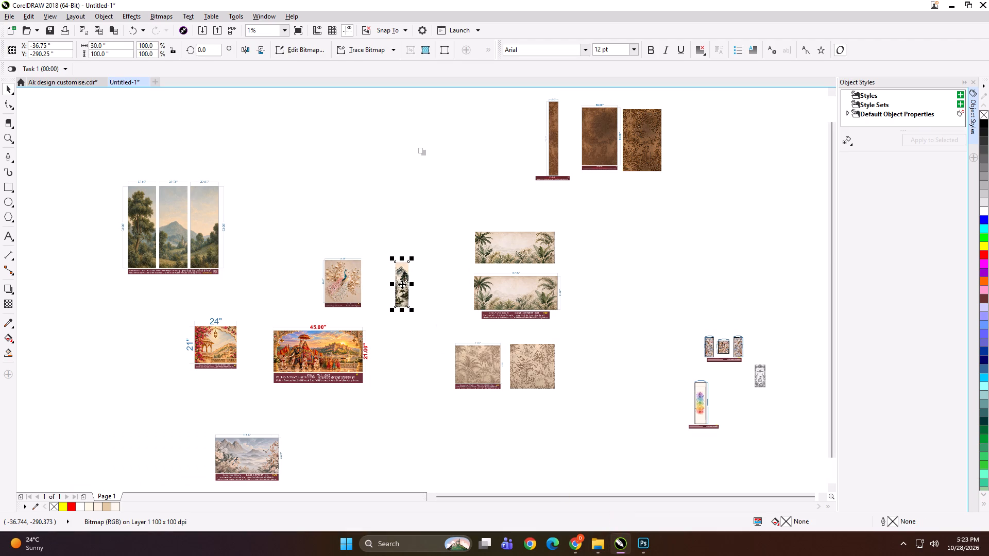
left_click_drag(402, 284, 285, 167)
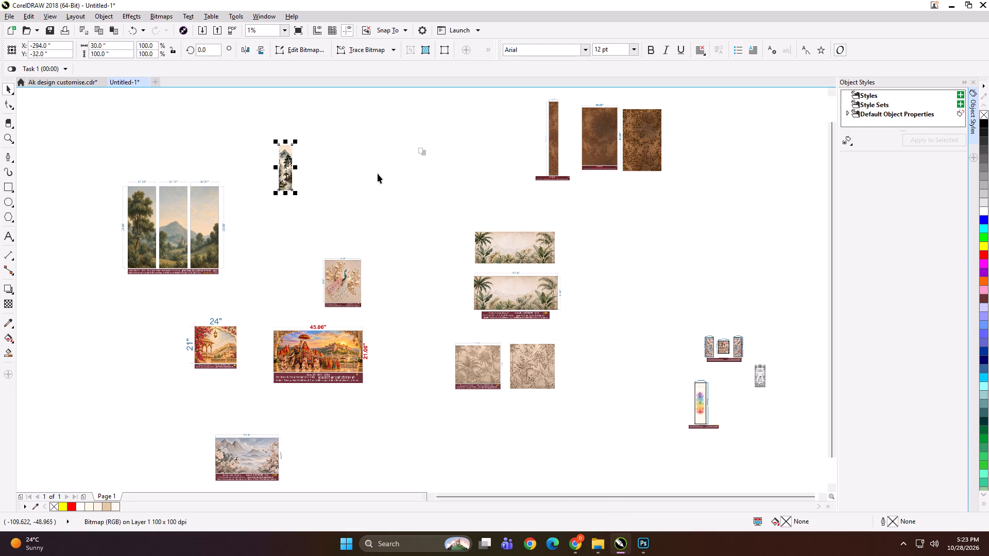
key("F4")
left_click(366, 205)
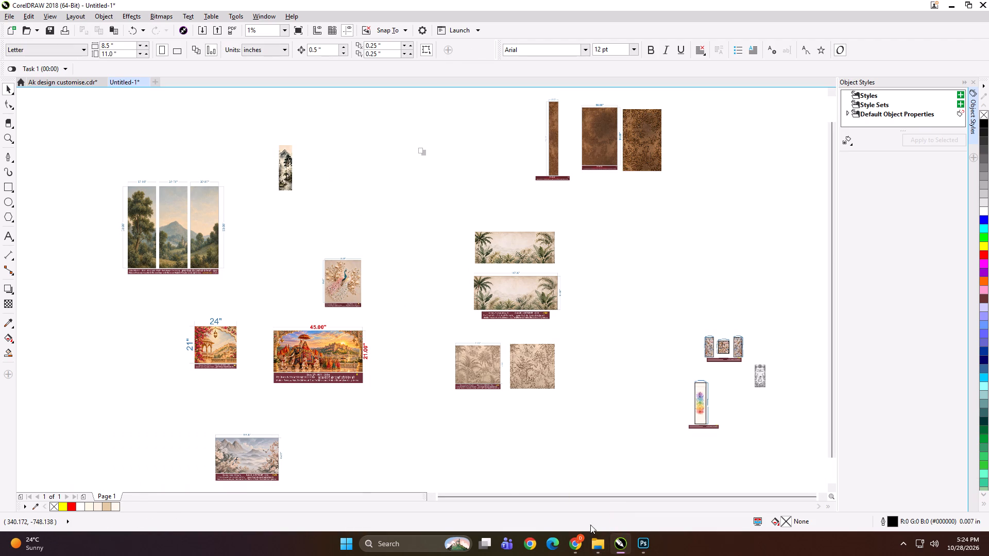
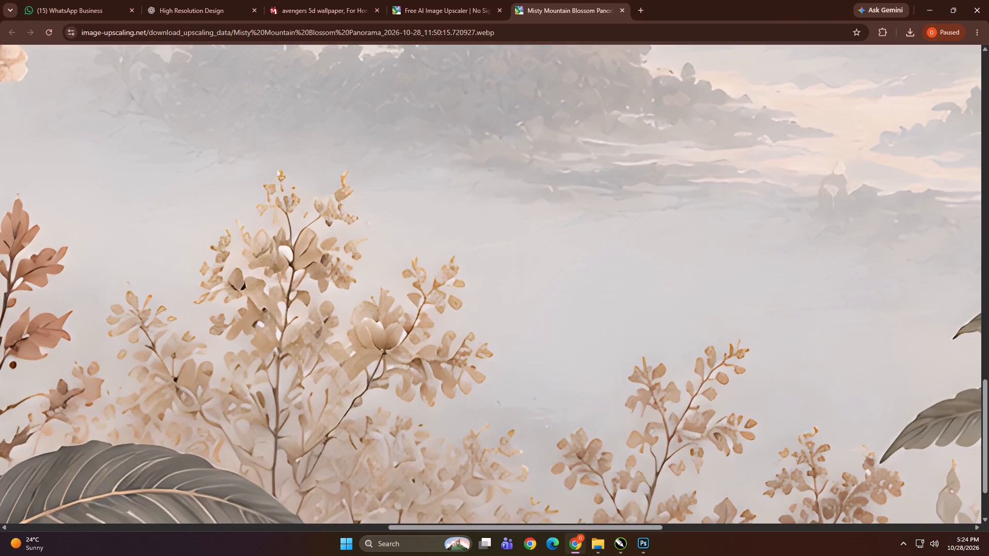
Check the upscaled Misty Mountain Blossom Panorama around the birds and foliage, and copy the image.
left_click(766, 240)
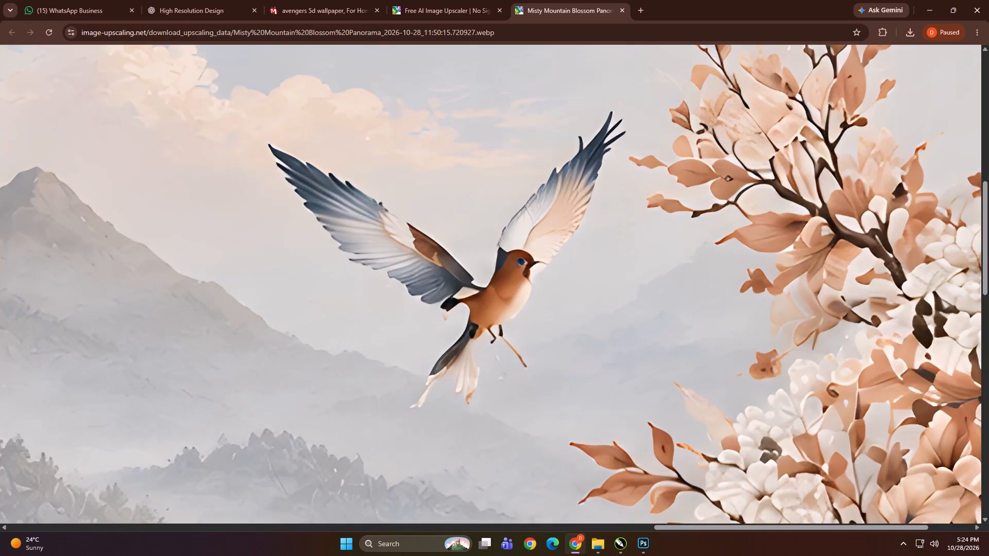
left_click(774, 233)
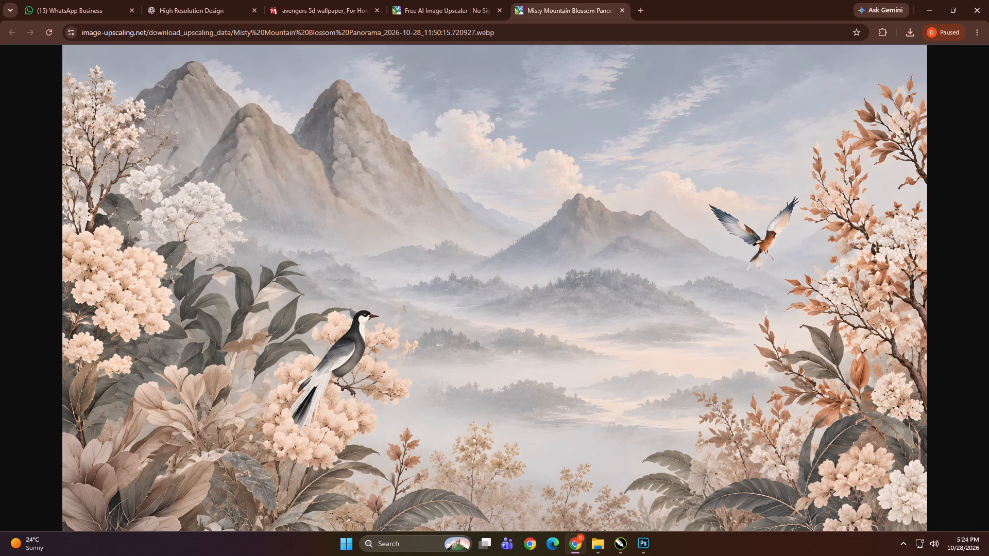
left_click(785, 235)
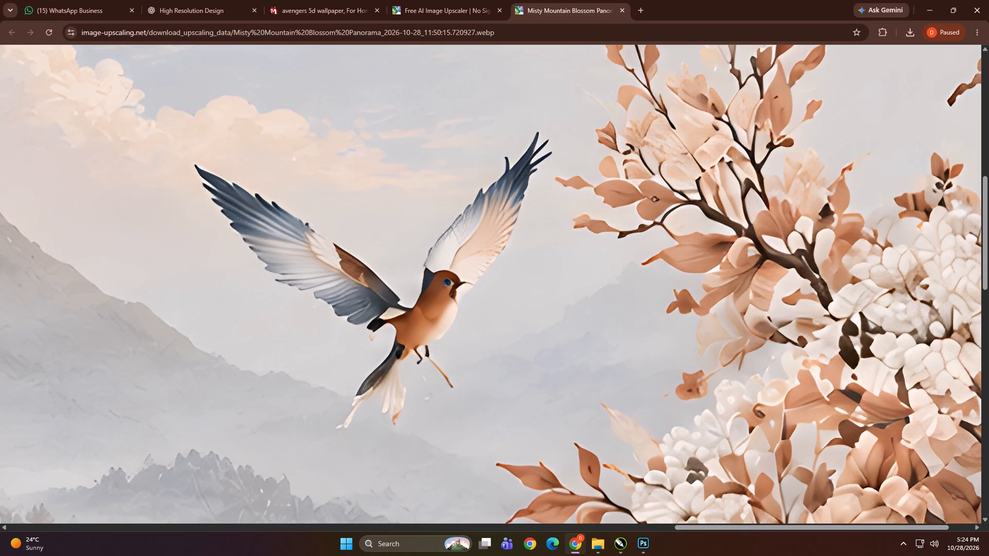
left_click(691, 248)
left_click(345, 383)
left_click(438, 286)
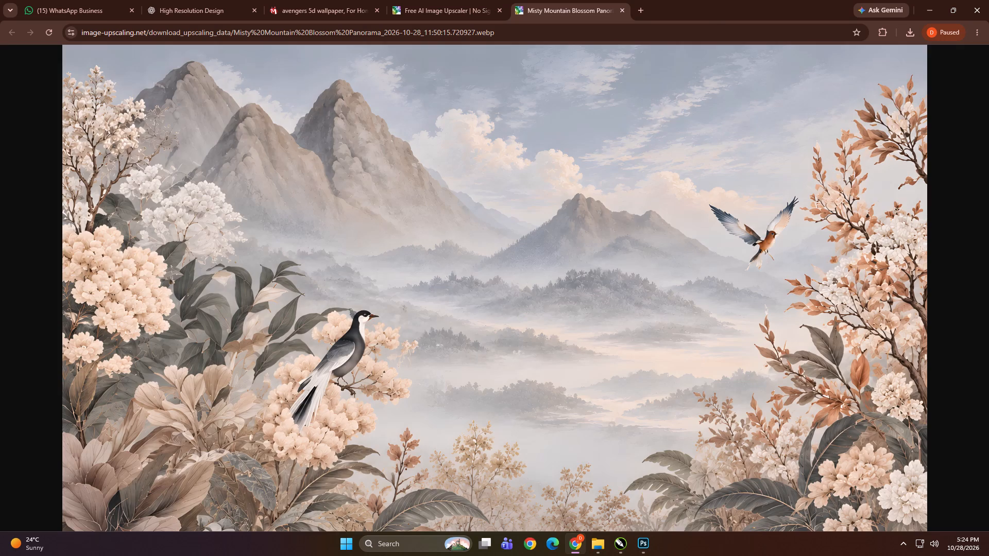
key("ctrl+c")
Switch to Photoshop and resize the SFSGFGG image to 120 inches wide, leaving the height at 100 inches.
left_click(640, 546)
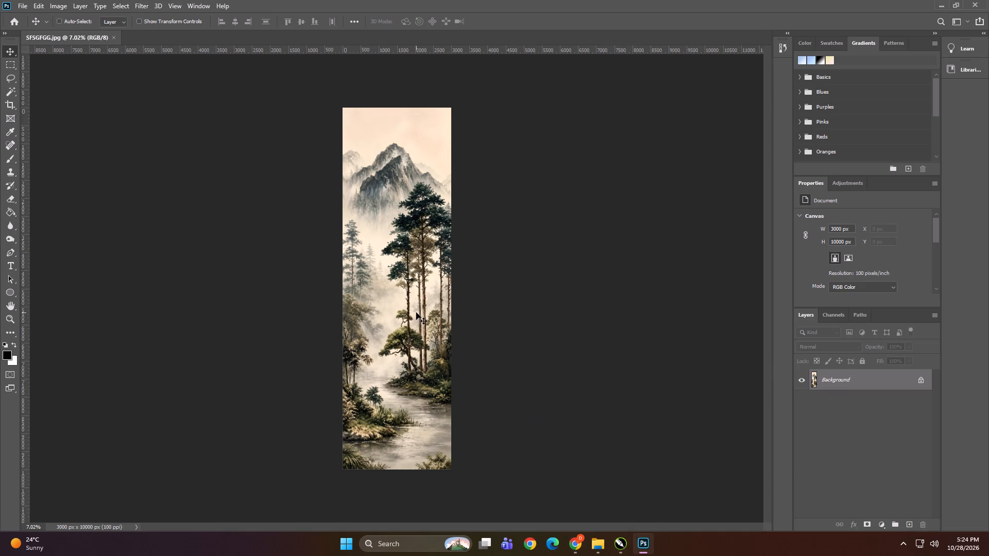
key("ctrl+alt+i")
type("120")
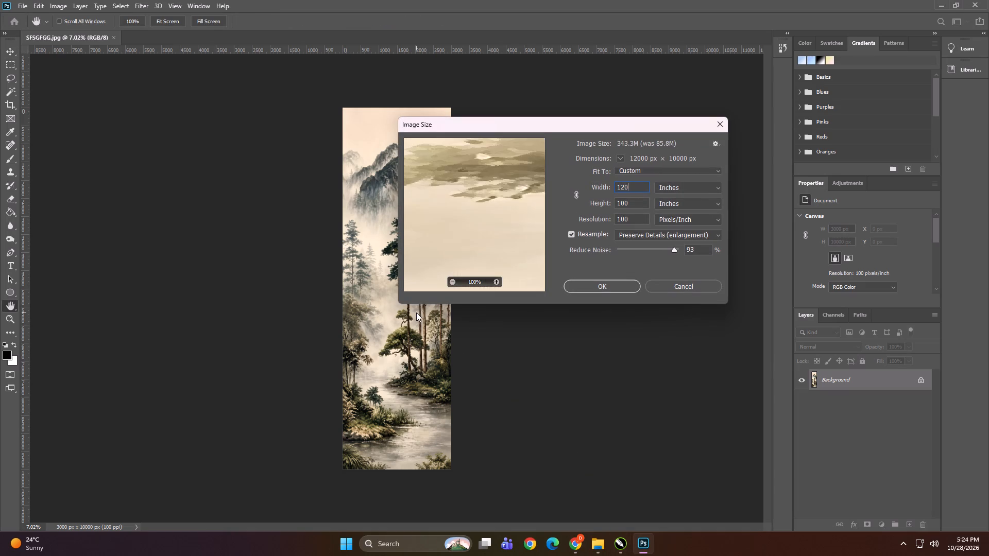
key("Return")
Paste the mountain panorama as a new layer and move it into the upper-left corner of the canvas.
scroll(397, 221, "down", 3, "alt")
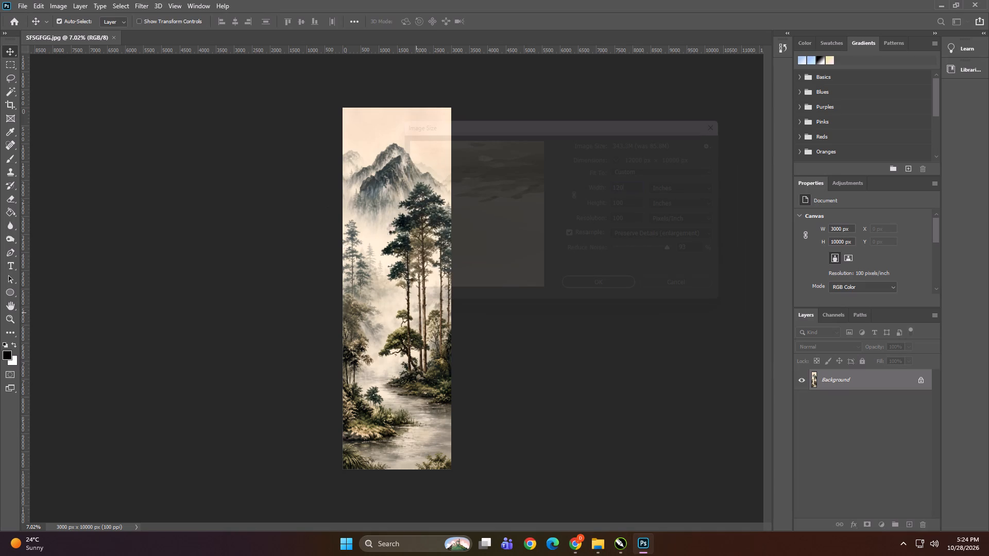
scroll(392, 229, "down", 4, "alt")
key("ctrl+v")
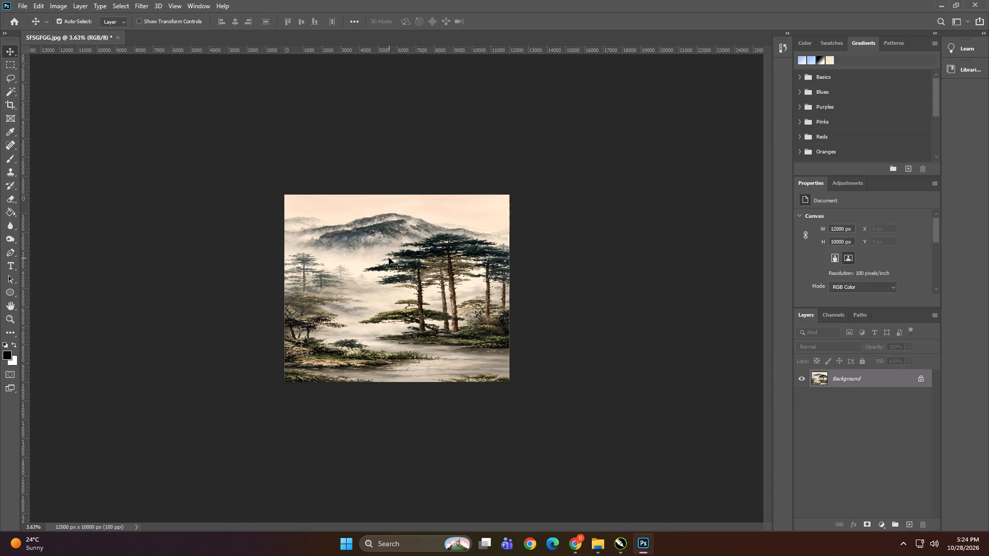
left_click_drag(399, 292, 348, 236)
Extend the canvas with the Crop tool to about 13,600 px wide, keeping its 10,000 px height.
key("c")
left_click_drag(515, 289, 526, 291)
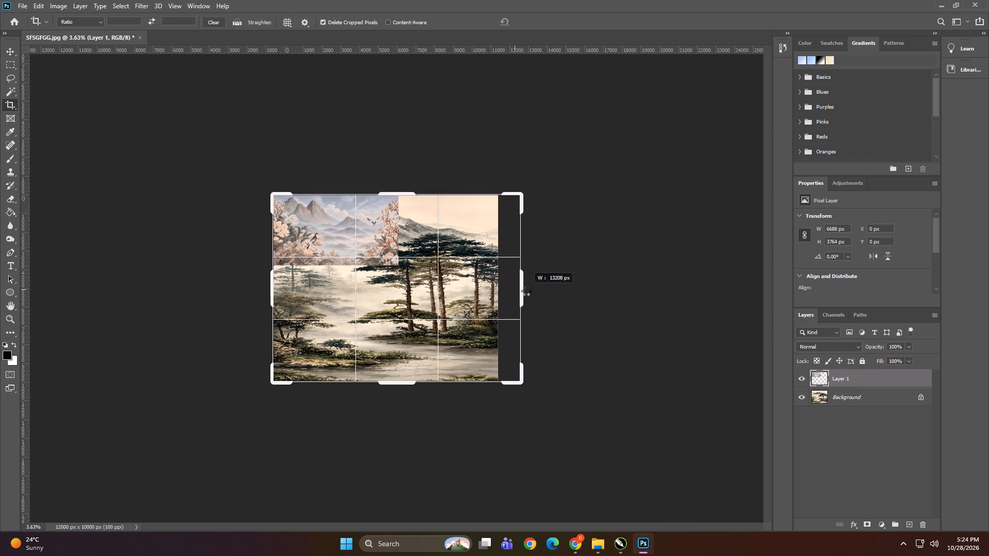
left_click_drag(526, 291, 530, 289)
left_click(6, 53)
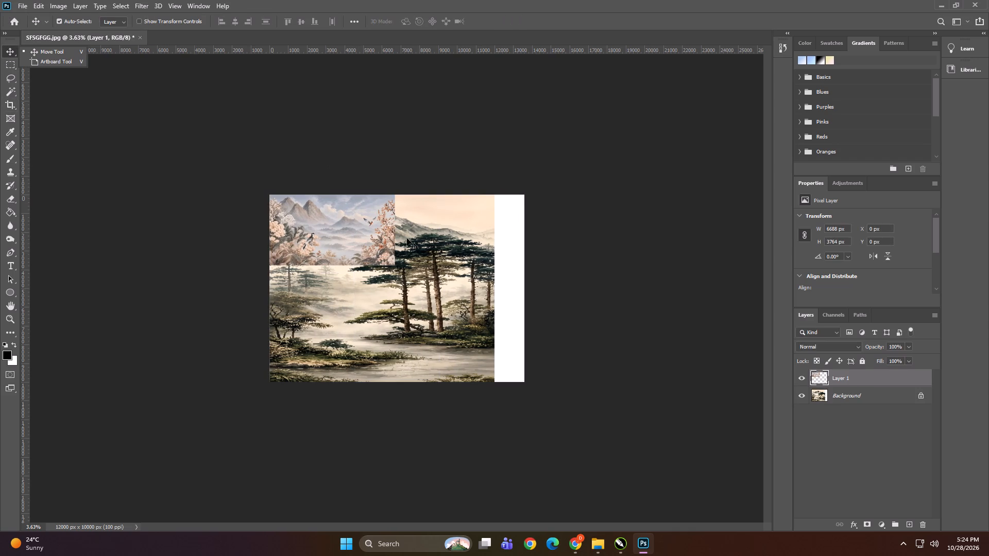
Scale and stretch the mountain panorama layer to fill the whole canvas, 13593 by 10000 px.
left_click(370, 248)
key("ctrl+t")
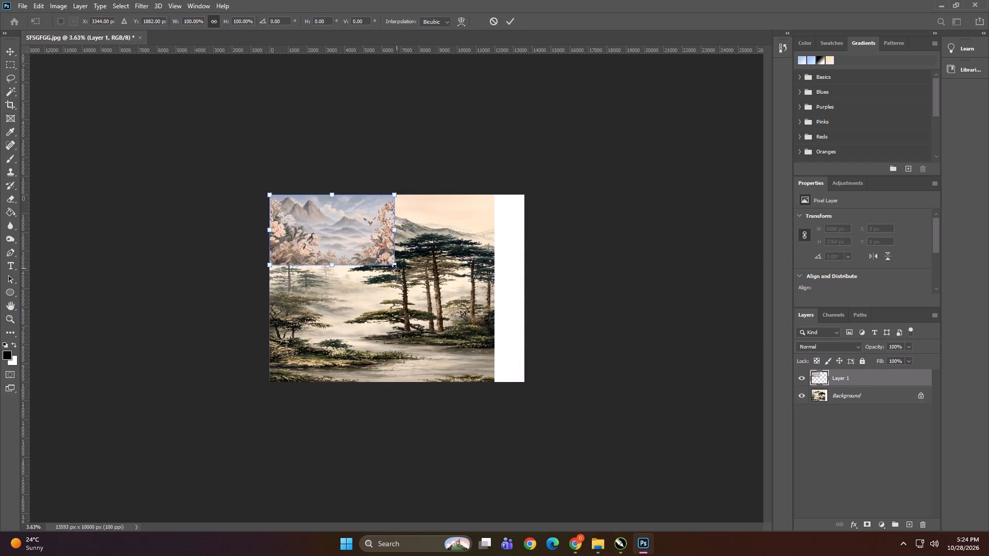
left_click_drag(396, 268, 523, 348)
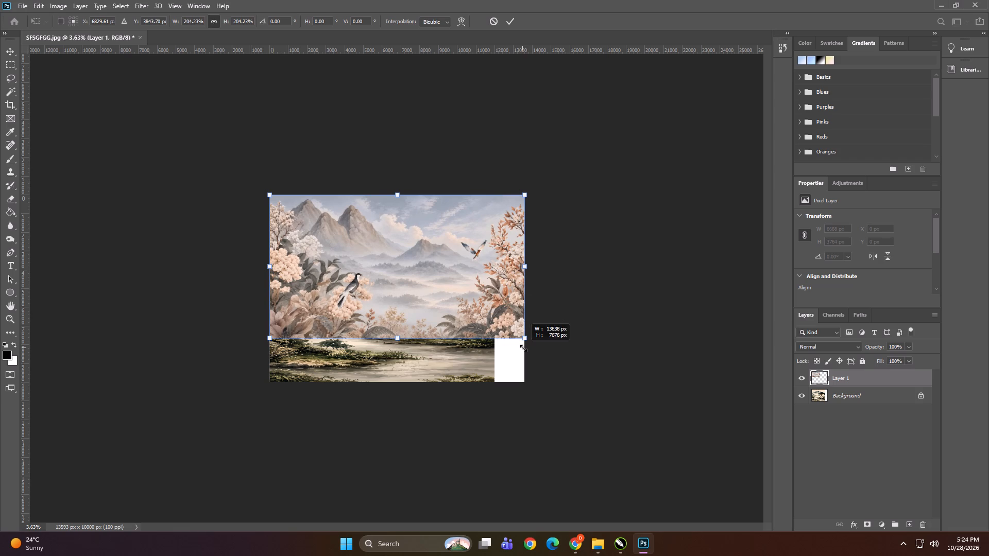
left_click_drag(523, 348, 523, 348)
left_click_drag(397, 338, 401, 380, "shift")
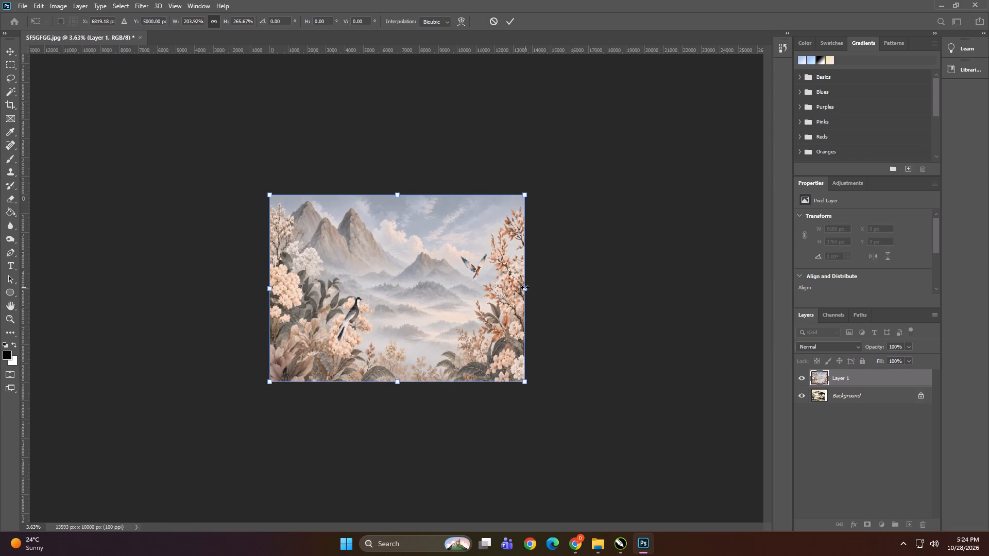
left_click(525, 287, "shift")
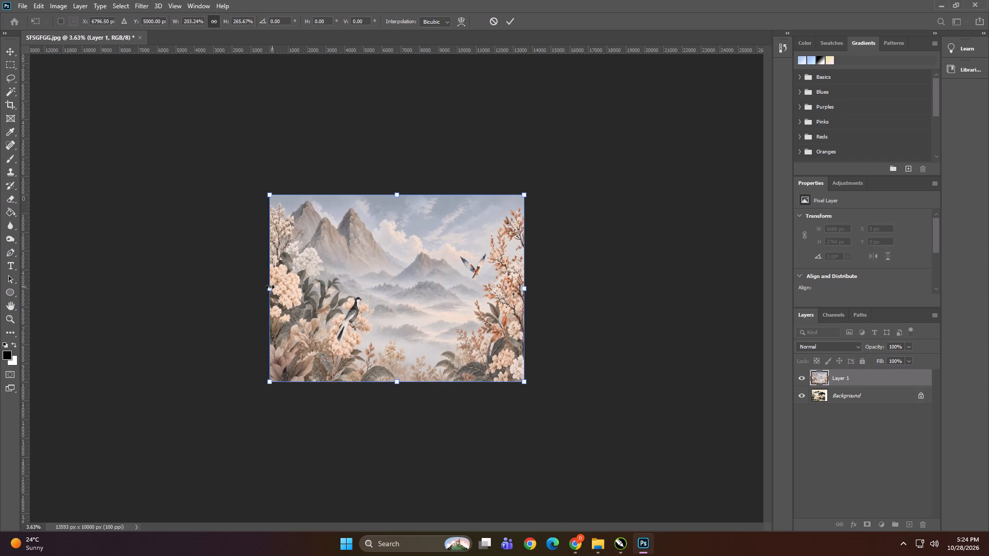
left_click(270, 287, "shift")
left_click(13, 55)
left_click(185, 241)
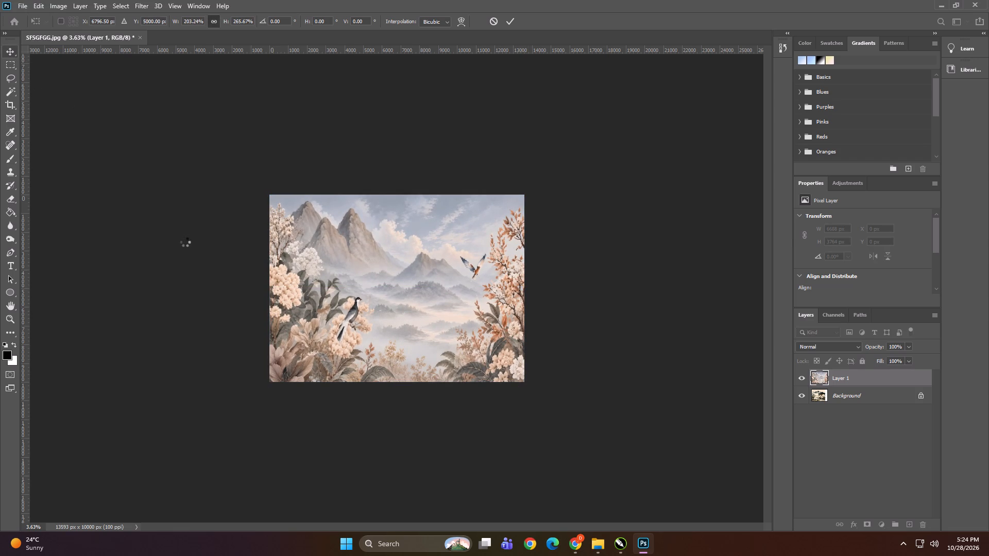
Examine the enlarged mountain artwork up close around the perched bird, foliage and misty hills.
scroll(340, 307, "up", 7, "alt")
scroll(264, 322, "up", 17, "alt")
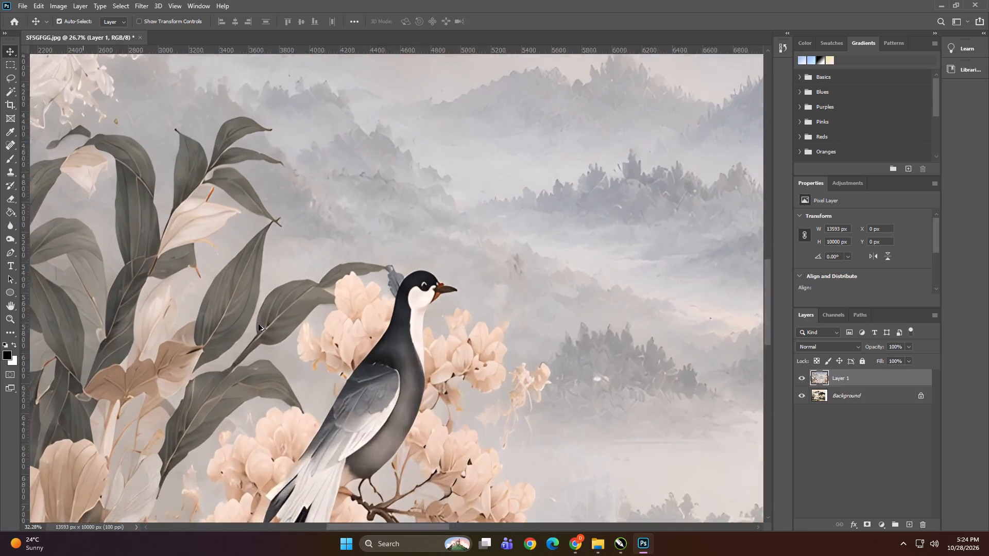
scroll(425, 265, "down", 14, "alt")
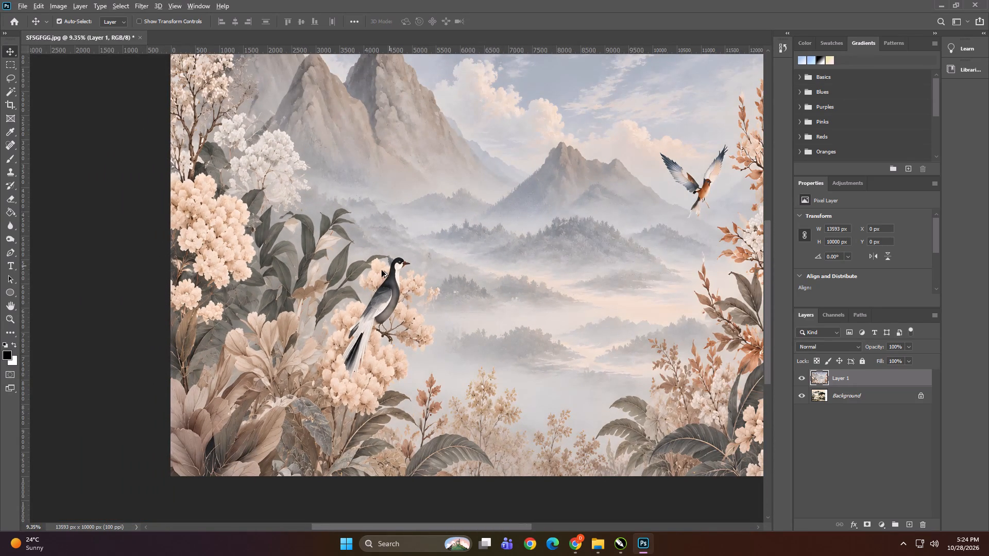
scroll(389, 303, "up", 14, "alt")
scroll(348, 211, "down", 17, "alt")
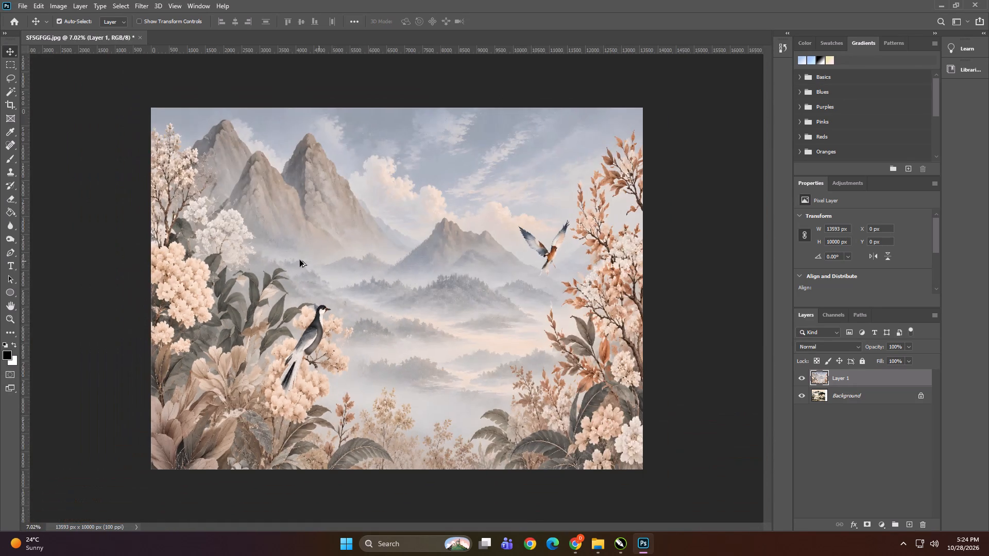
scroll(191, 272, "up", 18, "alt")
scroll(227, 202, "down", 20, "alt")
scroll(227, 202, "down", 3, "alt")
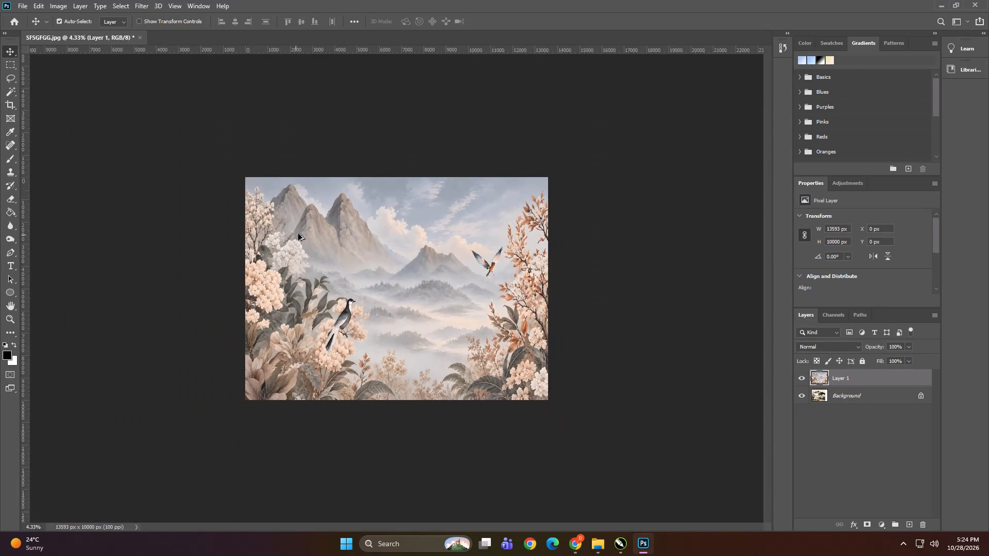
Switch to the CorelDRAW Untitled-1 layout to consult the misty mountain panel.
left_click(597, 544)
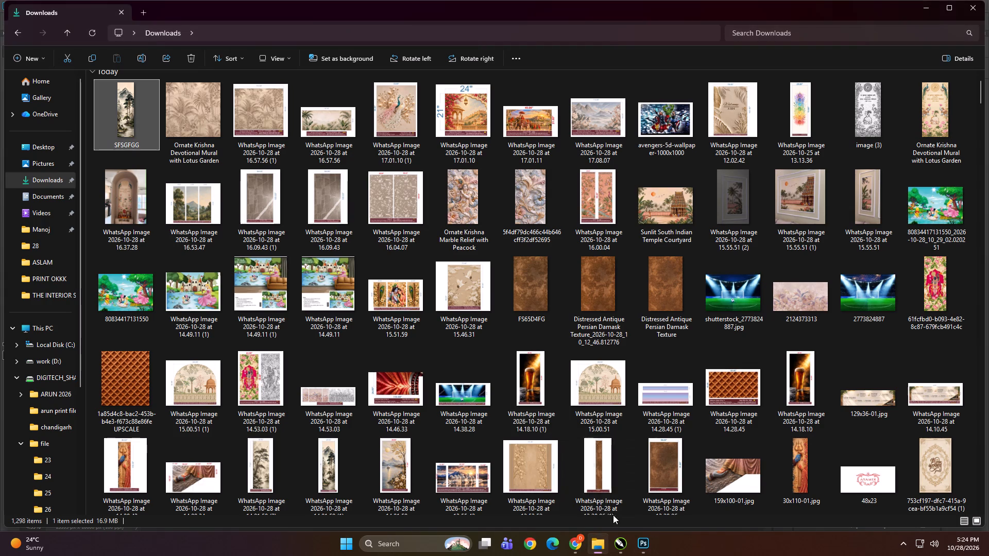
left_click(620, 542)
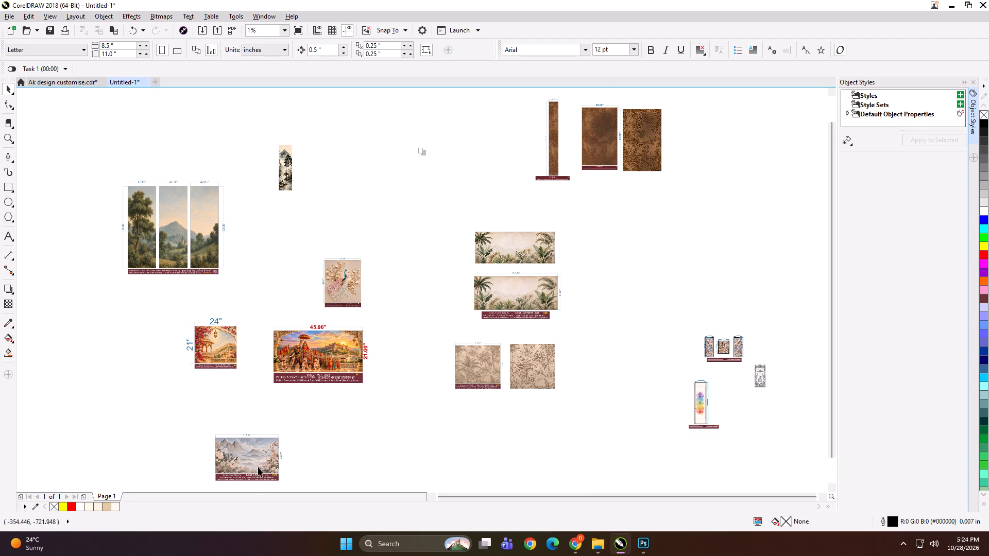
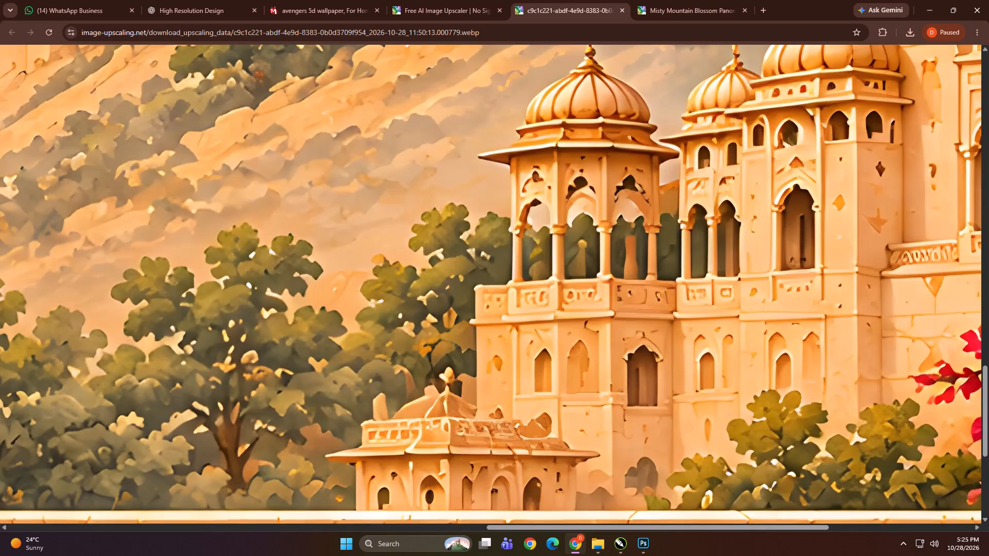
Copy the upscaled palace and lantern image from the browser, paste it into the CorelDRAW Untitled-1 layout and place it by the 24" by 21" palace panel.
left_click(592, 423)
right_click(519, 266)
left_click(553, 306)
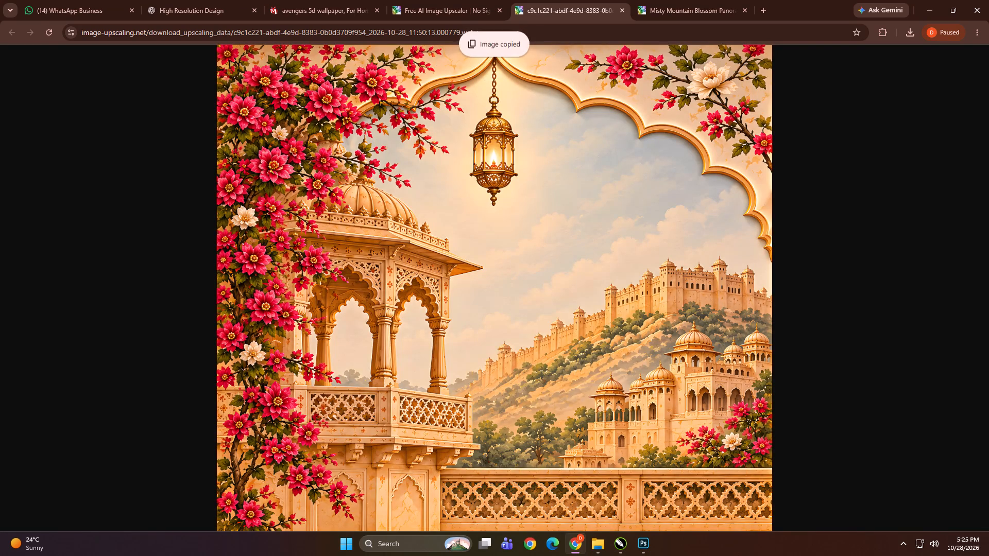
left_click(626, 537)
left_click(469, 425)
key("ctrl+v")
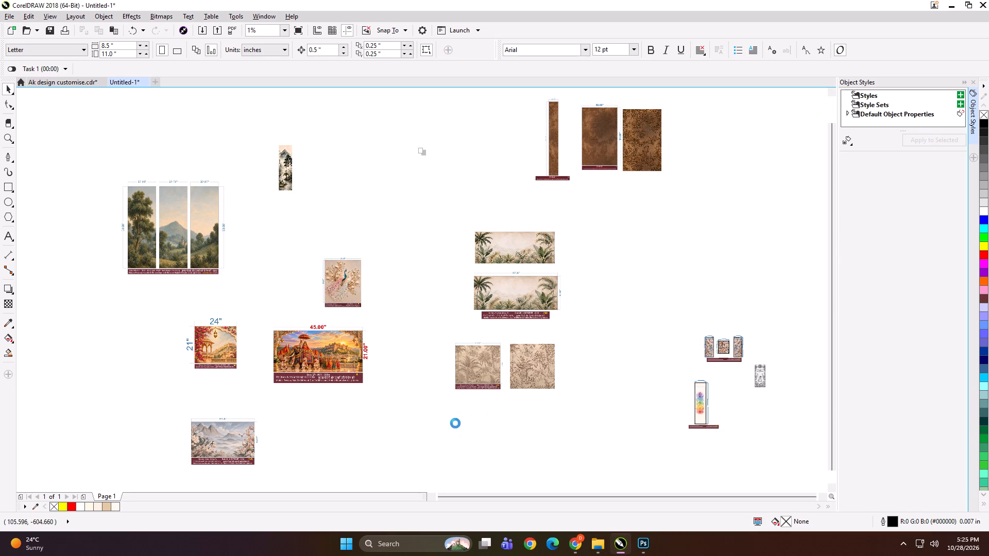
left_click_drag(416, 149, 180, 367)
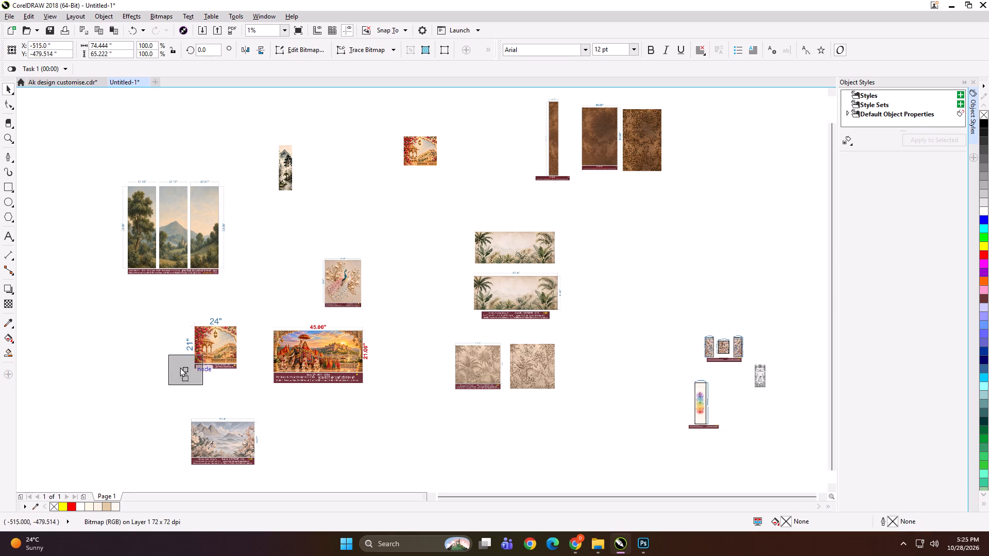
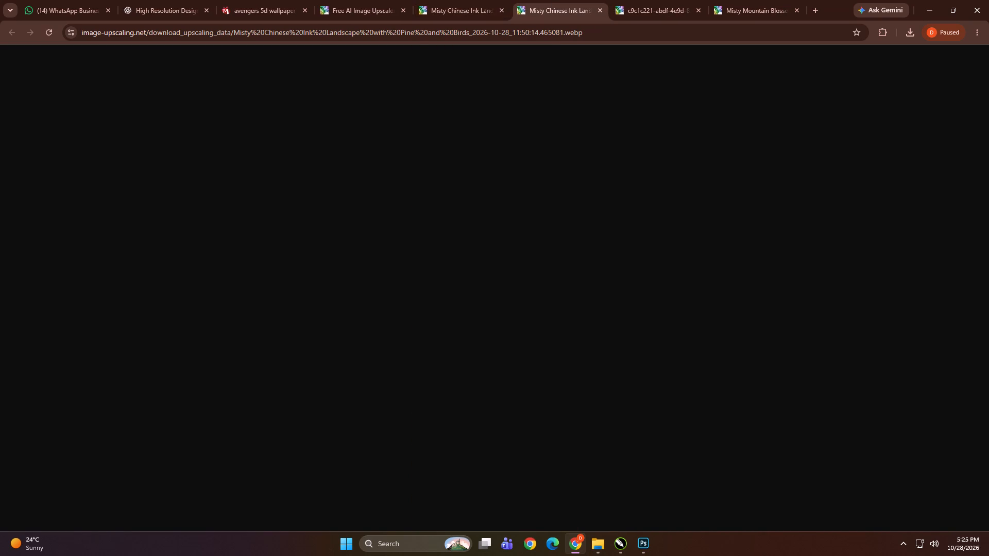
Copy the upscaled Chinese ink landscape with the tall pine and birds from its browser page.
left_click(427, 0)
right_click(503, 239)
left_click(534, 275)
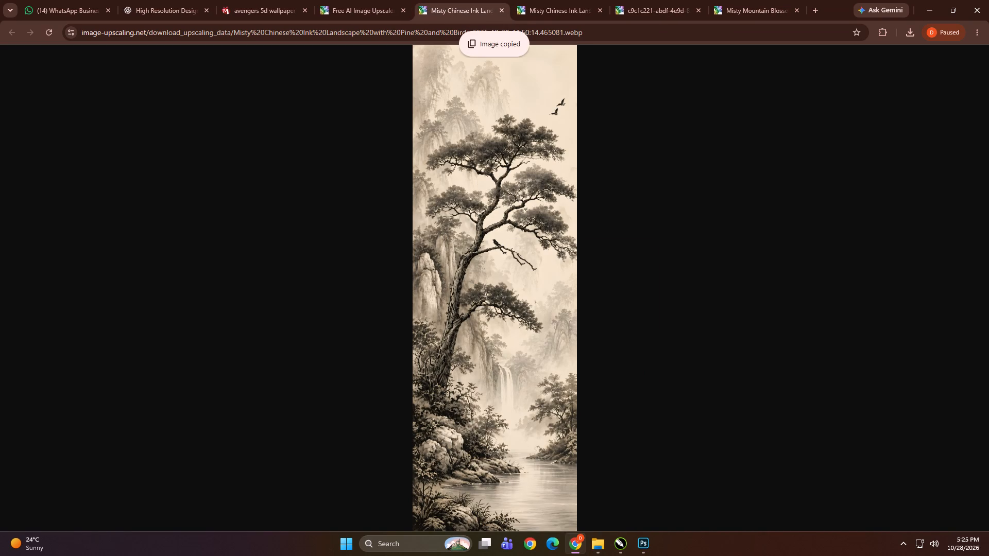
Switch to Photoshop and create a new document 20 inches wide by 110.236 inches high at 100 pixels/inch.
left_click(645, 546)
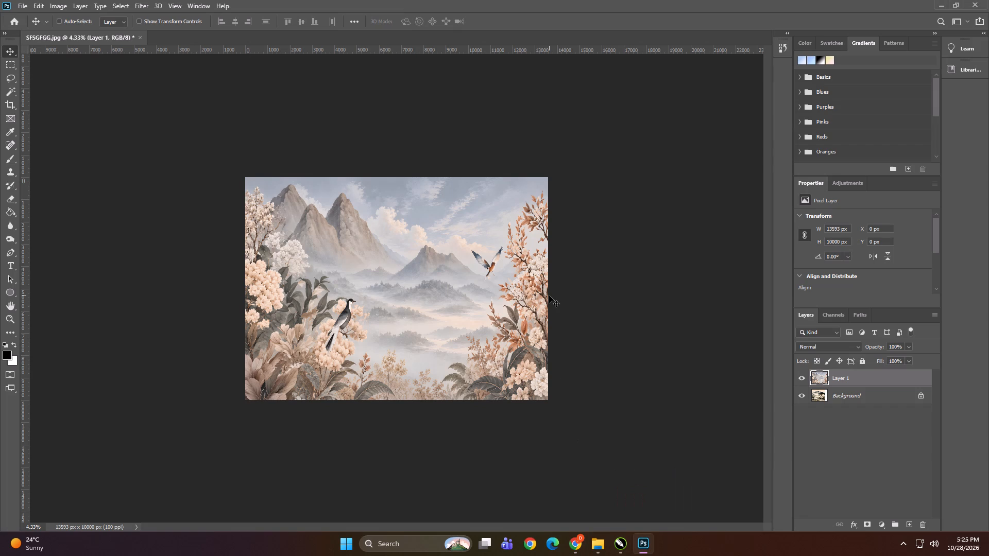
key("ctrl+n")
key("Tab")
key("Tab")
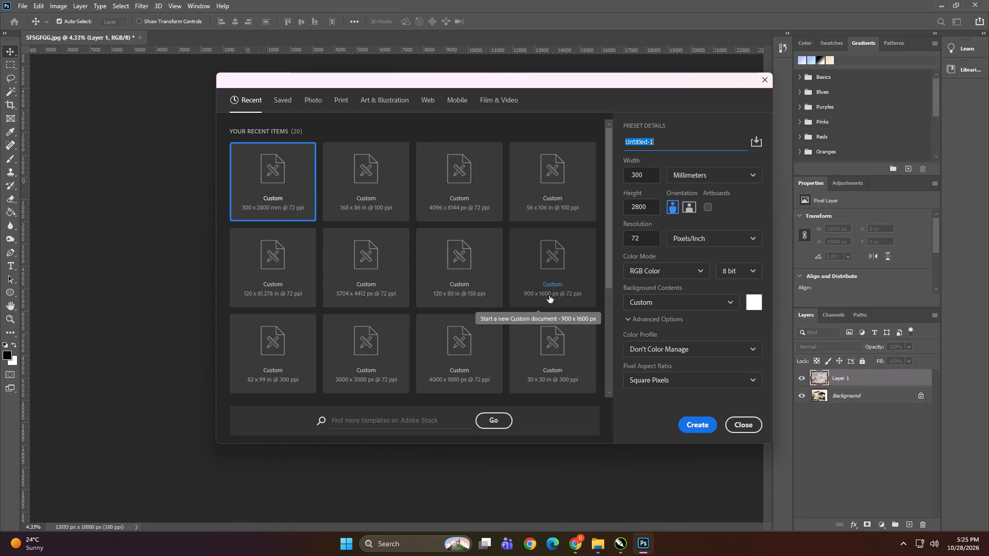
left_click(694, 166)
left_click(702, 171)
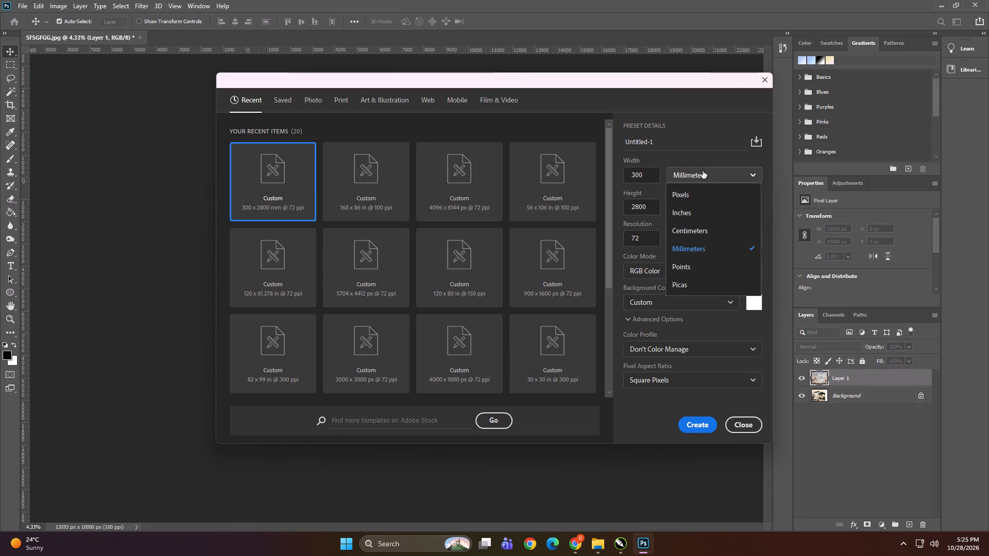
left_click(691, 212)
left_click(655, 176)
key("ctrl+a")
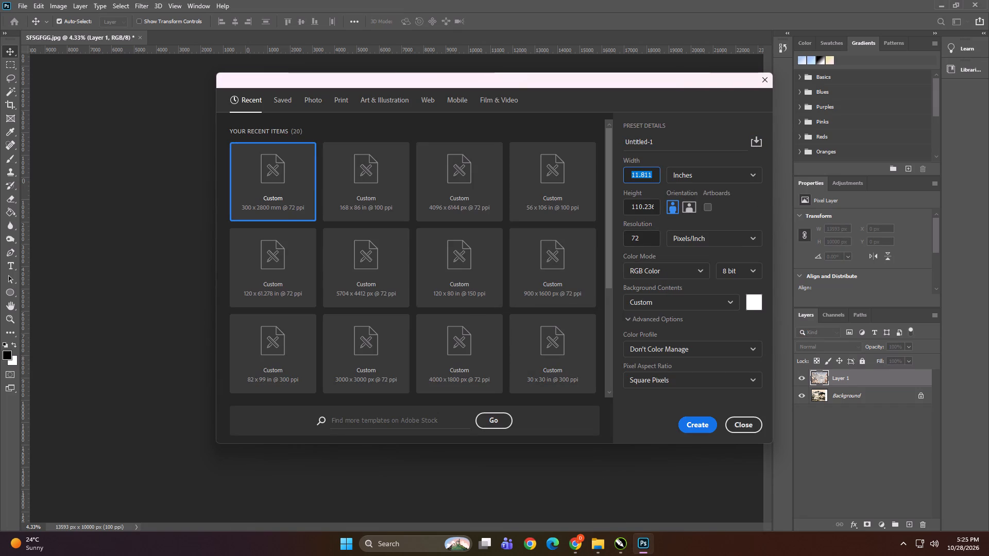
type("20")
key("Tab")
key("Tab")
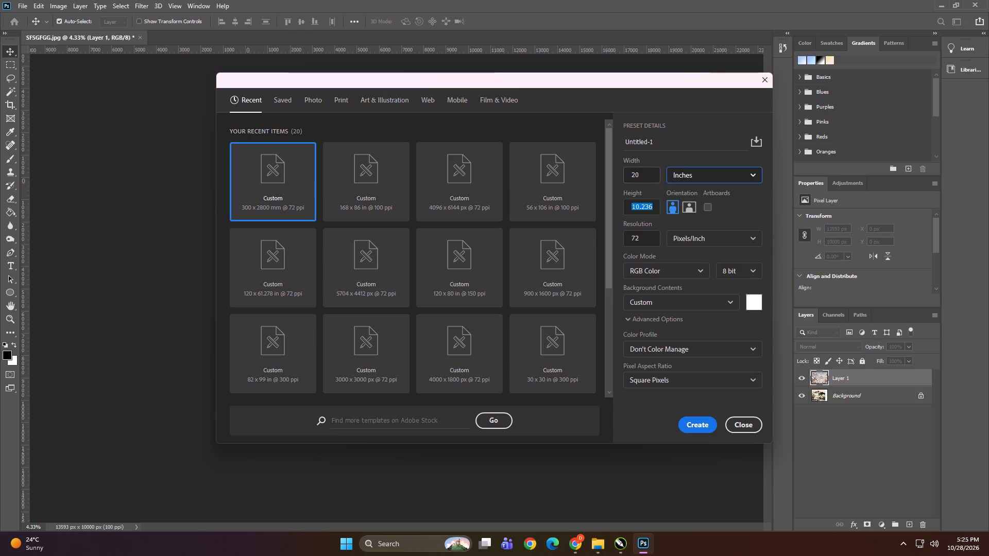
key("Tab")
key("Tab")
key("Tab")
key("Tab")
type("100")
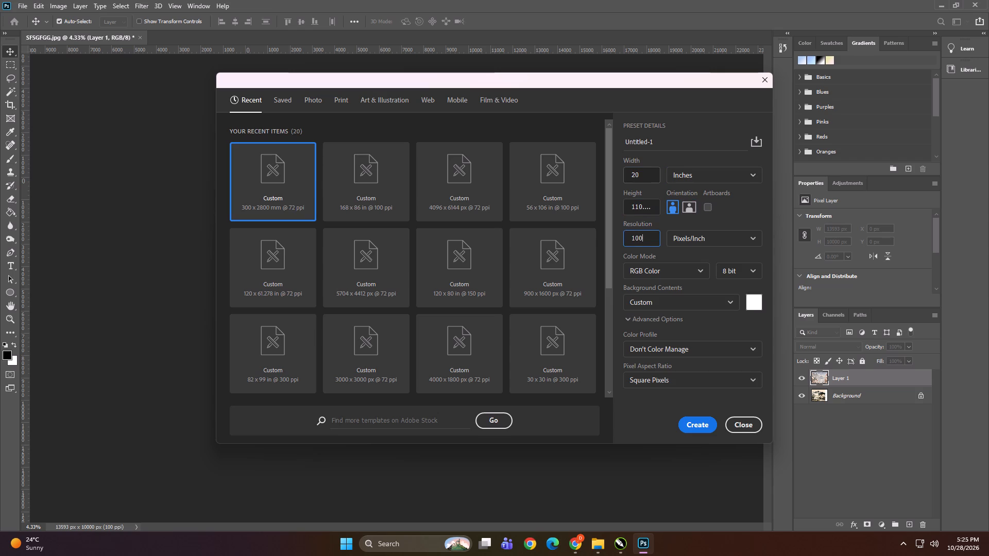
key("Return")
Paste the pine landscape and transform it to fill the whole canvas at 2000 by 11024 px.
key("ctrl+v")
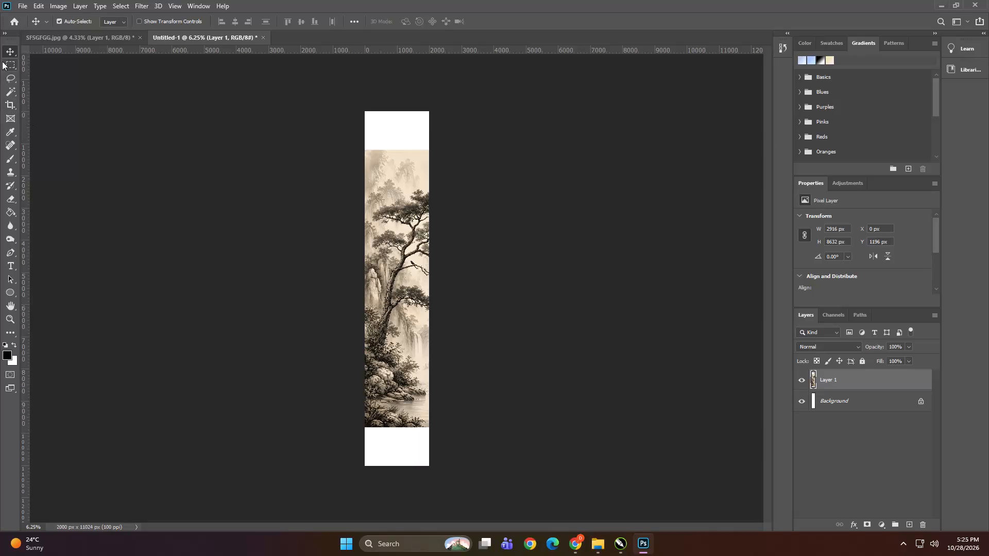
left_click(7, 50)
key("ctrl+t")
left_click_drag(397, 213, 394, 184)
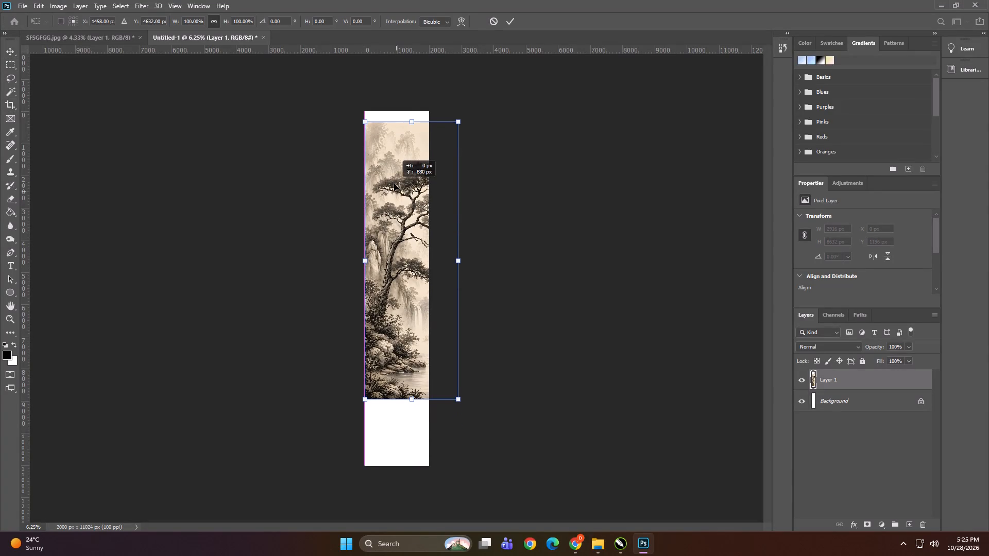
left_click_drag(394, 184, 394, 176)
left_click_drag(461, 251, 436, 251)
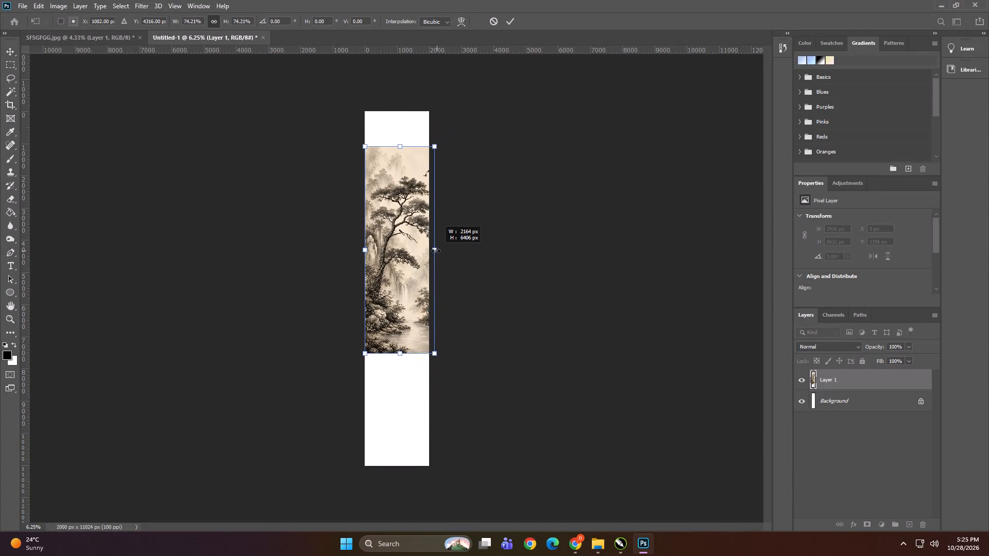
left_click_drag(436, 251, 433, 250)
left_click_drag(397, 154, 397, 129)
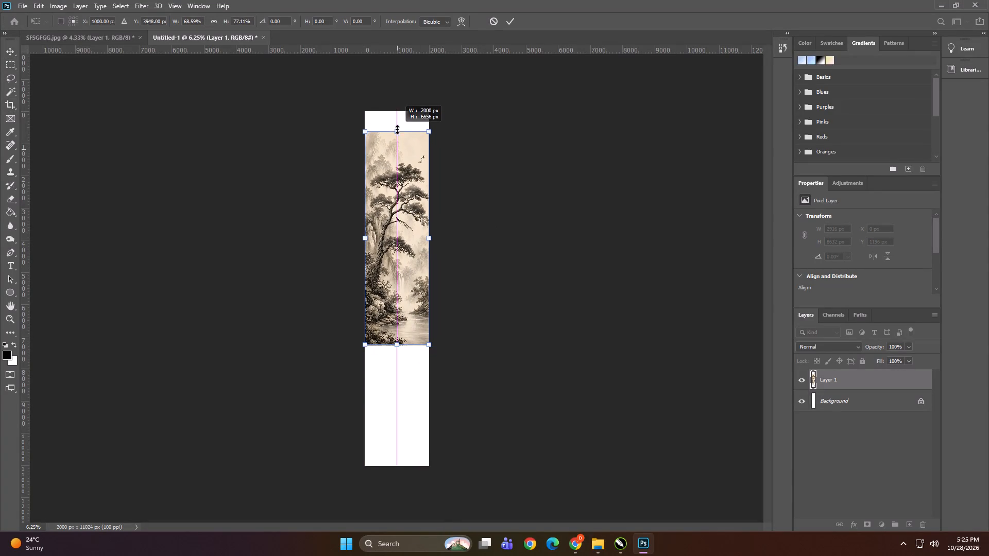
left_click_drag(397, 129, 397, 113)
left_click_drag(399, 346, 405, 453, "shift")
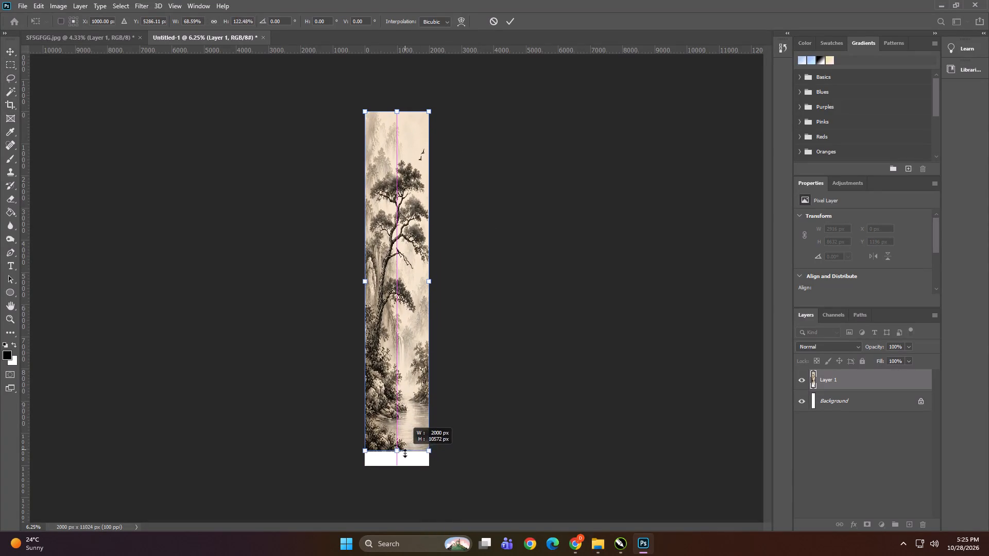
left_click_drag(405, 453, 405, 464, "shift")
key("Return")
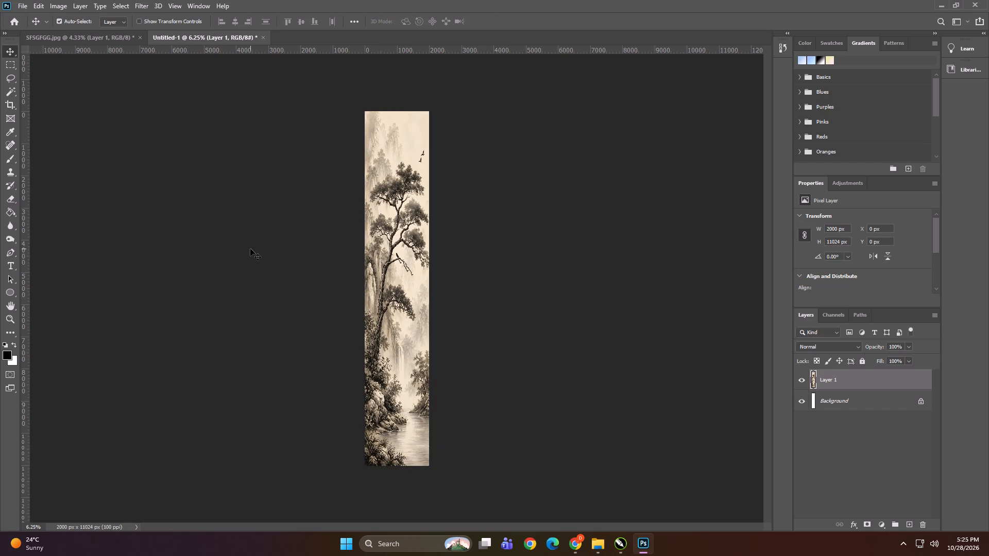
Merge the pine landscape layer down into the Background.
left_click(877, 415, "shift")
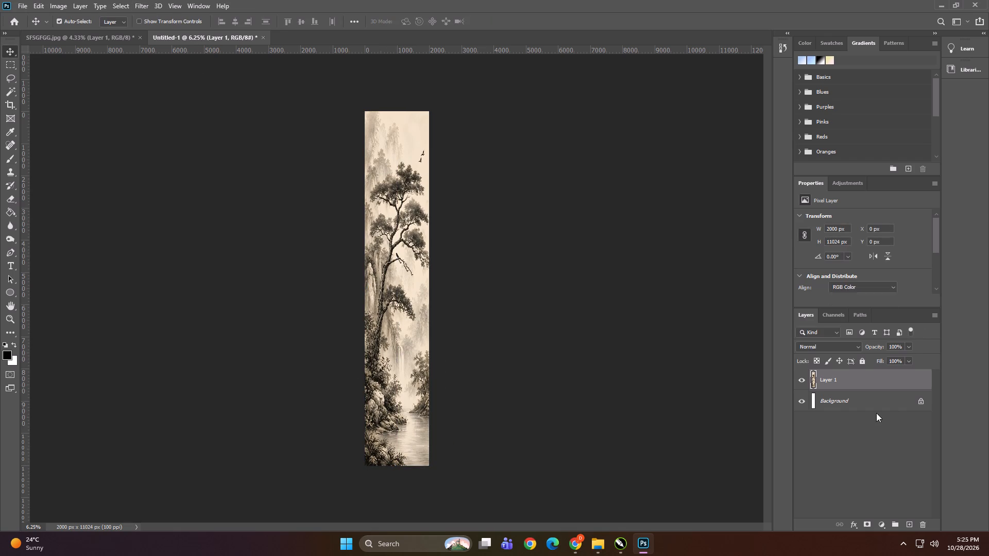
left_click(876, 410, "shift")
left_click(865, 385, "shift")
key("ctrl+e")
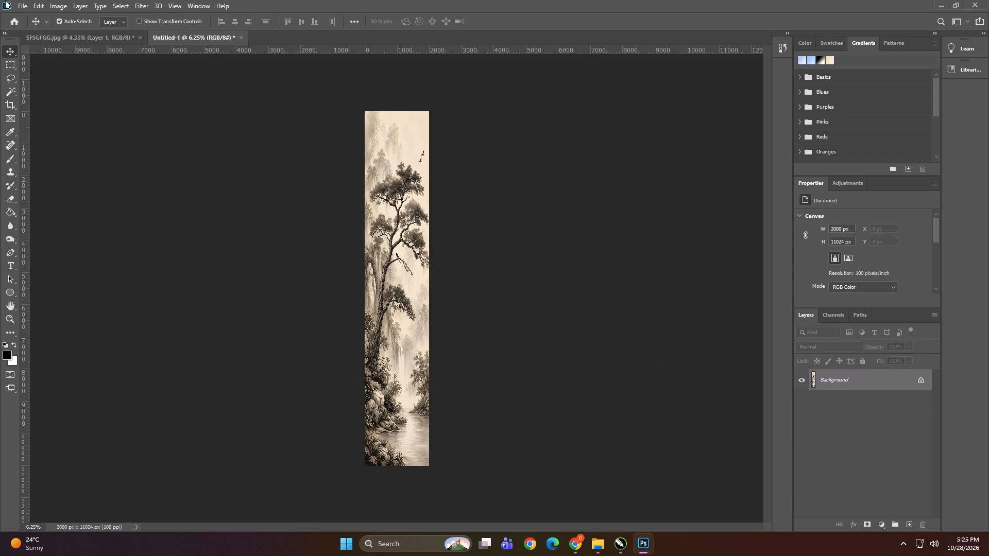
Apply the Dry Brush filter to the pine landscape with brush size 0, brush detail 10 and texture 1.
left_click(135, 6)
left_click(161, 46)
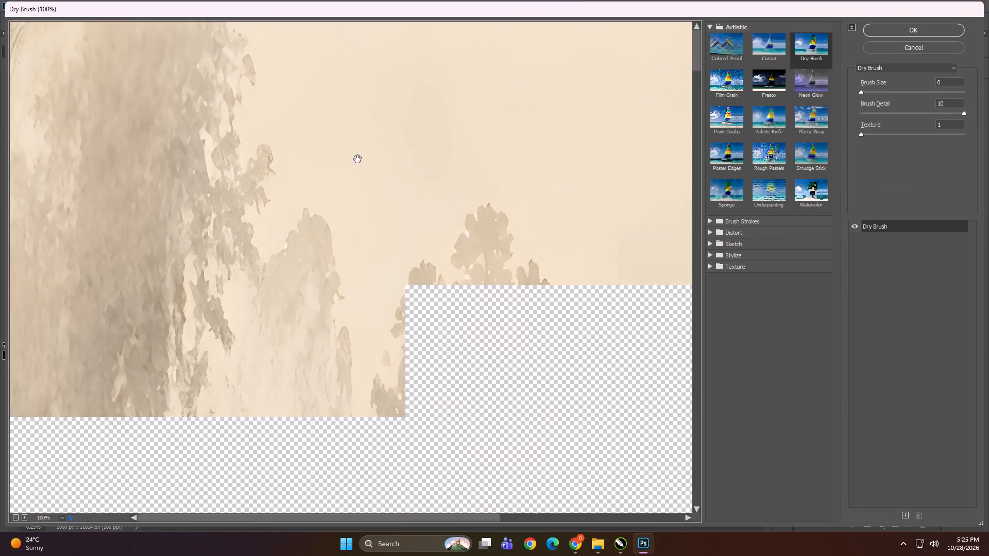
key("space")
key("space")
key("space")
key("space")
key("space")
key("space")
key("space")
key("space")
key("space")
key("space")
key("space")
key("space")
key("space")
key("space")
key("space")
key("space")
key("space")
key("space")
key("space")
key("space")
left_click_drag(462, 395, 368, 124)
left_click_drag(472, 398, 401, 166)
left_click_drag(421, 345, 295, 65)
left_click_drag(573, 434, 444, 186)
left_click(876, 31)
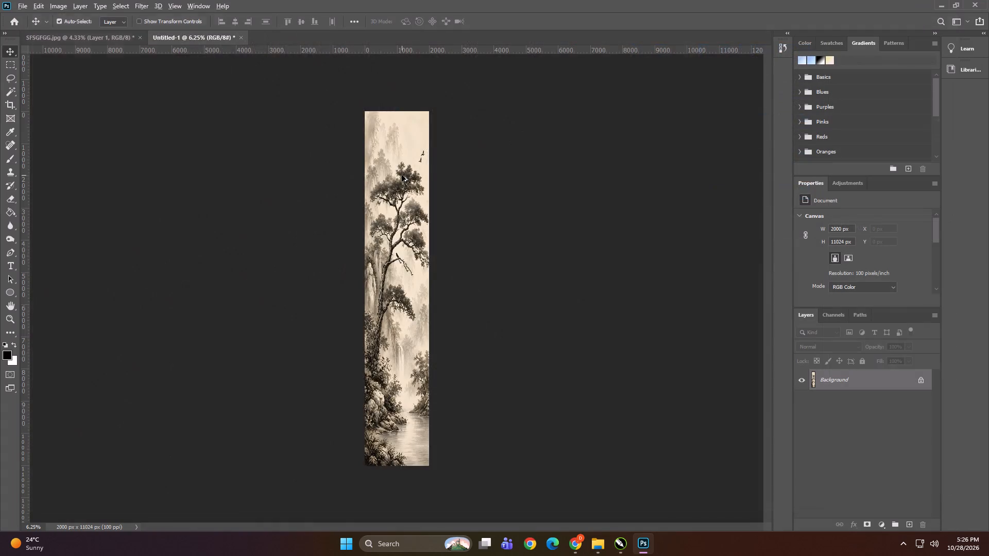
Save the pine landscape to the computer's Downloads folder as a JPEG named FDGHH and close the document.
scroll(402, 175, "down", 3, "alt")
key("ctrl+shift+s")
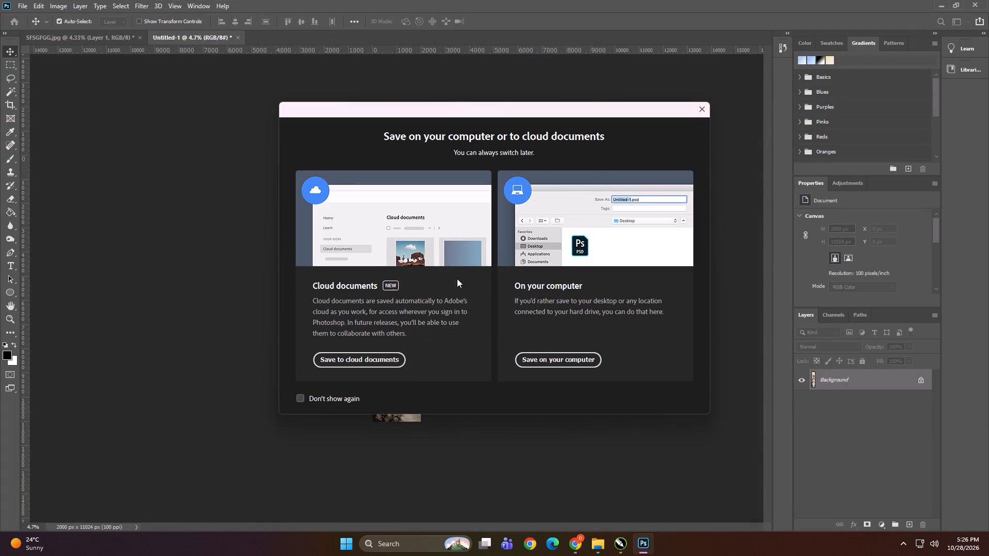
left_click(538, 359)
key("s")
key("f")
type("DGHH")
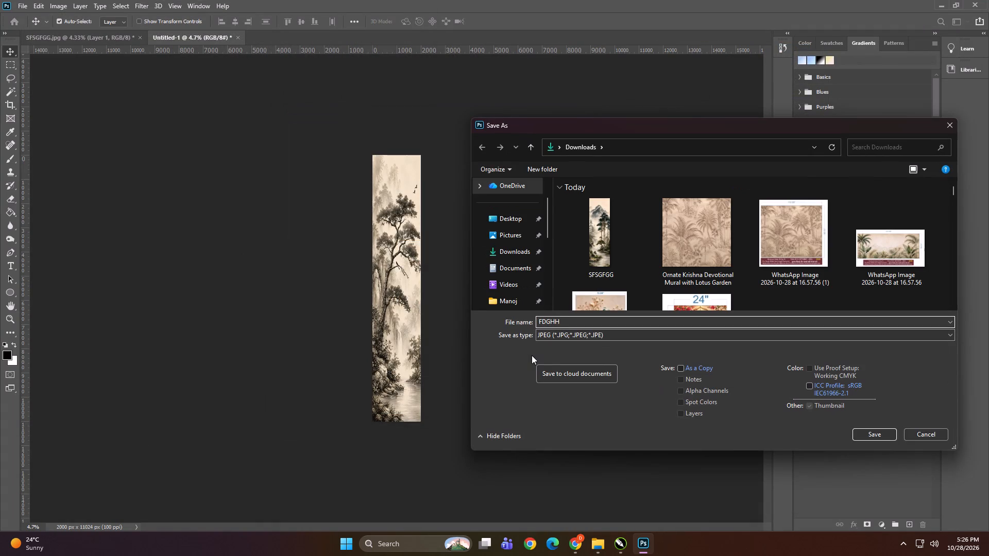
left_click(517, 254)
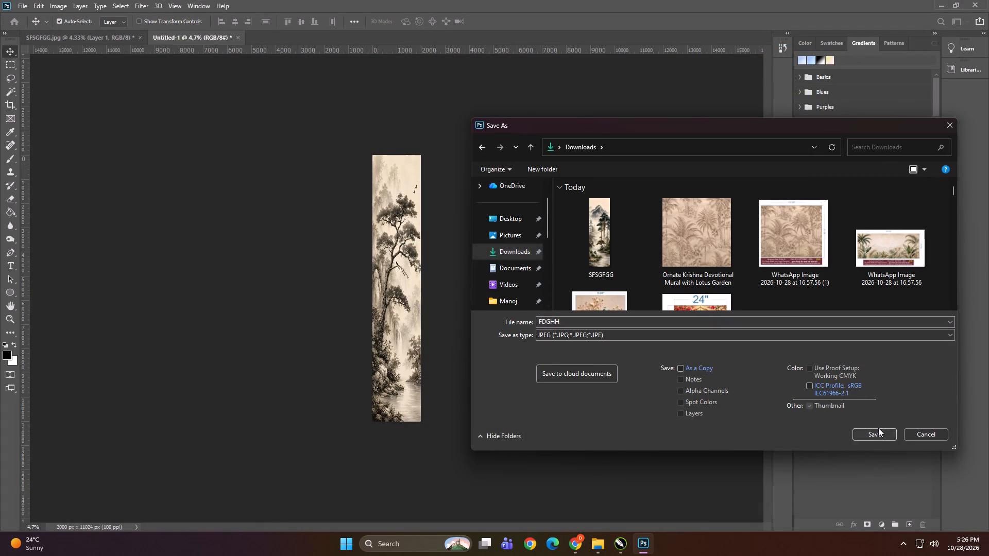
left_click(878, 428)
left_click(545, 135)
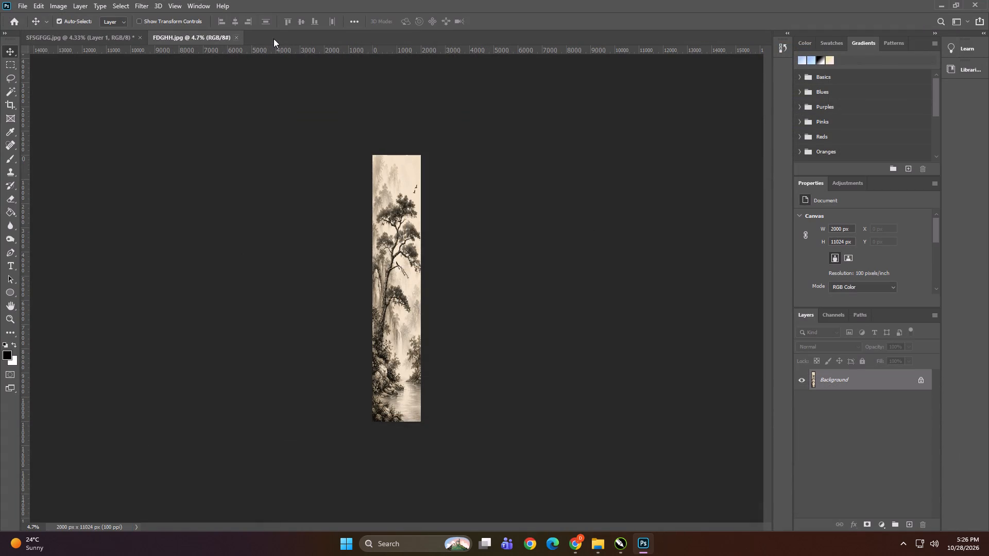
left_click(274, 39)
left_click(236, 39)
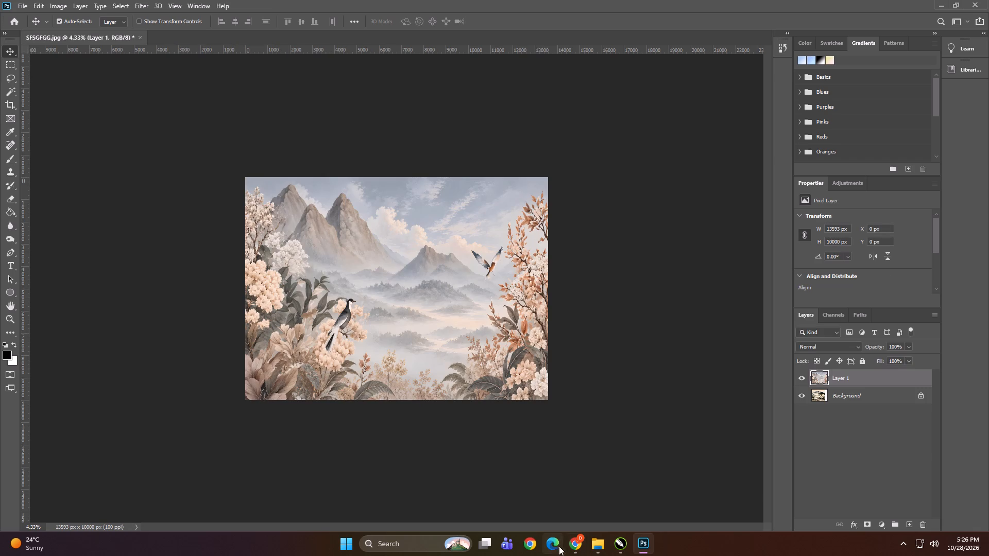
Bring FDGHH from the Downloads folder into the CorelDRAW Untitled-1 layout and place it directly beside the existing narrow pine artwork.
left_click(594, 545)
left_click(53, 175)
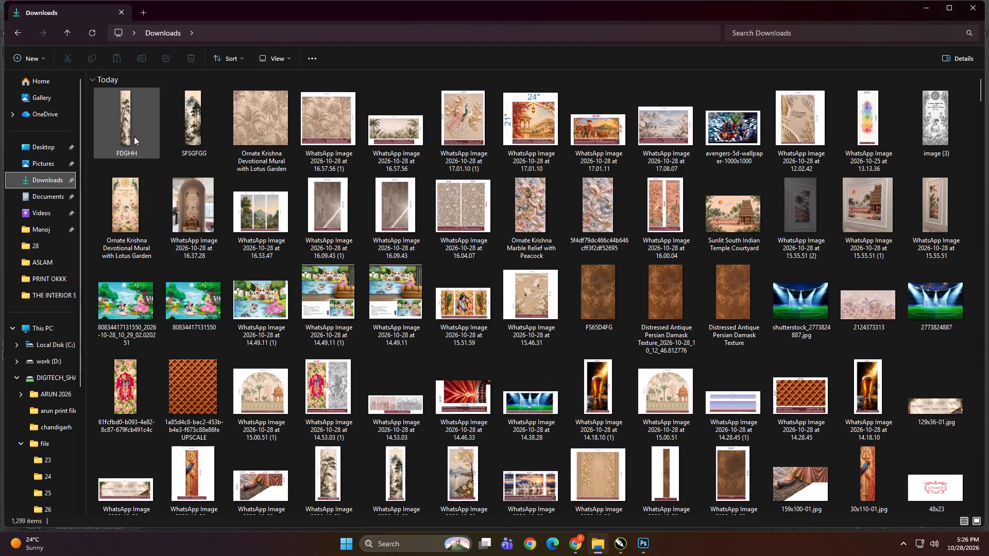
left_click(135, 135)
left_click_drag(122, 100, 647, 545)
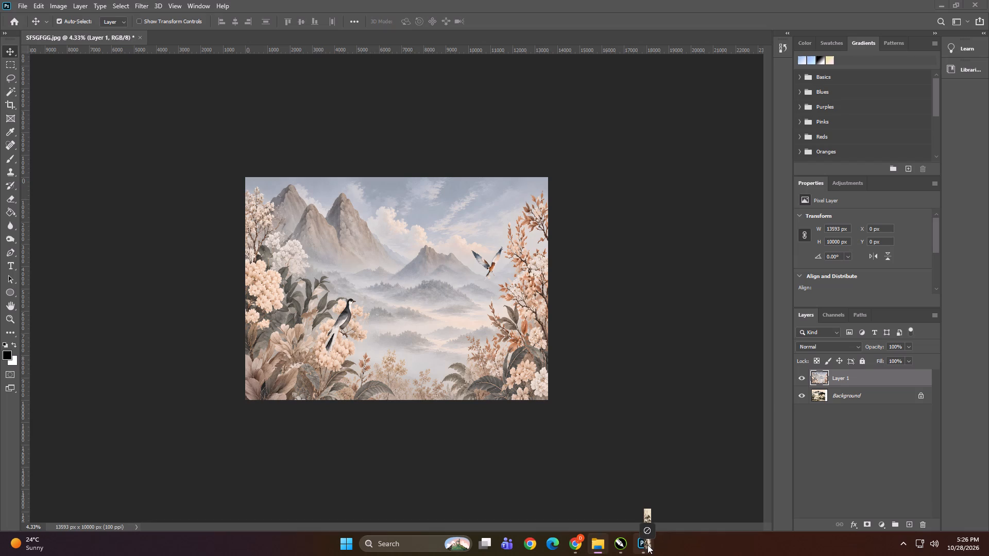
left_click_drag(647, 545, 624, 549)
left_click(623, 547)
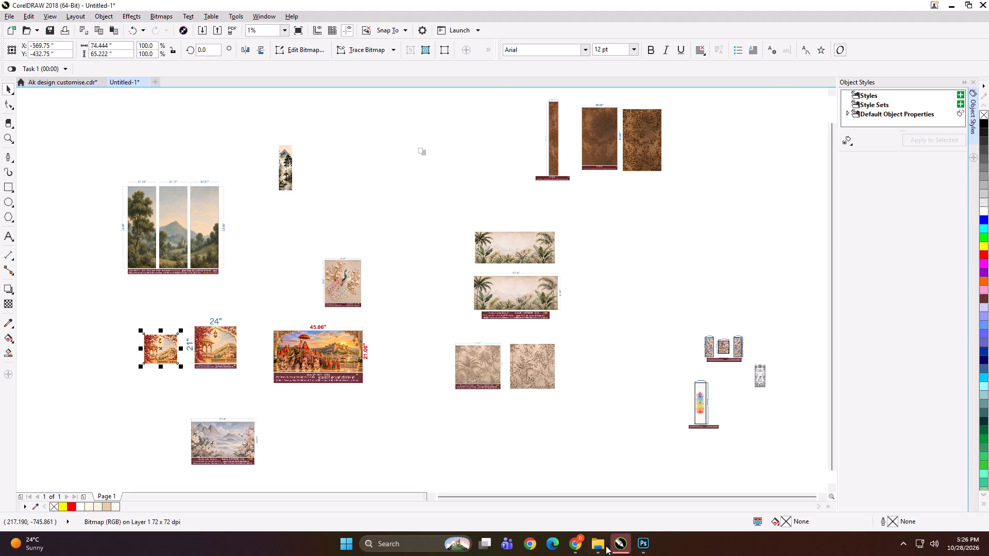
left_click(601, 546)
left_click_drag(123, 107, 618, 551)
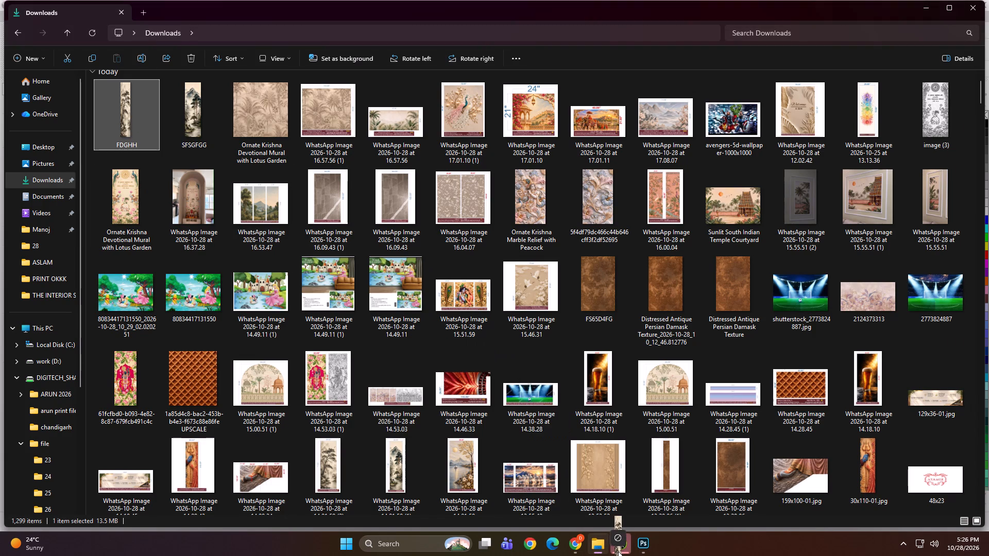
left_click_drag(618, 551, 279, 258)
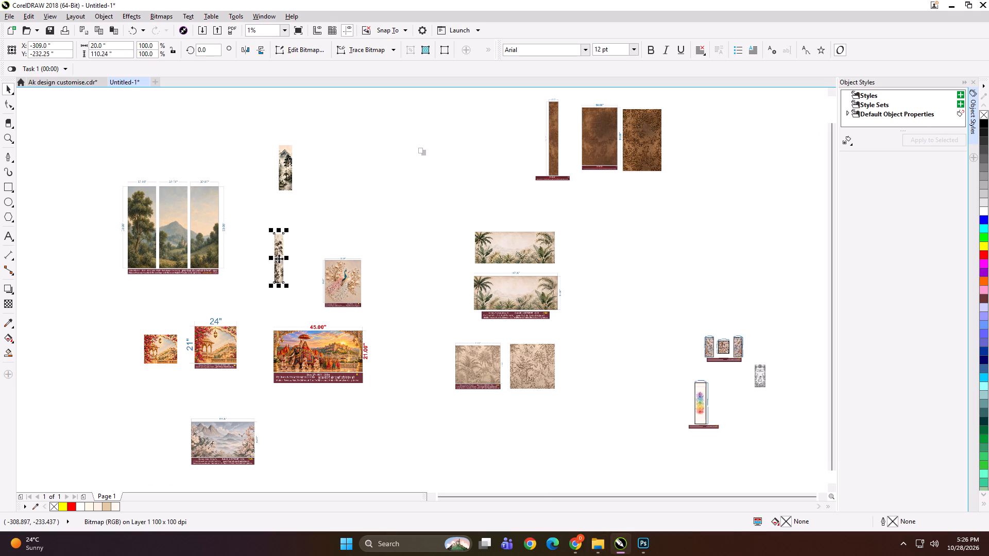
left_click_drag(279, 258, 302, 176)
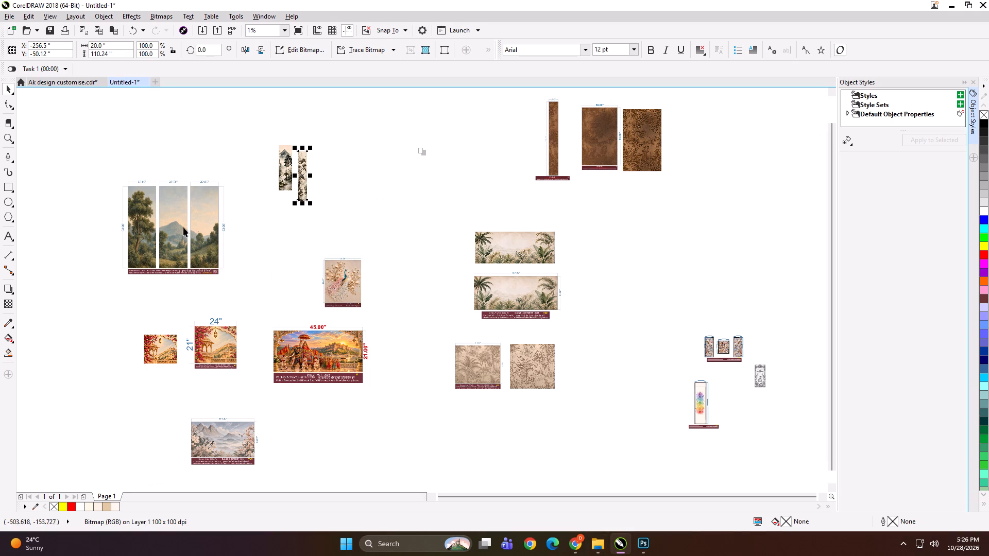
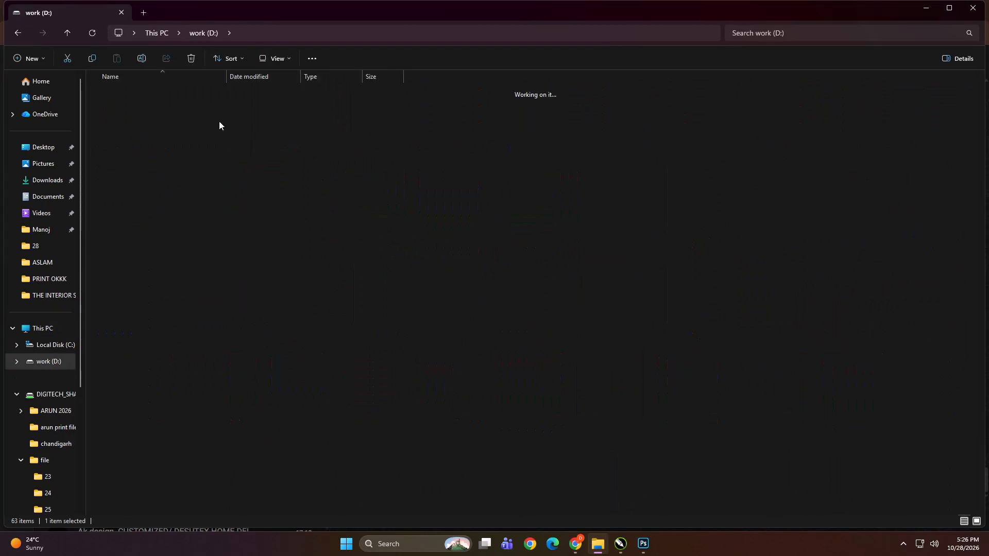
Open the arun print file folder on the DIGITECH_SHAREDRIVE network drive.
scroll(230, 224, "up", 6, "ctrl")
key("BackSpace")
key("BackSpace")
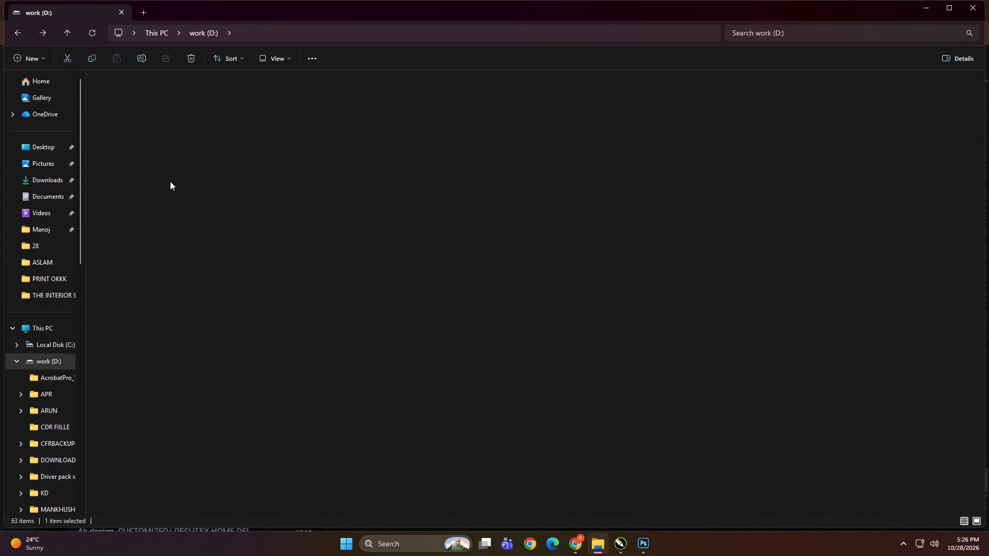
double_click(164, 302)
double_click(214, 116)
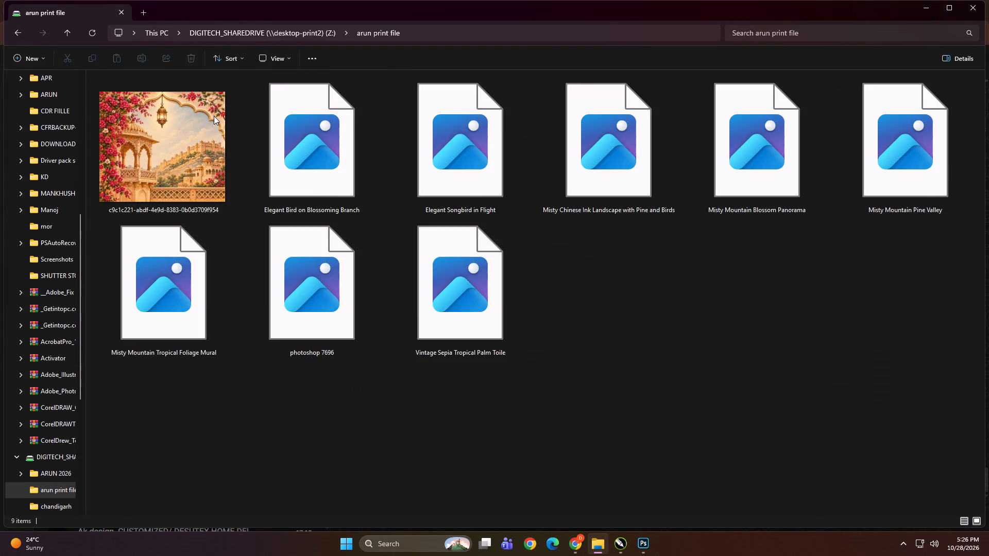
scroll(454, 453, "up", 5, "ctrl")
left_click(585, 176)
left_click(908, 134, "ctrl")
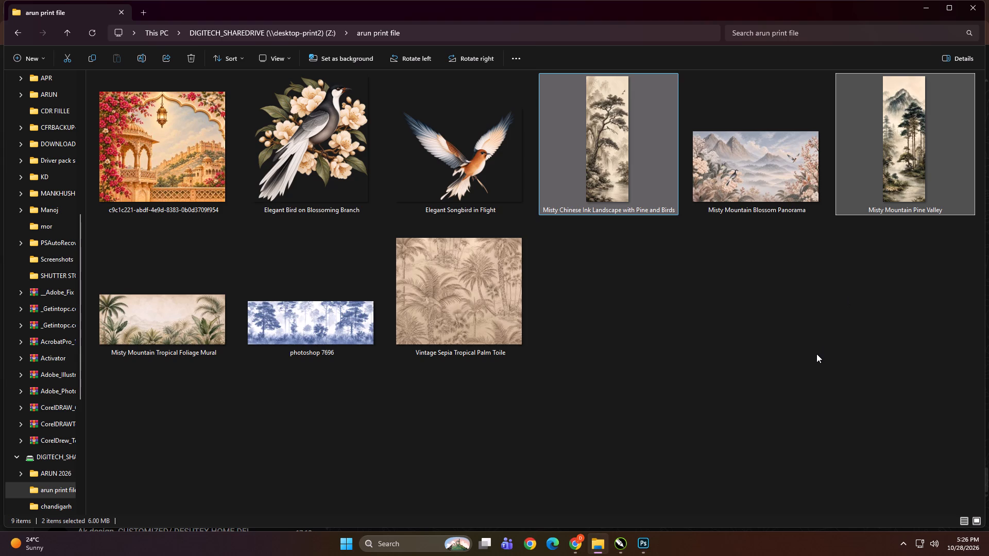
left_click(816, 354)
Place the Elegant Bird on Blossoming Branch and Elegant Songbird in Flight images into the SFSGFGG misty mountain document in Photoshop.
left_click(344, 167)
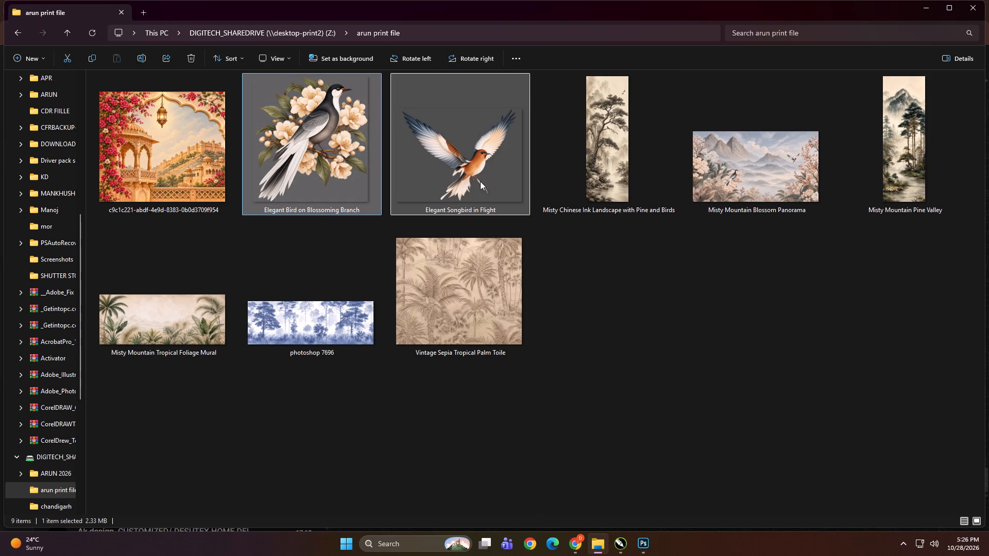
left_click(480, 181, "ctrl")
left_click_drag(325, 129, 645, 544)
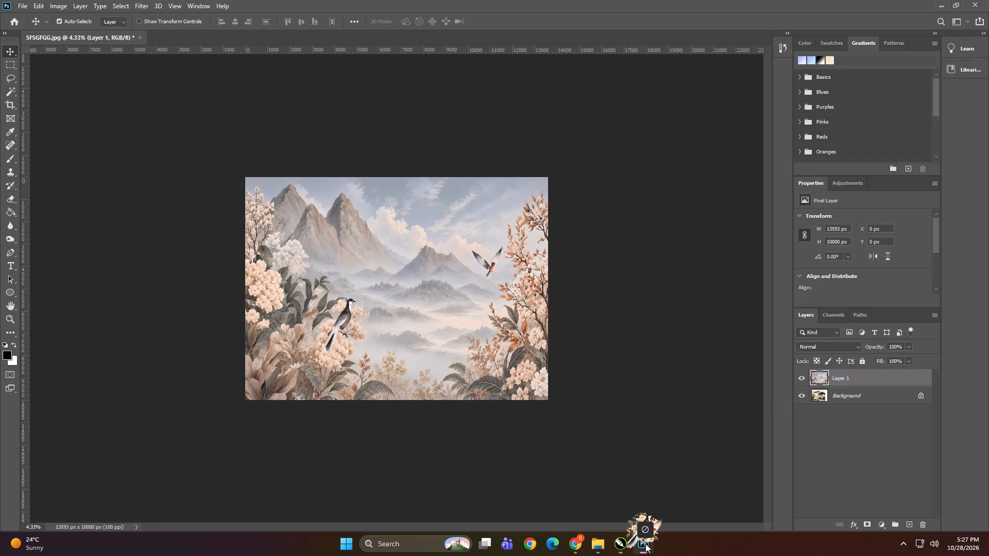
left_click_drag(645, 544, 416, 302)
left_click(428, 302)
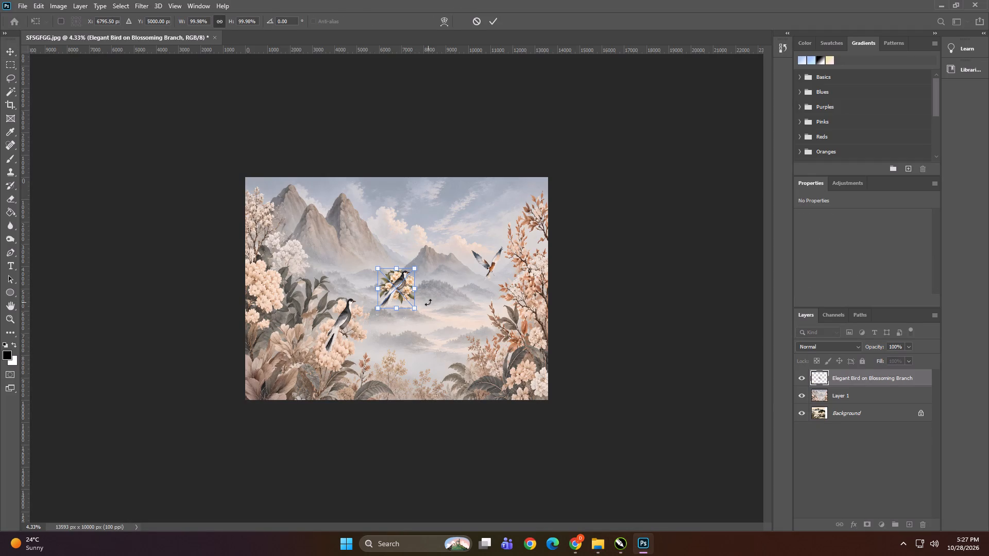
key("Return")
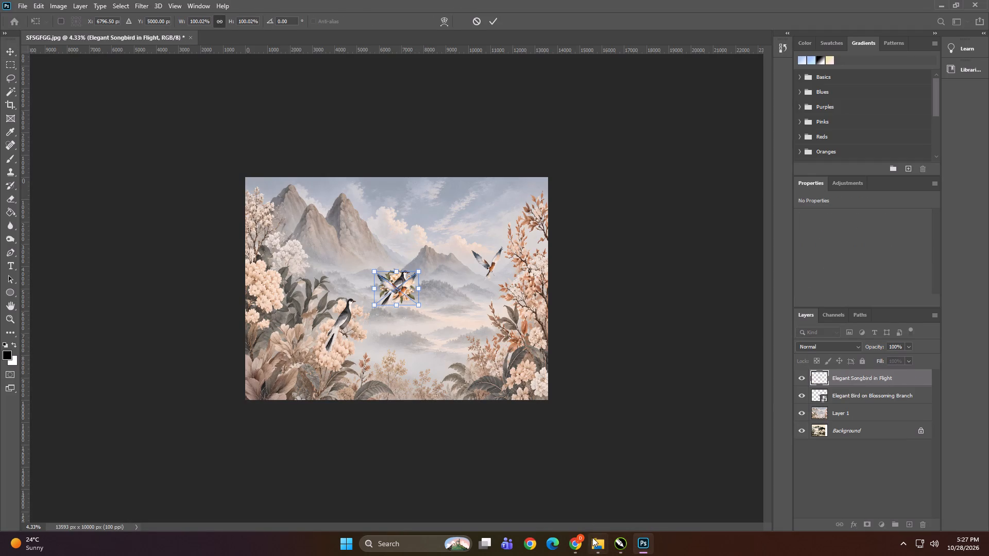
Select the Misty Chinese Ink Landscape with Pine and Birds file in arun print file, and switch to the CorelDRAW Untitled-1 layout.
left_click(592, 537)
left_click(591, 162)
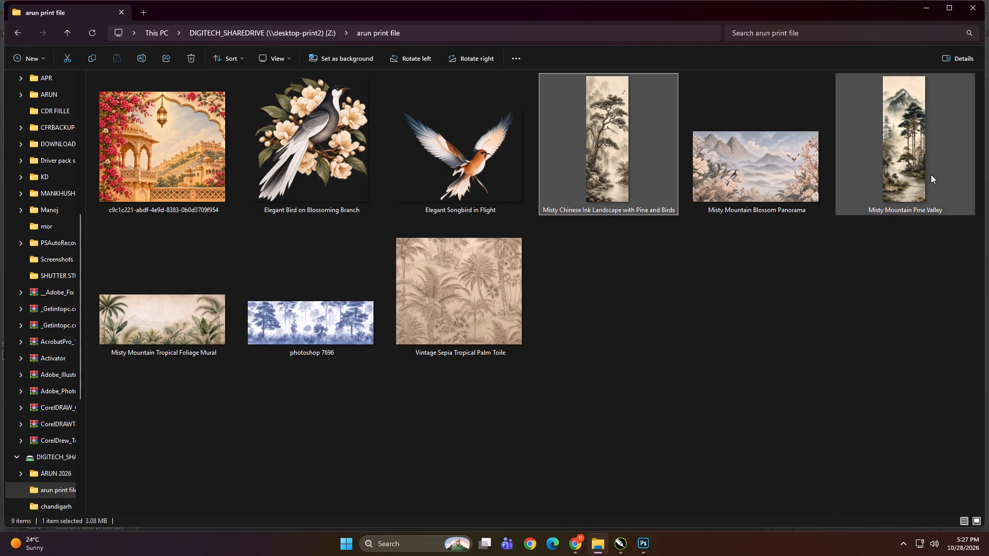
left_click(623, 539)
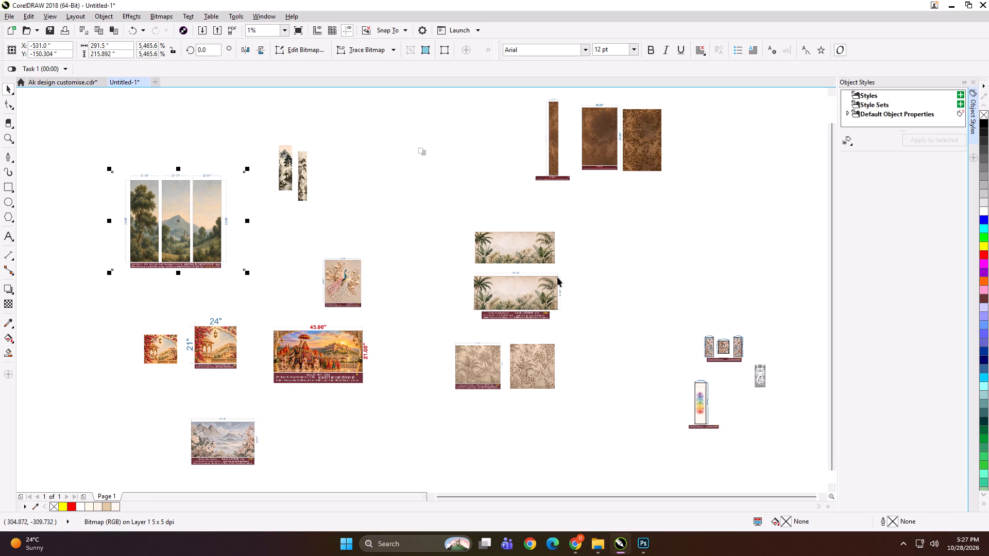
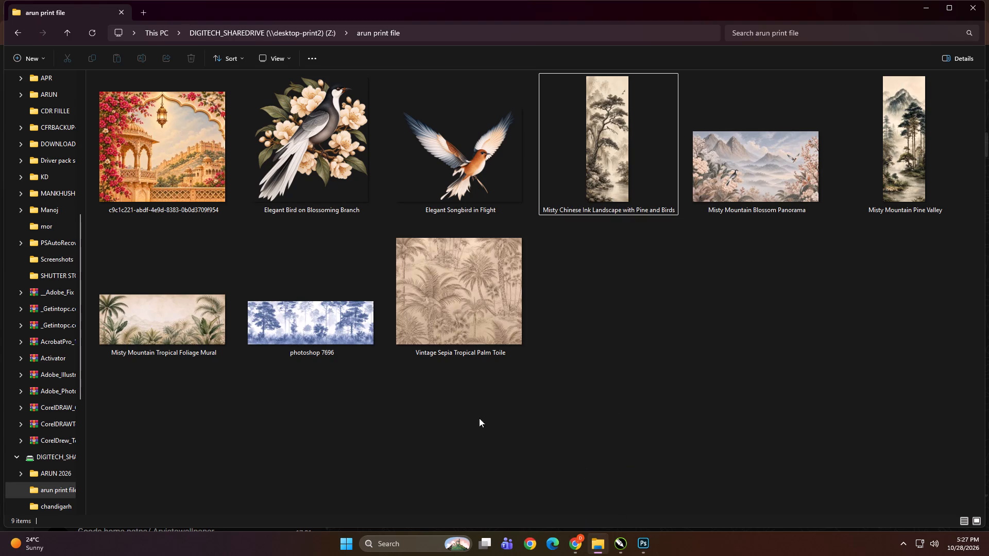
Switch to the SFSGFGG document in Photoshop and commit the Elegant Songbird in Flight placement.
left_click(289, 137)
left_click(461, 153, "ctrl")
left_click(647, 546)
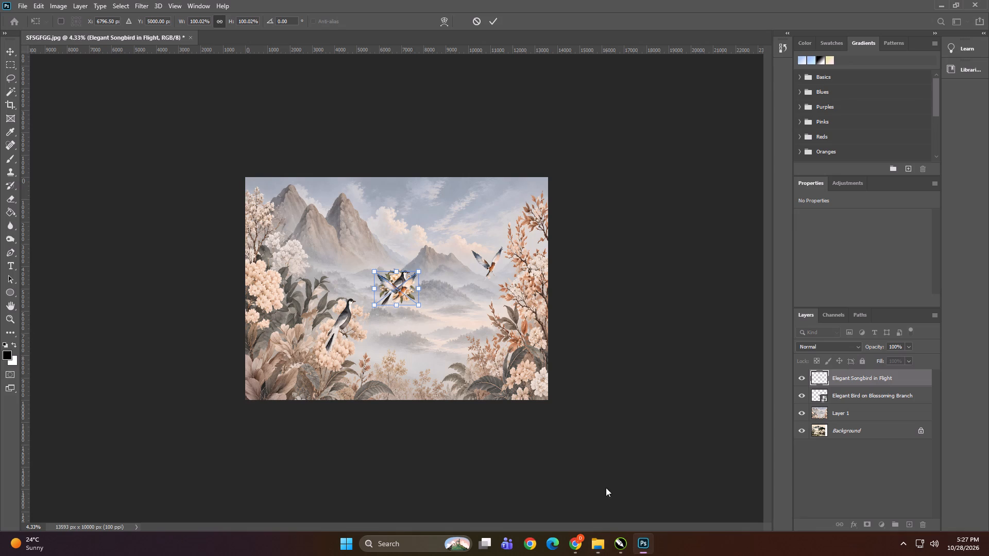
key("Return")
key("Return")
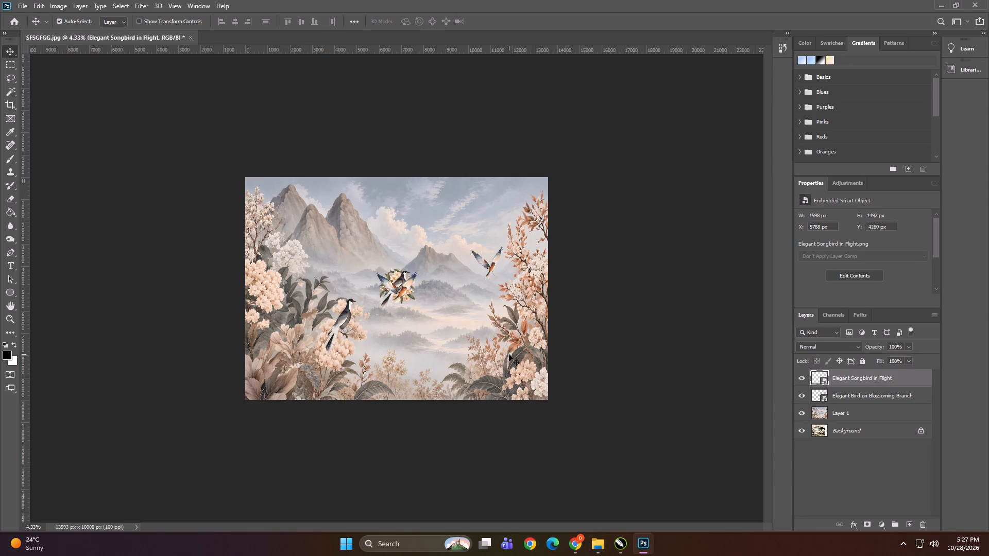
Move the Elegant Songbird in Flight layer over the original flying bird beside the blossom branches.
scroll(378, 334, "up", 13, "alt")
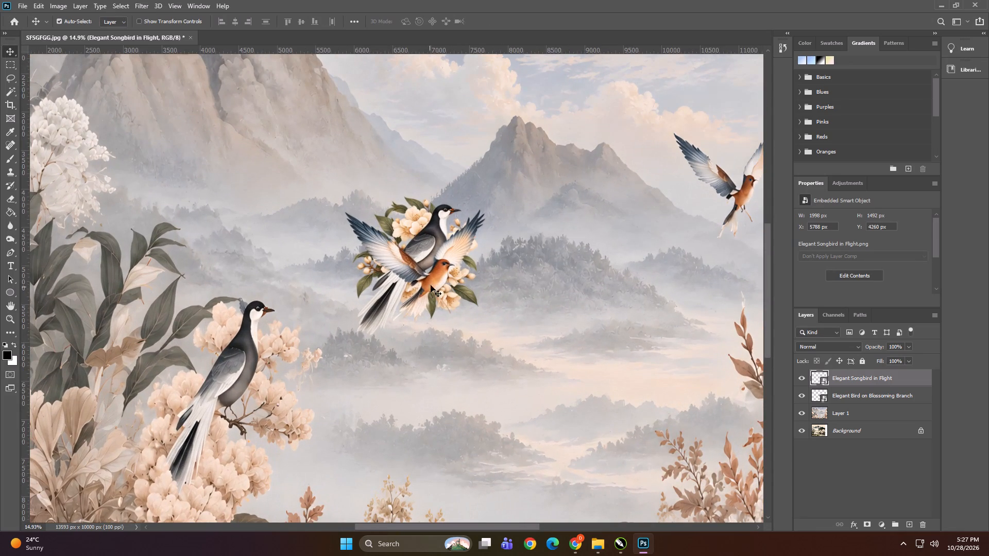
left_click_drag(436, 283, 612, 238)
scroll(495, 257, "down", 2, "alt")
scroll(643, 203, "up", 4, "alt")
scroll(361, 217, "down", 5, "alt")
scroll(586, 212, "up", 3, "alt")
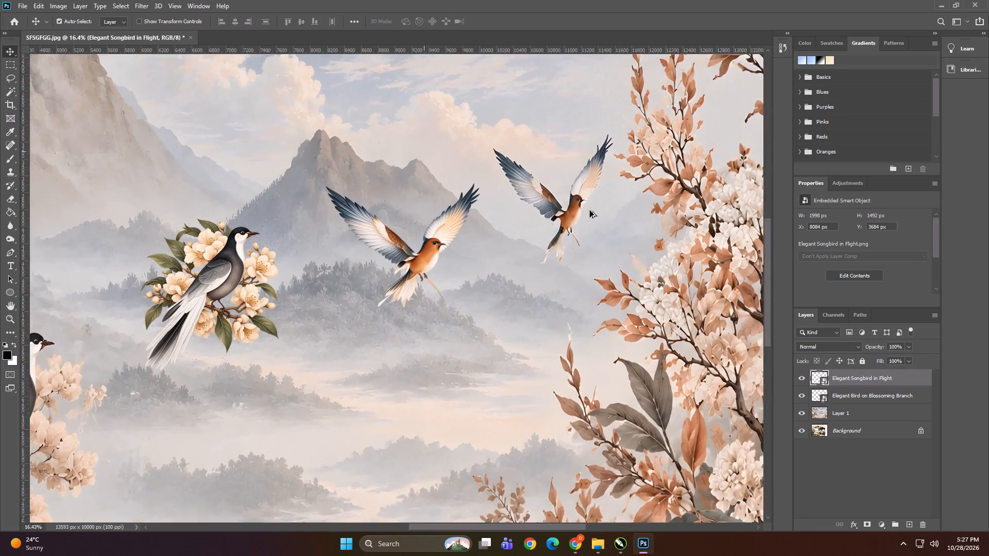
scroll(590, 211, "up", 3, "alt")
left_click_drag(394, 270, 564, 219)
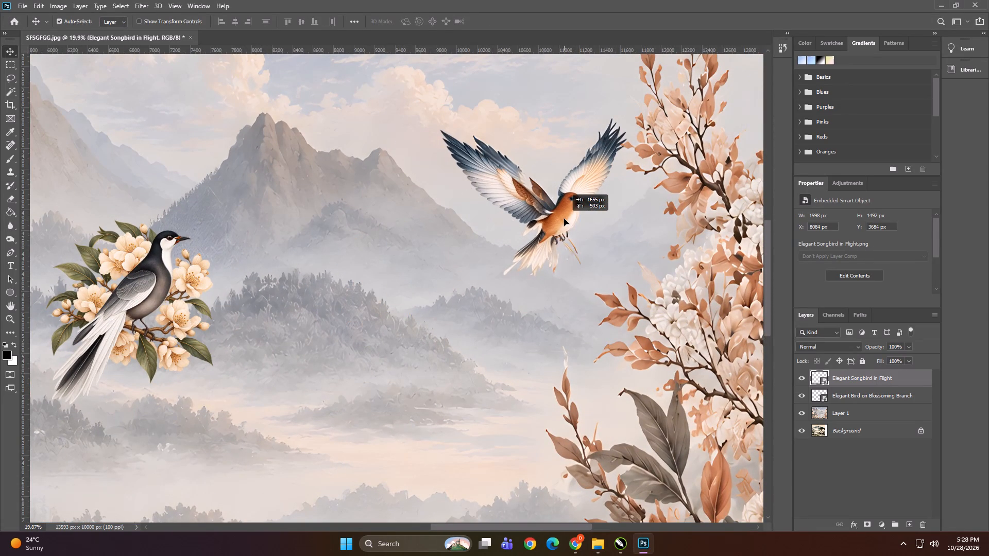
left_click_drag(564, 219, 559, 210)
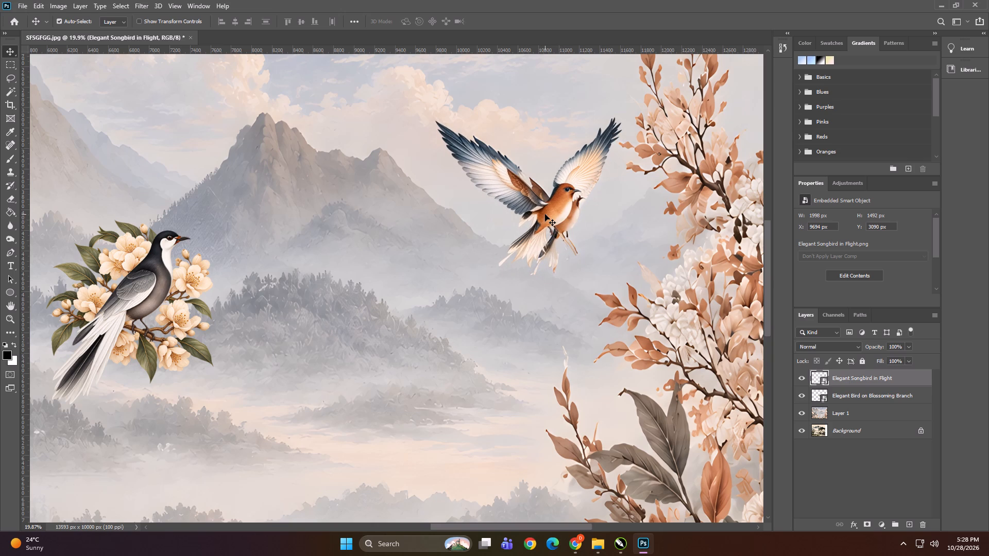
Scale the Elegant Songbird in Flight layer to about 87.78% and align its body over the original flying bird.
key("ctrl+t")
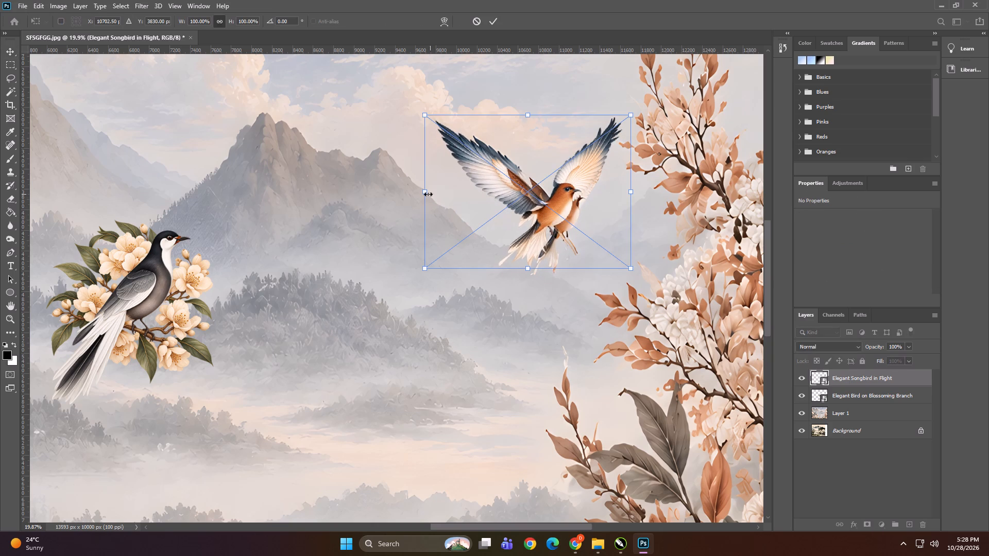
left_click_drag(424, 193, 449, 205)
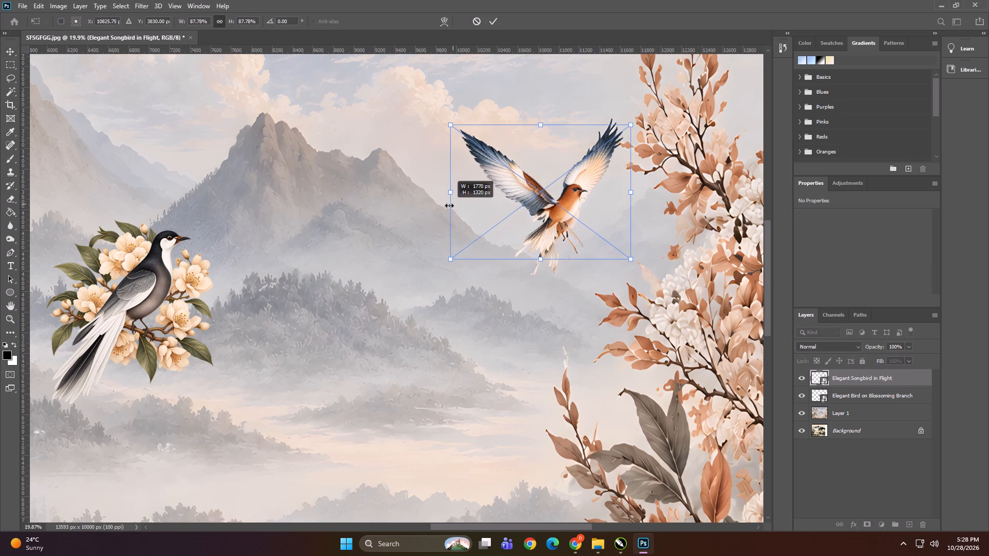
left_click_drag(449, 205, 449, 206)
key("Return")
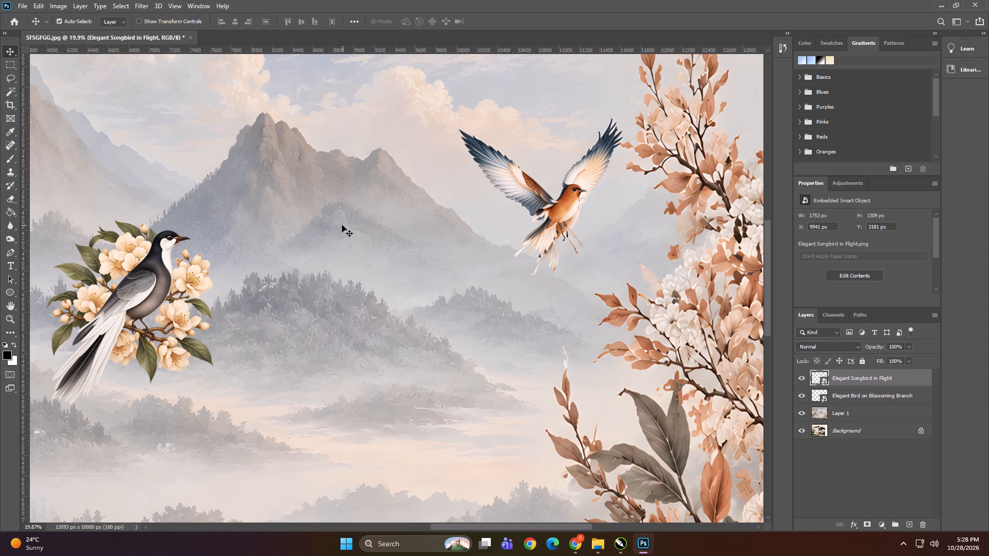
scroll(576, 235, "up", 9, "alt")
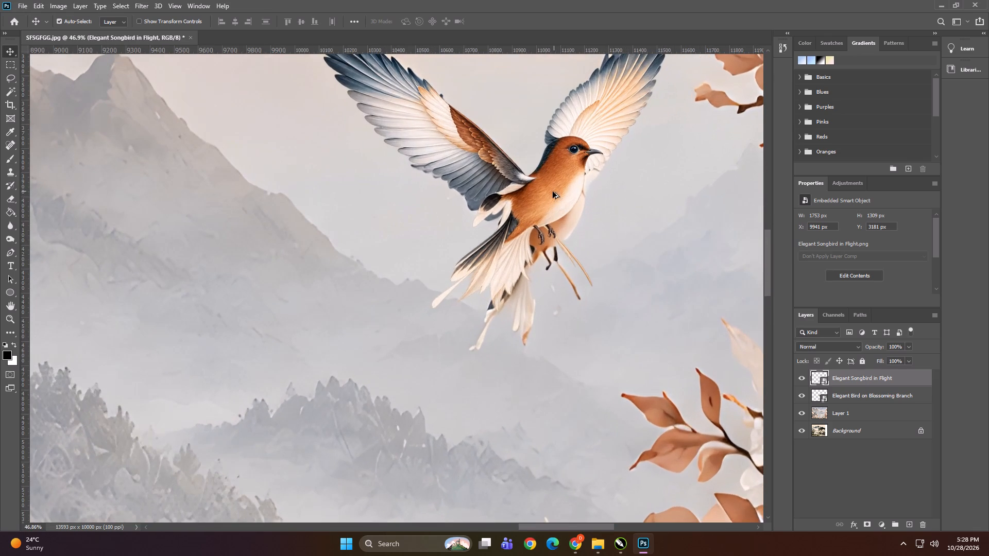
left_click_drag(550, 195, 558, 220)
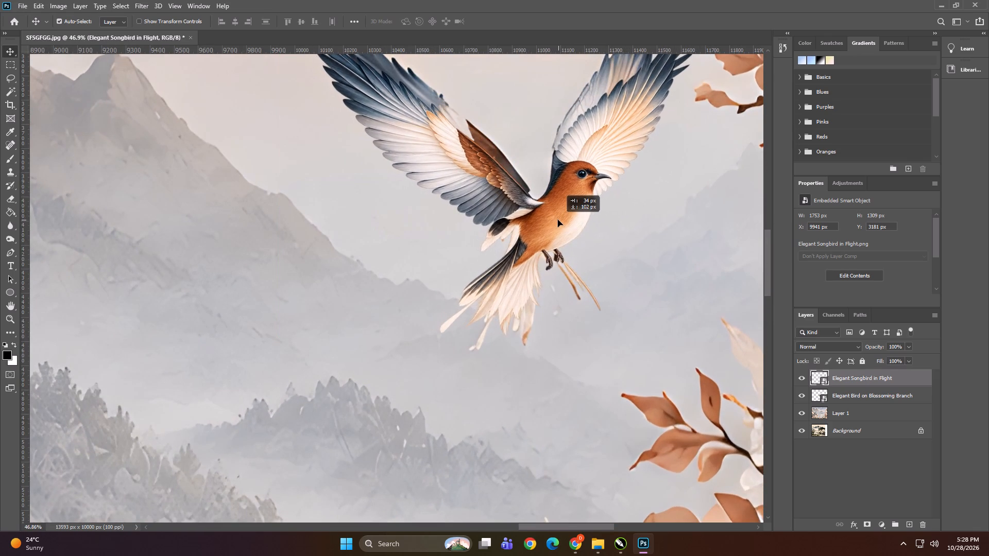
left_click_drag(558, 220, 557, 220)
scroll(530, 224, "down", 4, "alt")
scroll(602, 160, "up", 1, "alt")
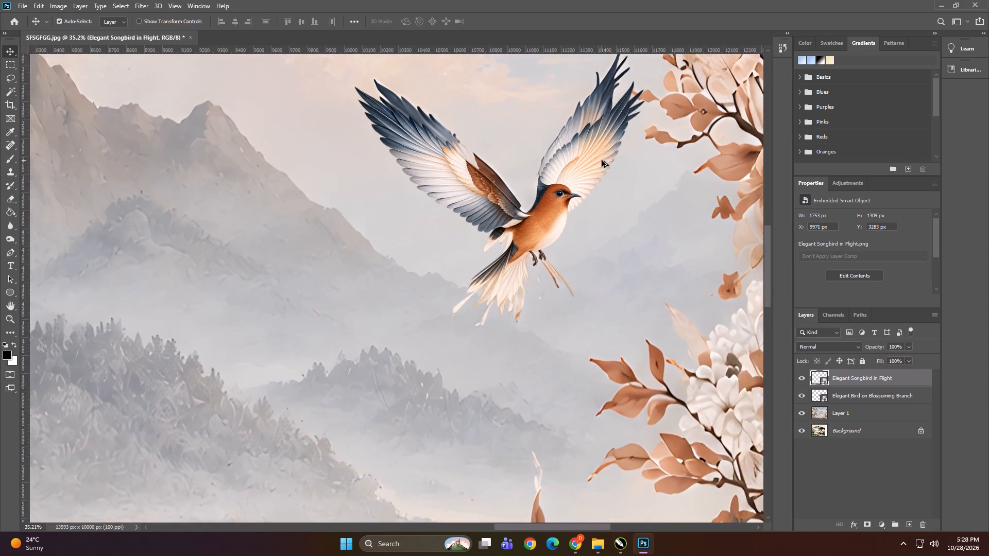
Transform the songbird layer non-proportionally to about 85.05% width and 96.92% height to match the original flying bird.
scroll(602, 160, "up", 1, "alt")
scroll(517, 210, "down", 3, "alt")
left_click(516, 240)
key("ctrl+t")
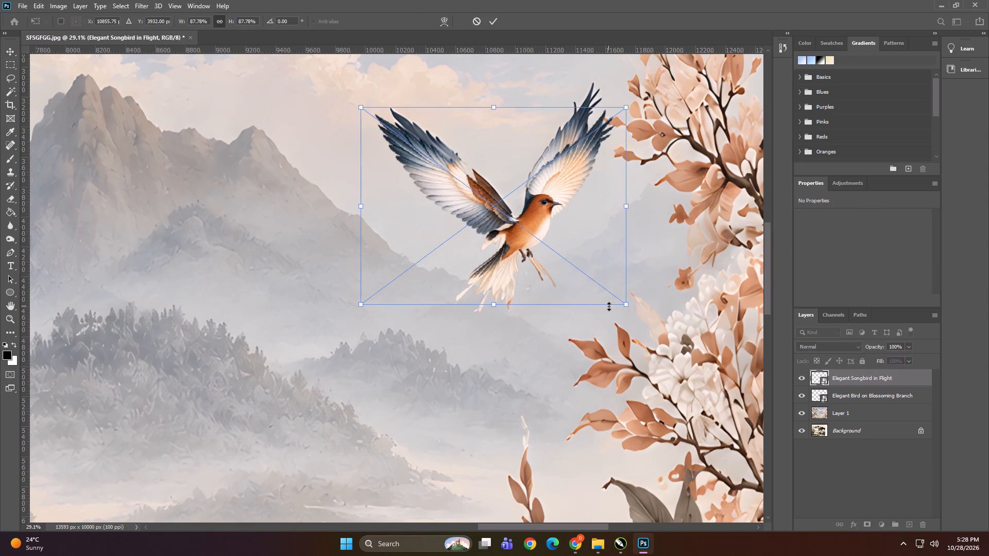
left_click_drag(627, 306, 632, 306, "alt+shift")
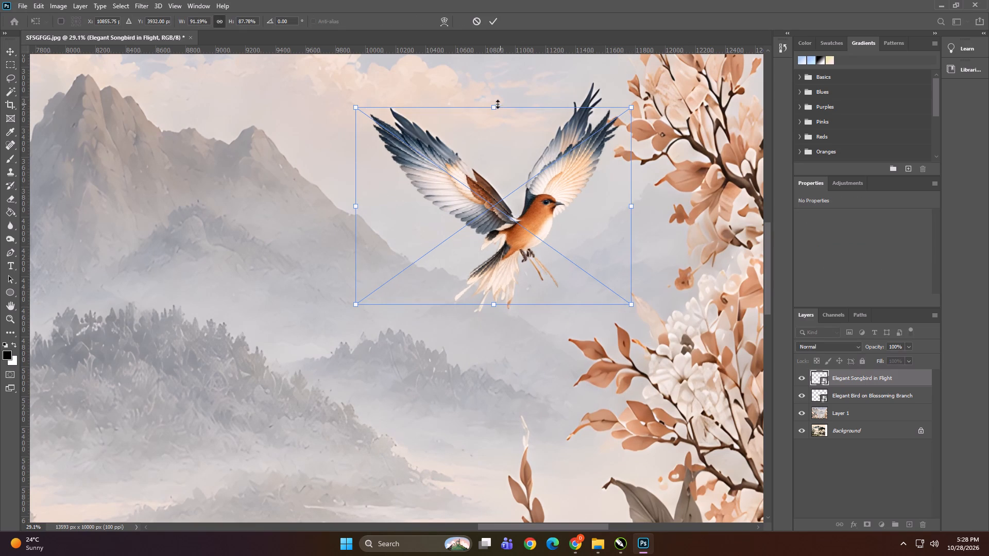
left_click_drag(492, 107, 482, 86, "shift")
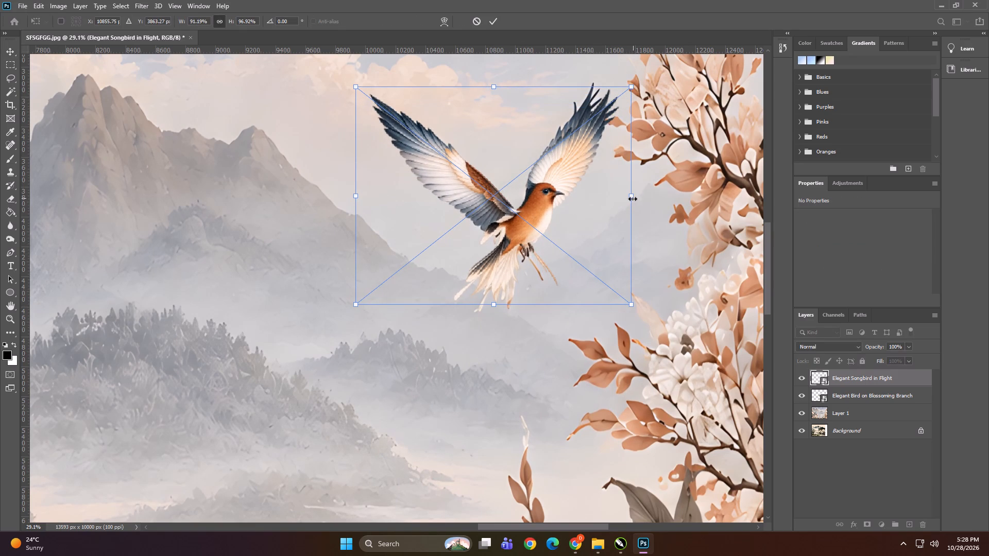
left_click_drag(631, 199, 619, 195, "shift")
left_click_drag(356, 196, 357, 196, "shift")
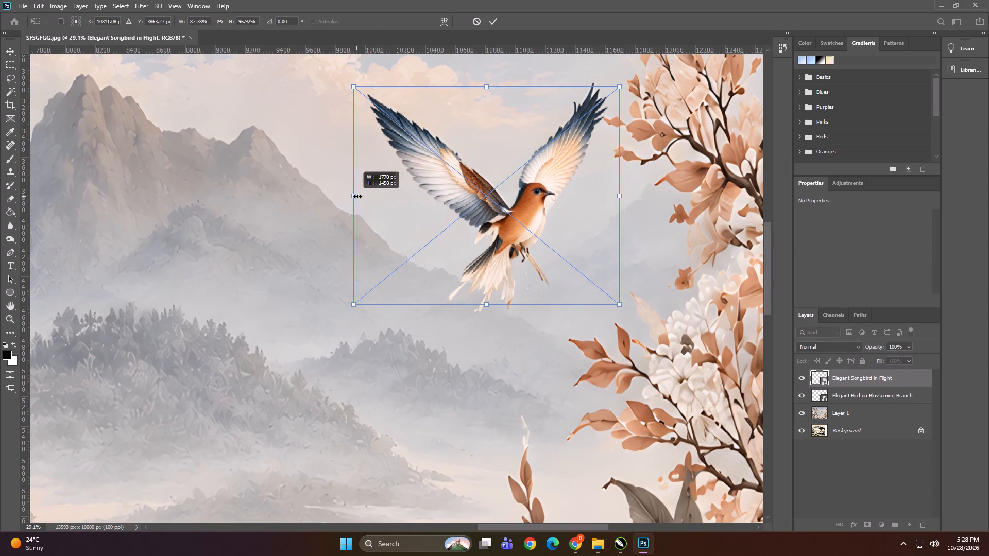
left_click_drag(357, 196, 363, 198, "shift")
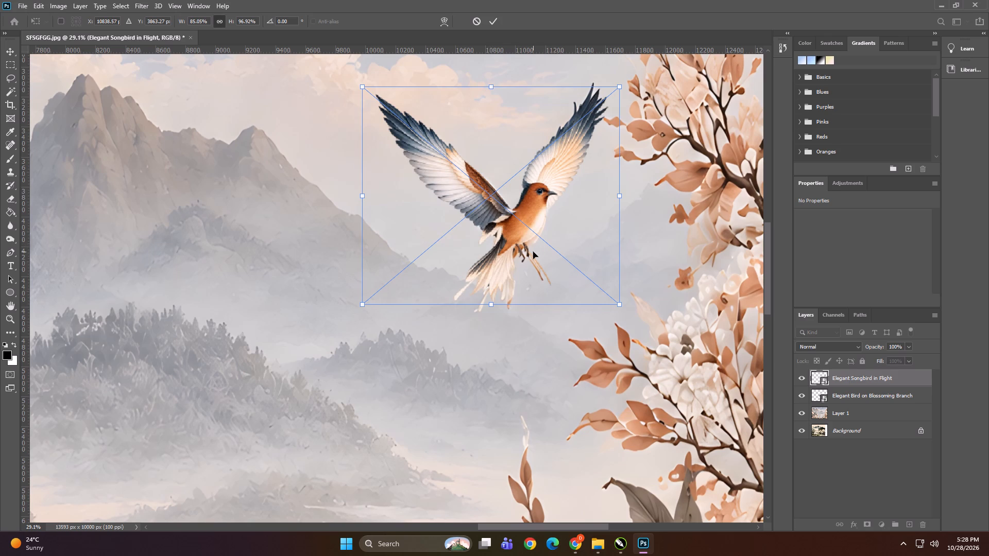
key("Return")
scroll(455, 237, "down", 3, "alt")
scroll(521, 219, "up", 2, "alt")
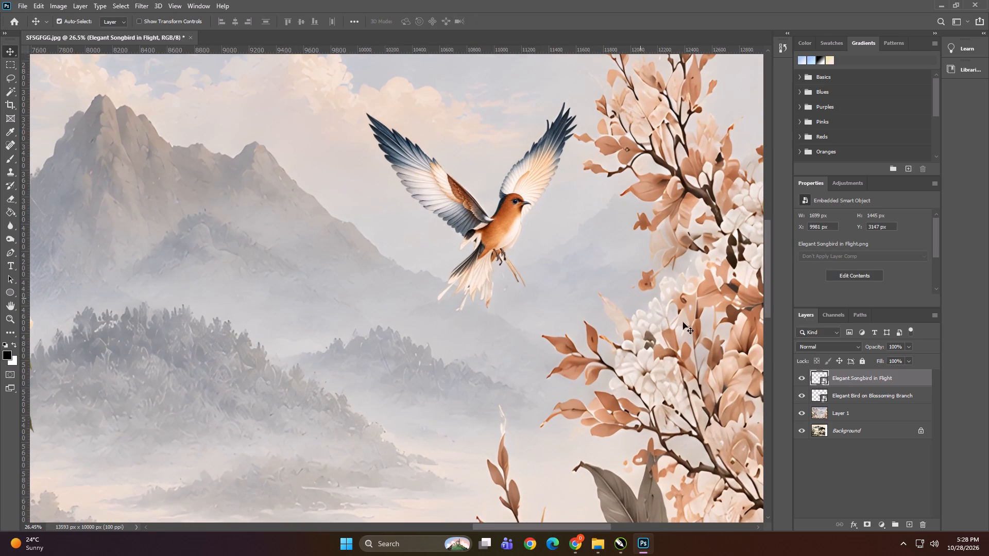
Hide both placed bird layers, lasso the original flying bird on Layer 1, and fill it with surrounding background.
left_click(802, 377)
left_click(801, 397)
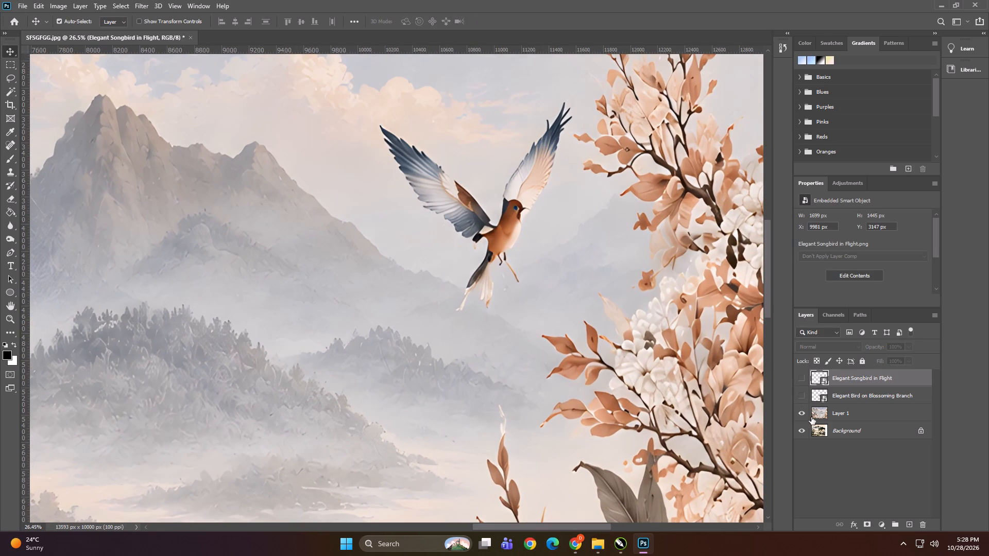
left_click(811, 417)
left_click(11, 81)
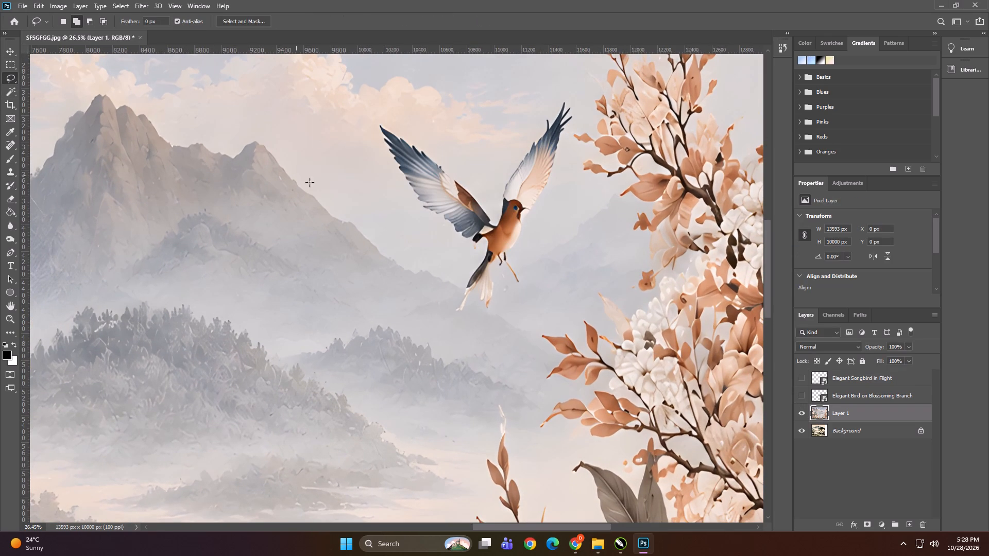
left_click_drag(478, 251, 372, 123)
left_click_drag(372, 123, 534, 133)
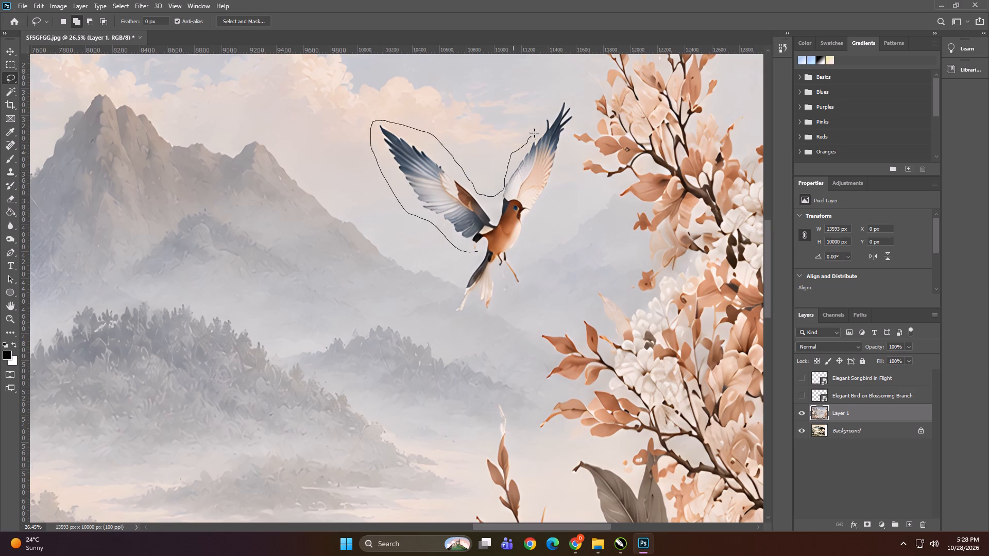
left_click_drag(534, 133, 550, 193)
left_click_drag(550, 193, 521, 255)
left_click_drag(521, 255, 490, 313)
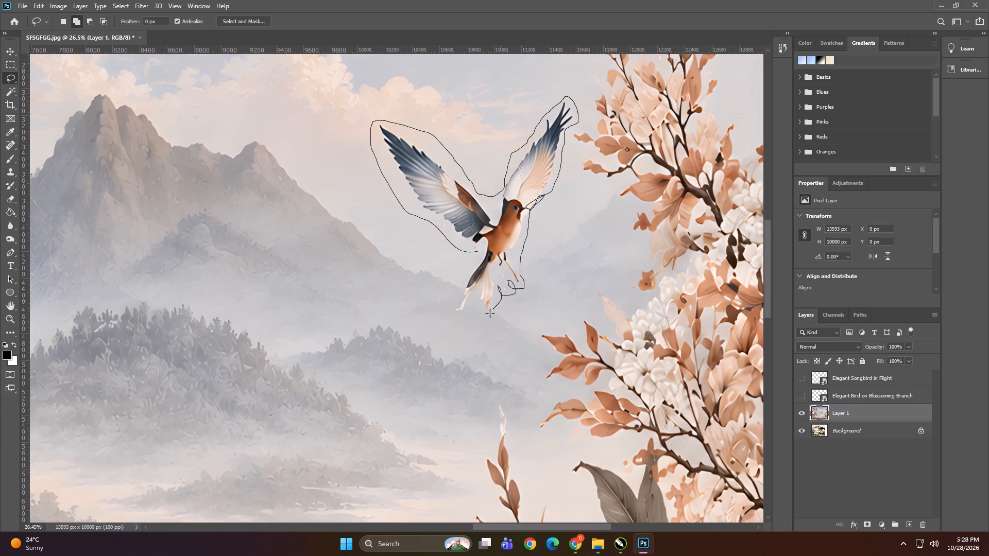
left_click_drag(490, 313, 469, 268)
left_click_drag(469, 268, 475, 259)
key("shift+F5")
key("Return")
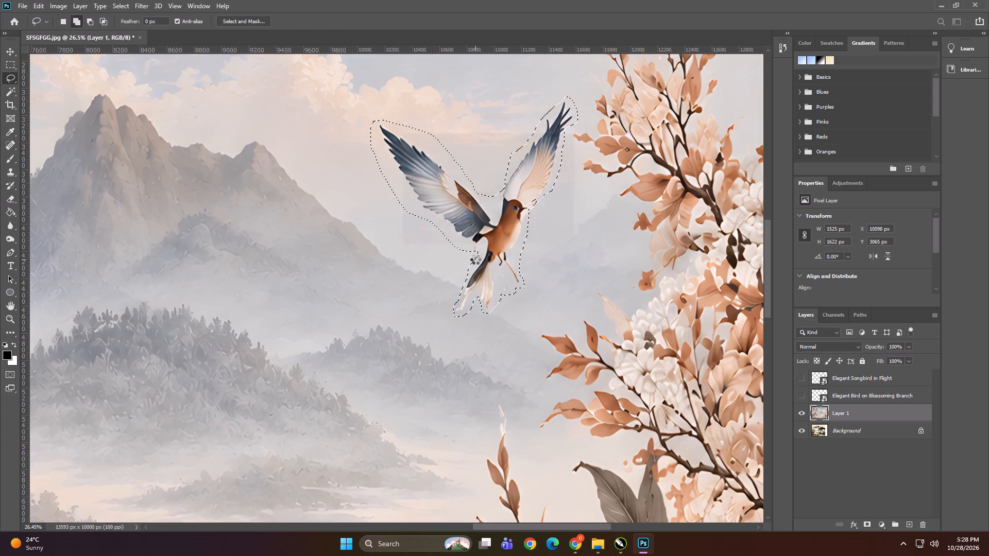
key("ctrl+d")
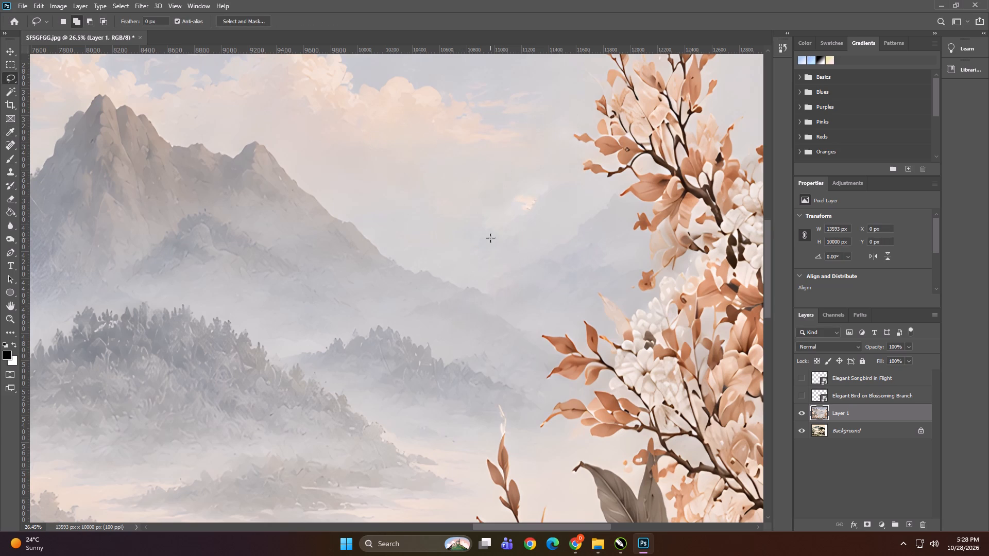
Make the Elegant Songbird in Flight and Elegant Bird on Blossoming Branch layers visible again.
left_click(799, 381)
scroll(620, 175, "down", 7, "alt")
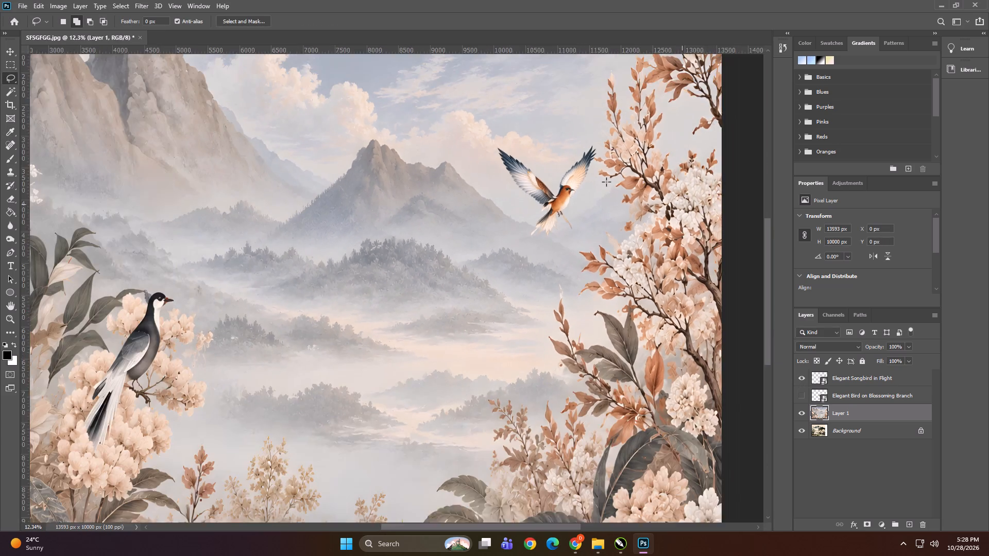
scroll(606, 182, "down", 7, "alt")
scroll(392, 306, "up", 7, "alt")
scroll(221, 404, "up", 5, "alt")
scroll(338, 326, "down", 4, "alt")
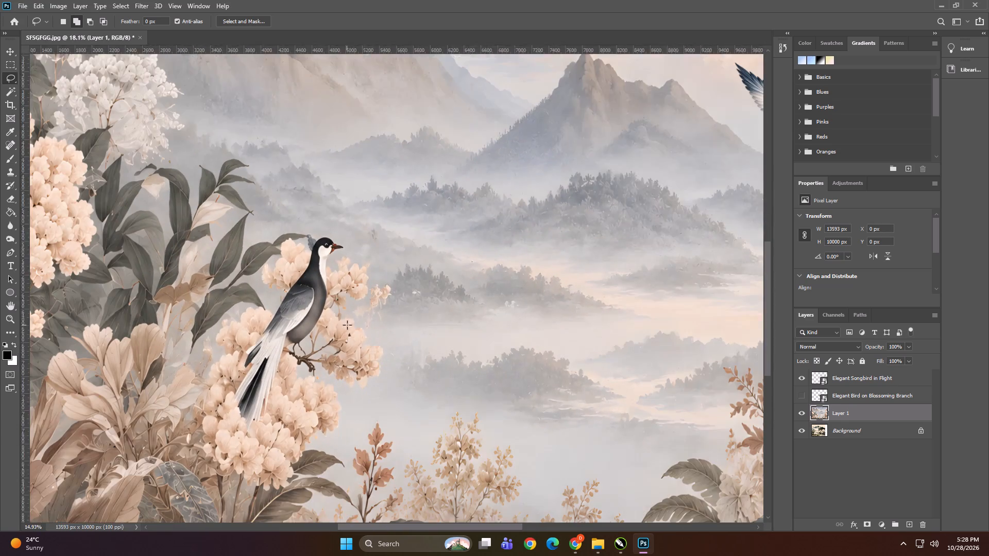
left_click(800, 396)
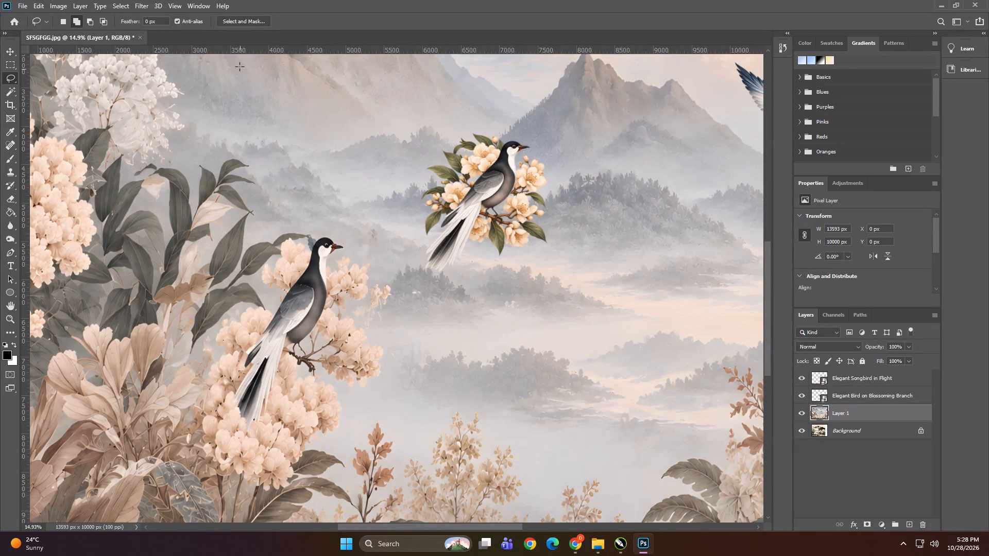
Examine the upper placed bird and its surrounding blossoms up close against the misty mountain background.
left_click(10, 52)
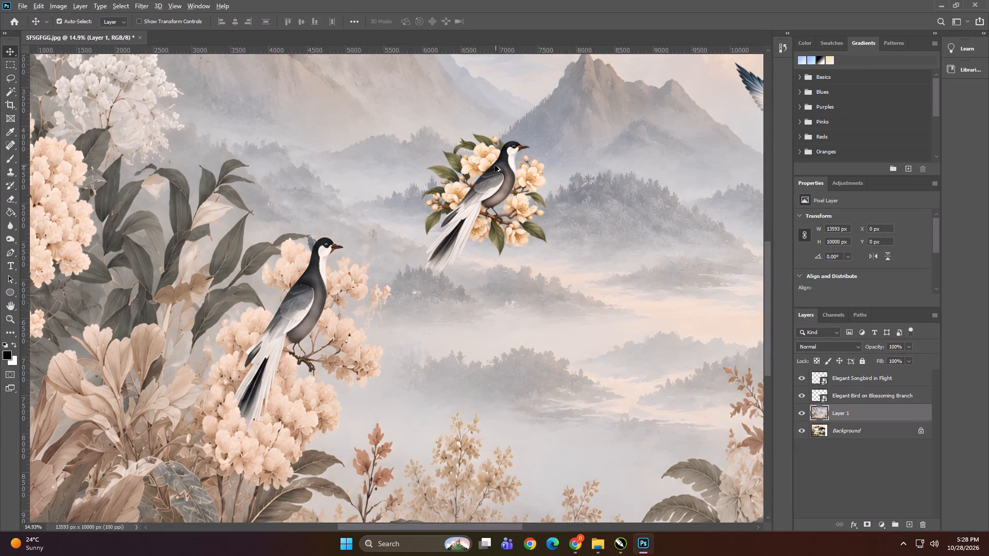
scroll(495, 166, "up", 16, "alt")
scroll(466, 165, "down", 9, "alt")
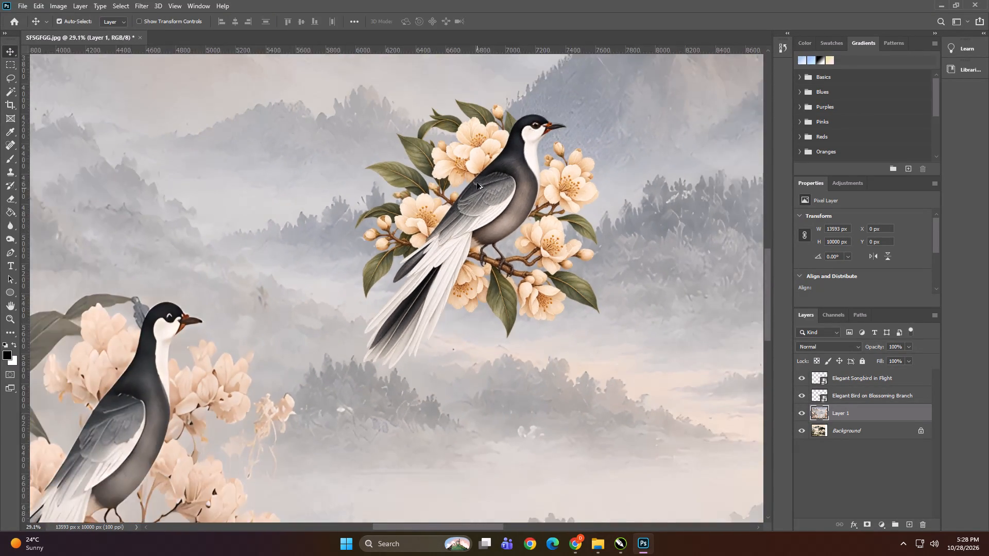
scroll(477, 167, "up", 8, "alt")
scroll(480, 160, "down", 10, "alt")
scroll(570, 136, "down", 2, "alt")
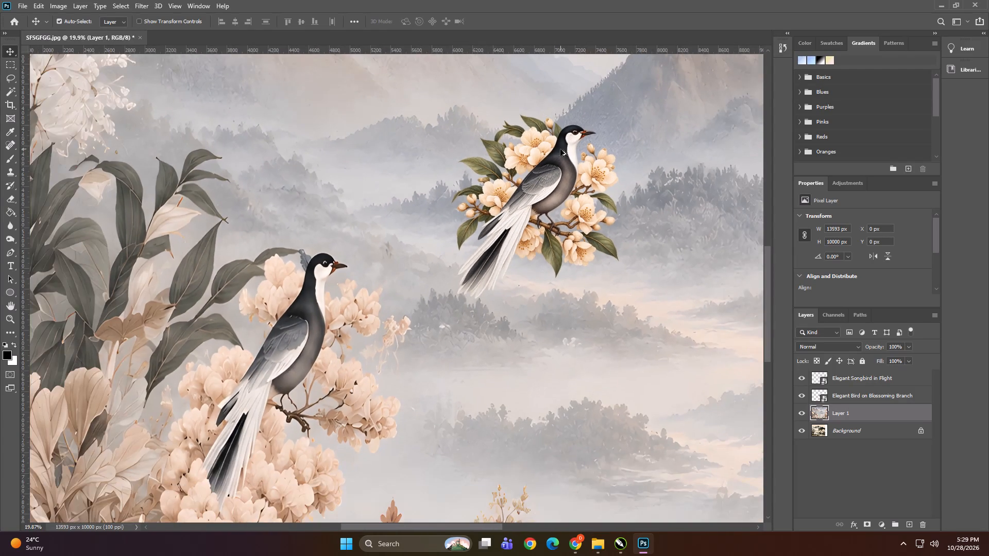
scroll(558, 167, "up", 7, "alt")
scroll(582, 109, "up", 7, "alt")
scroll(480, 150, "down", 4, "alt")
scroll(475, 176, "up", 2, "alt")
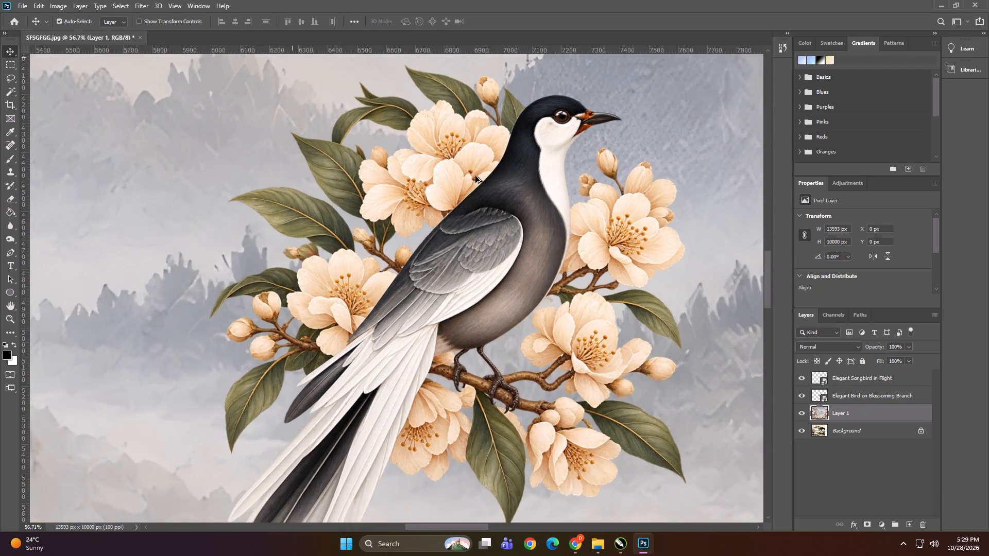
scroll(475, 176, "up", 4, "alt")
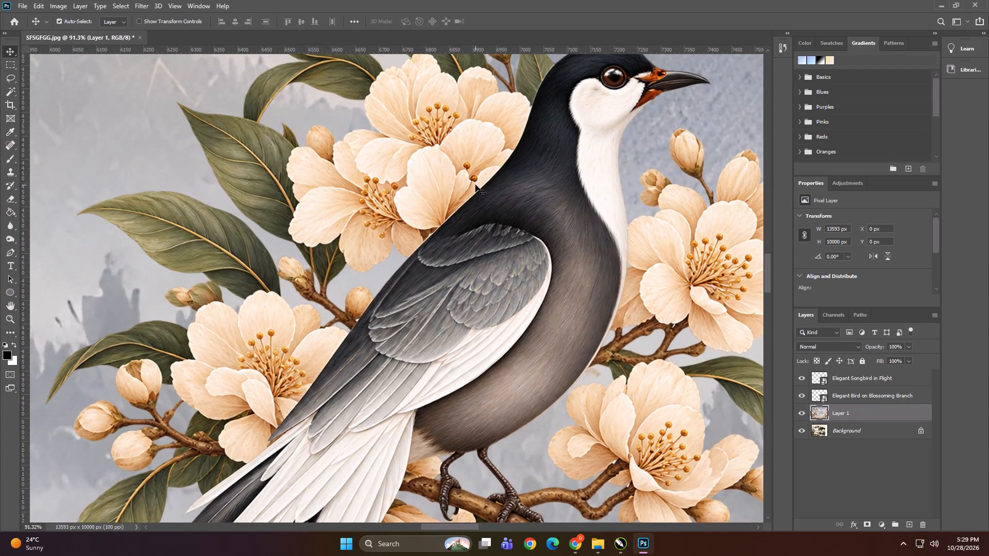
Start a Pen tool path at the upper bird's dark wing tip and trace the wing's outer edge up to the shoulder.
key("p")
scroll(353, 217, "down", 4, "alt")
scroll(335, 362, "up", 8, "alt")
scroll(276, 380, "up", 7, "alt")
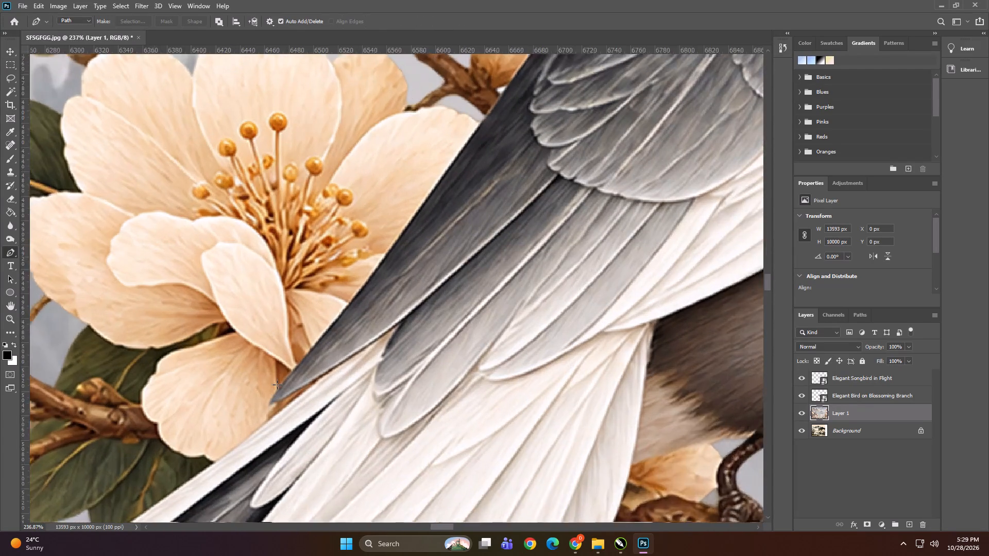
left_click(283, 384)
scroll(283, 384, "down", 4, "alt")
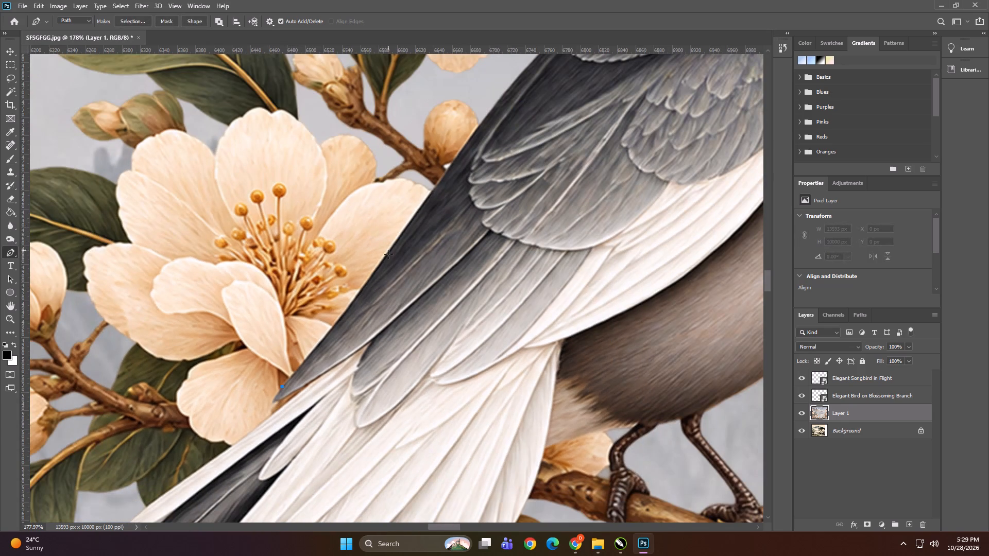
left_click_drag(388, 252, 410, 218)
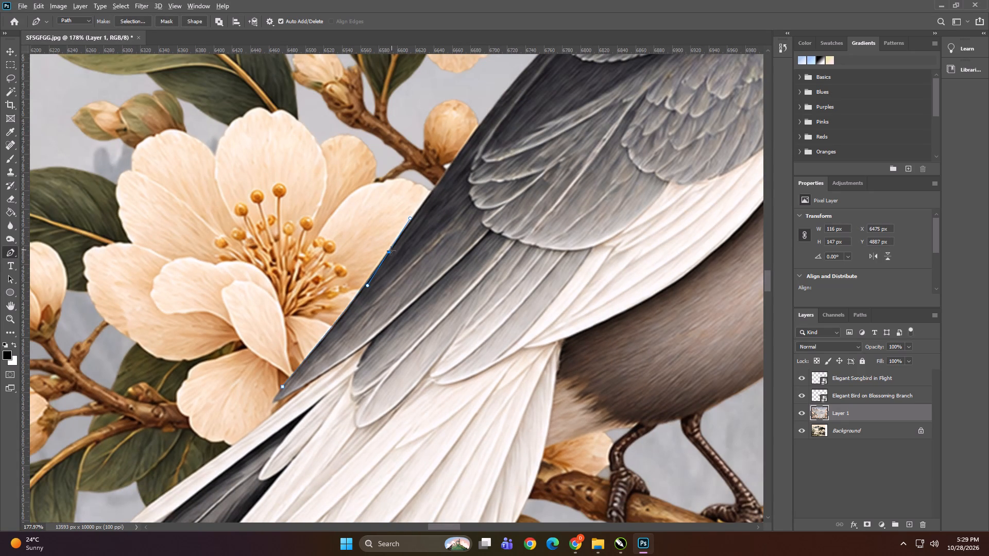
left_click(390, 253, "alt")
scroll(364, 272, "down", 3, "alt")
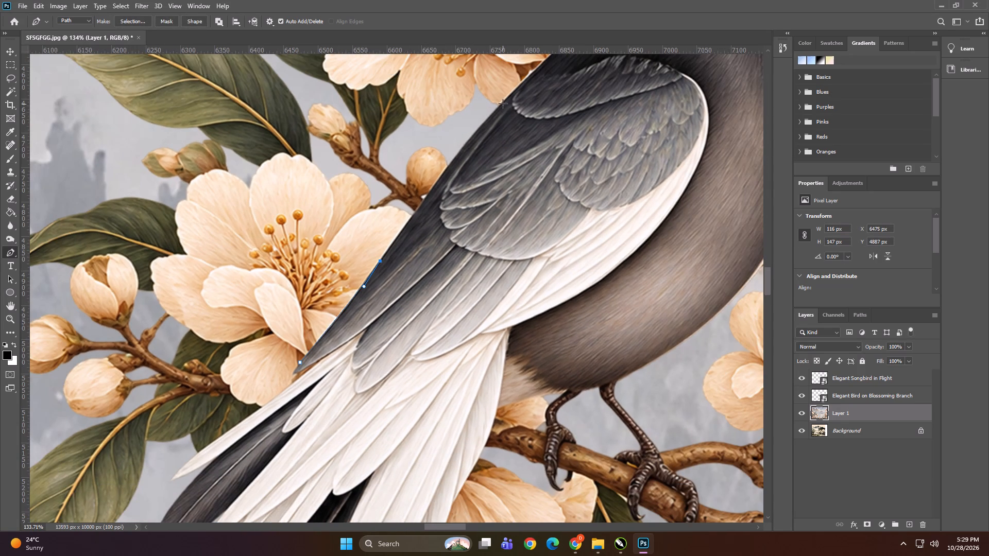
left_click_drag(503, 102, 534, 75)
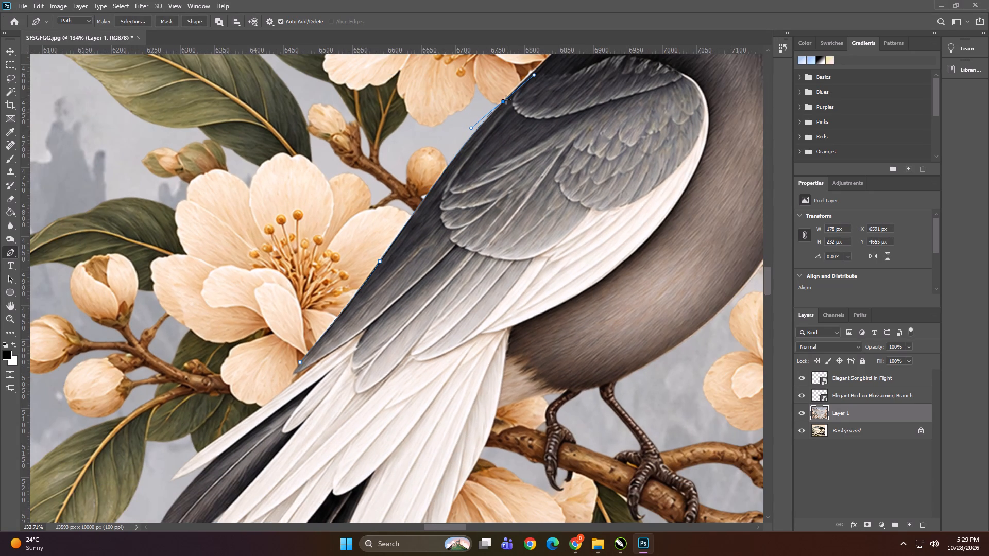
left_click(503, 101, "alt")
Continue the pen path from the shoulder along the bird's upper back to the nape beside the cream blossoms.
scroll(433, 189, "down", 4, "alt")
scroll(527, 108, "up", 2, "alt")
scroll(406, 240, "down", 4, "alt")
scroll(515, 93, "up", 2, "alt")
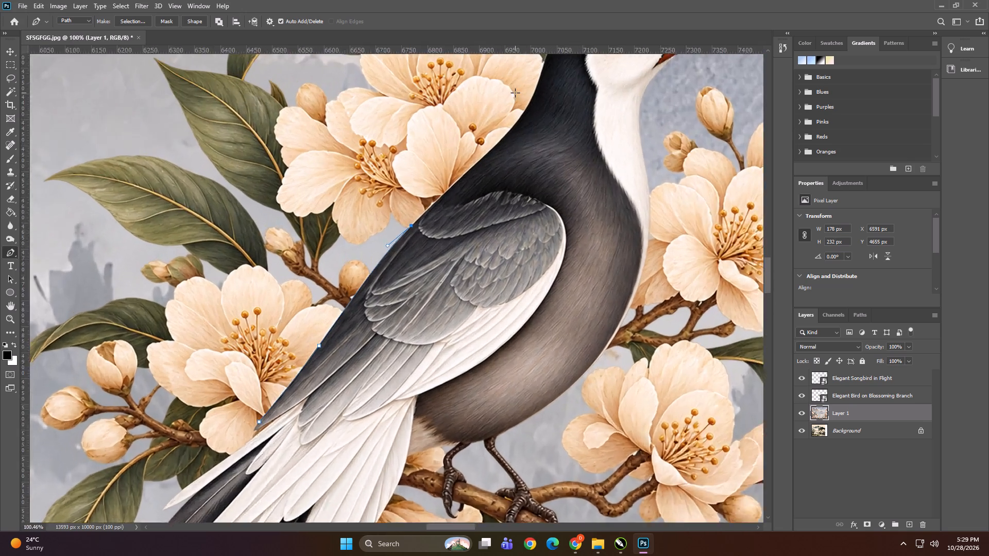
scroll(515, 93, "up", 4, "alt")
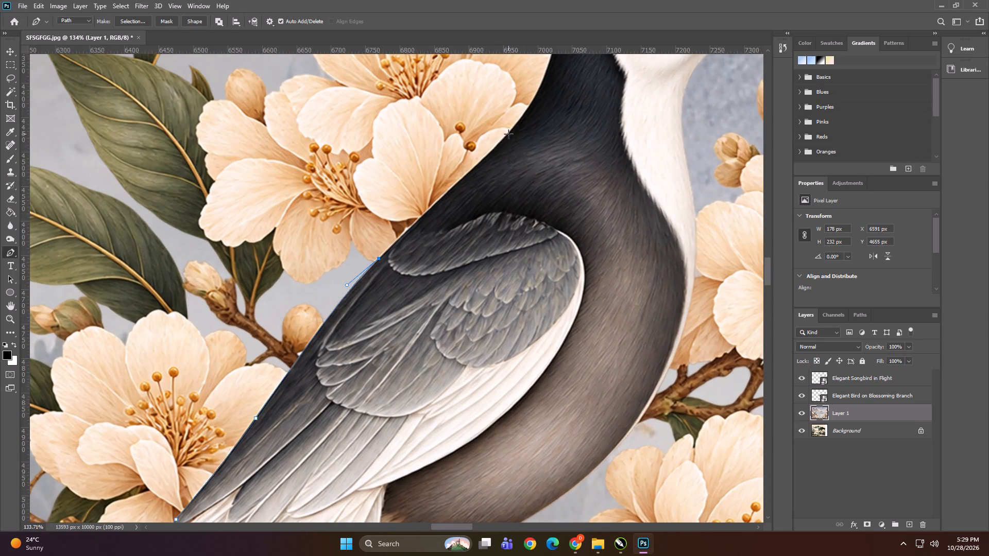
left_click_drag(507, 134, 517, 121)
left_click(506, 134, "alt")
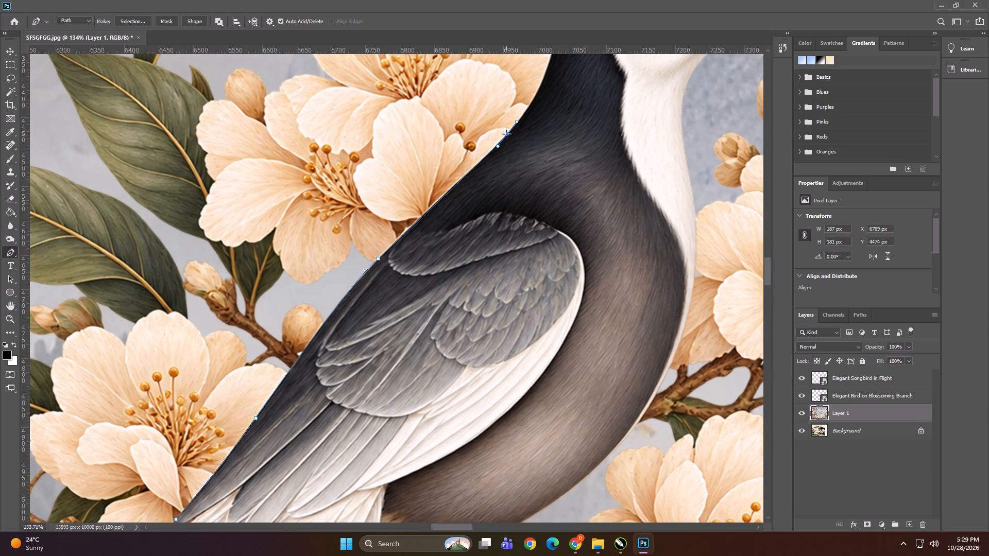
scroll(458, 204, "down", 4, "alt")
scroll(523, 109, "up", 3, "alt")
left_click_drag(517, 111, 517, 92)
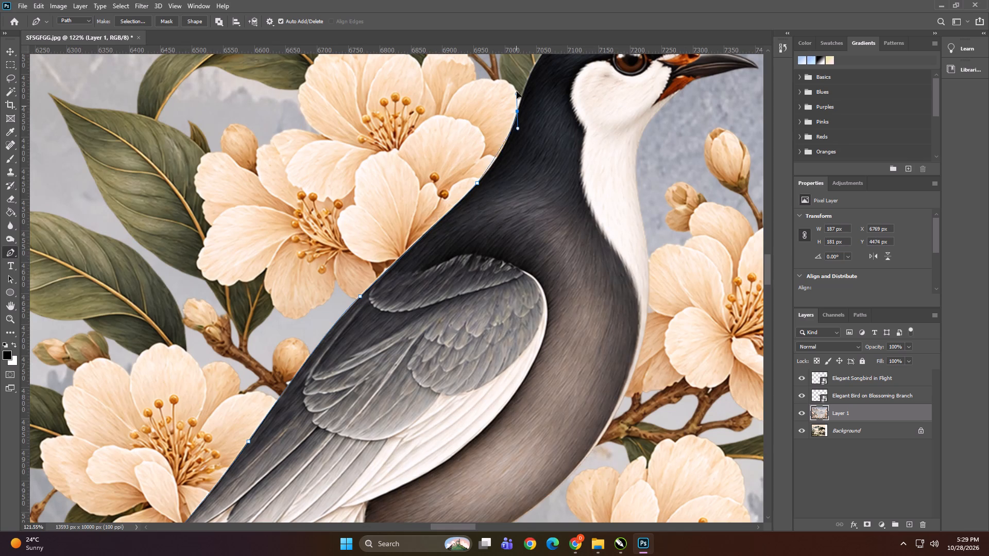
left_click_drag(517, 92, 530, 69)
left_click(517, 111, "alt")
Trace the pen path over the nape and crown of the bird's head down to the base of the beak.
scroll(406, 229, "down", 4, "alt")
scroll(547, 94, "up", 6, "alt")
left_click_drag(549, 84, 611, 100)
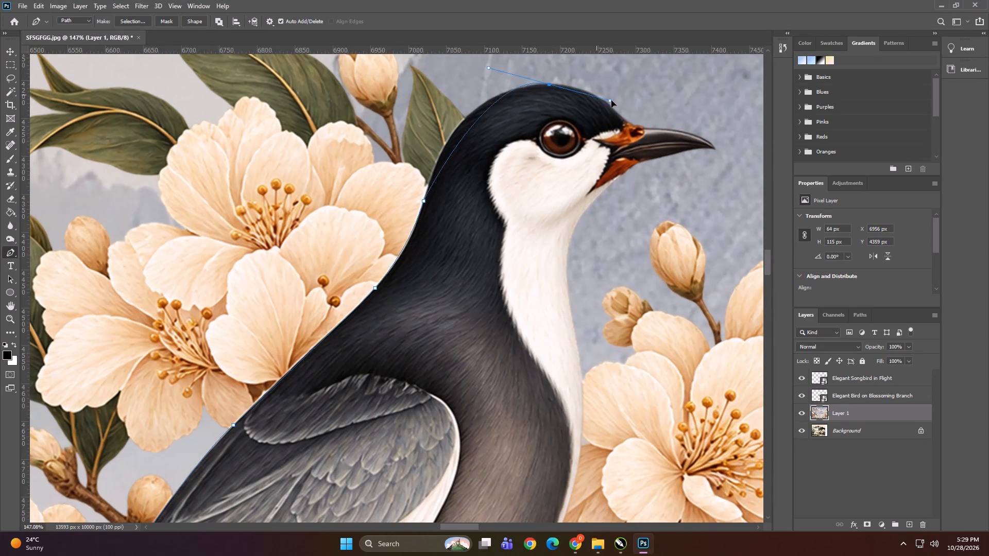
left_click_drag(611, 100, 659, 82)
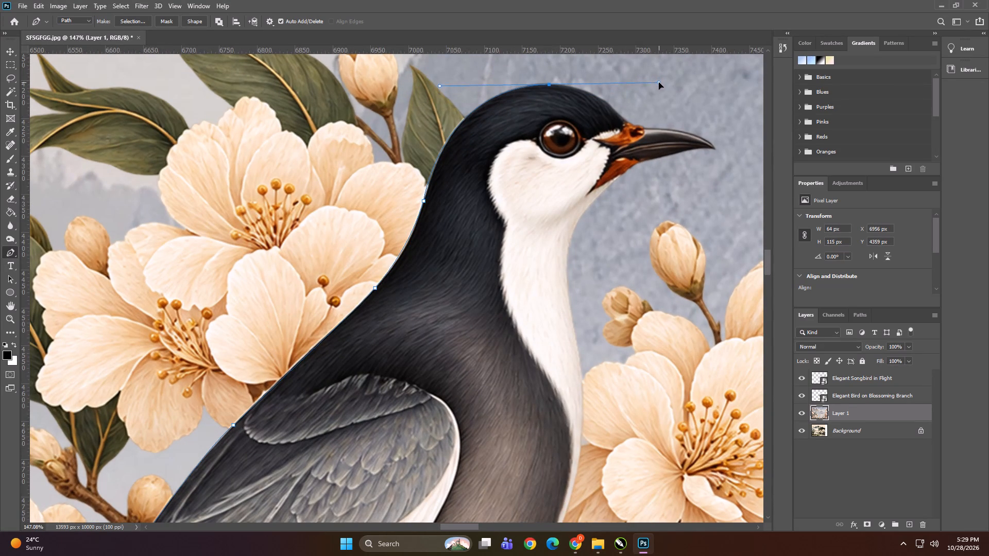
left_click_drag(659, 82, 656, 84)
left_click(549, 85, "alt")
left_click_drag(625, 121, 625, 121)
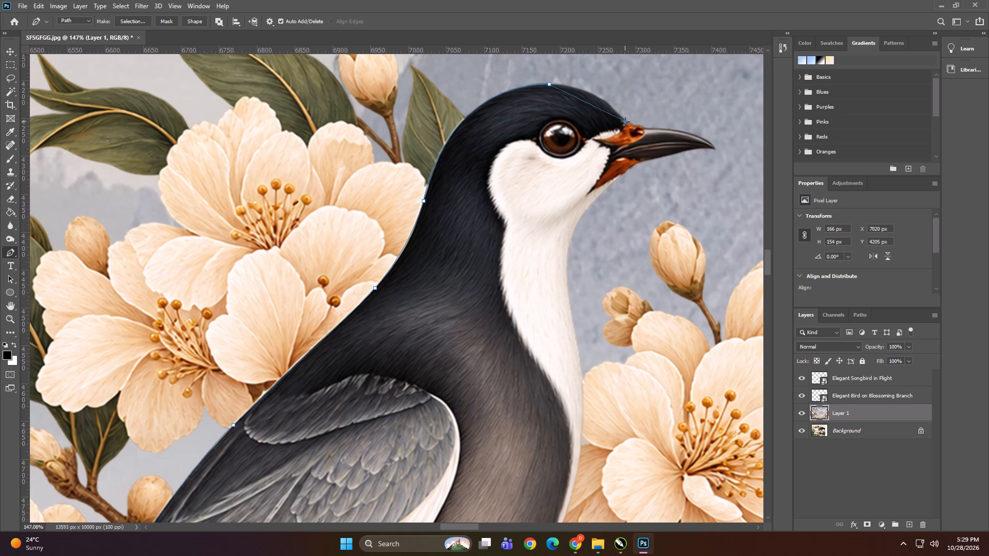
left_click_drag(625, 121, 648, 157)
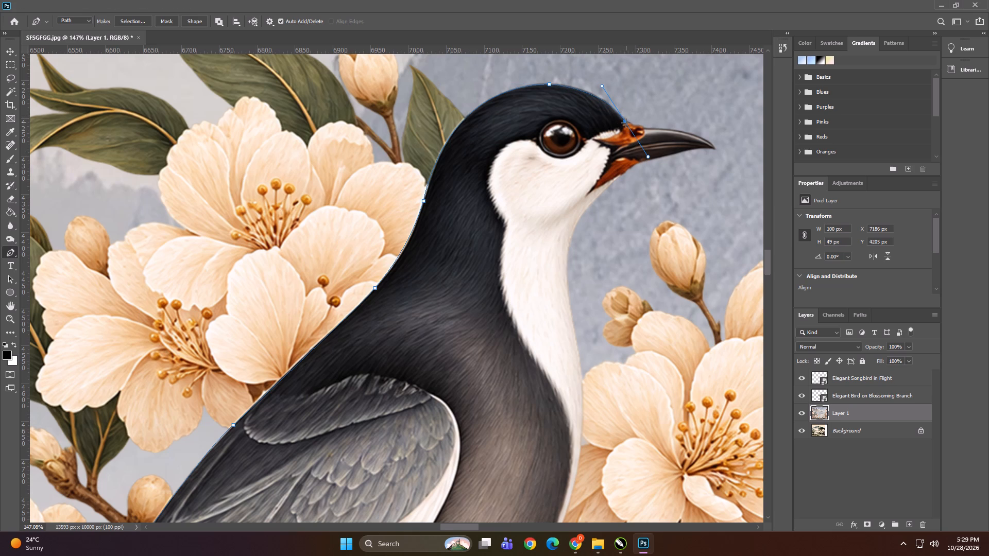
left_click(626, 123, "alt")
Trace the pen path around the beak, over its upper edge to the tip and back under to the orange base.
scroll(482, 202, "down", 3, "alt")
scroll(642, 159, "up", 12, "alt")
left_click_drag(572, 139, 581, 140)
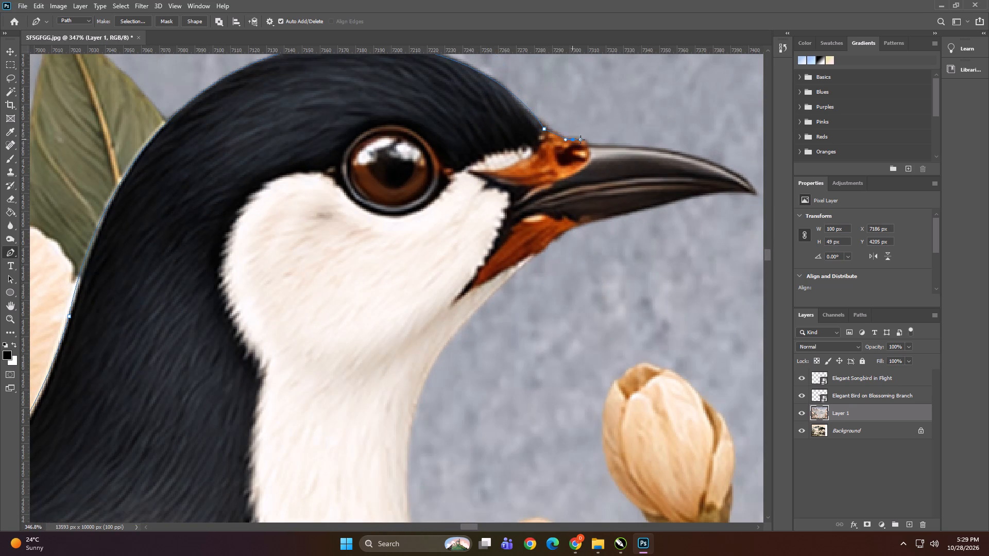
left_click(590, 141)
left_click(600, 147)
left_click_drag(757, 192, 760, 206)
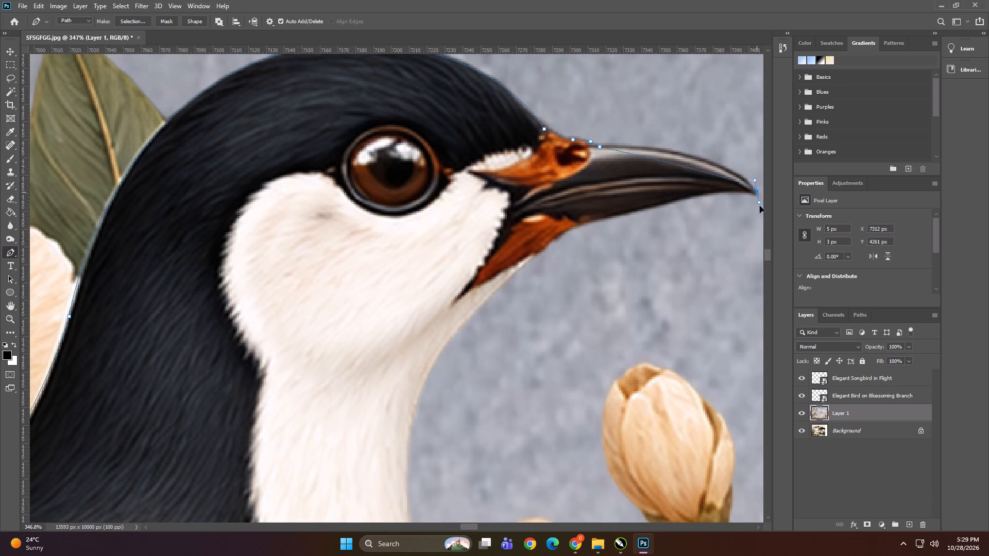
left_click_drag(760, 206, 689, 250)
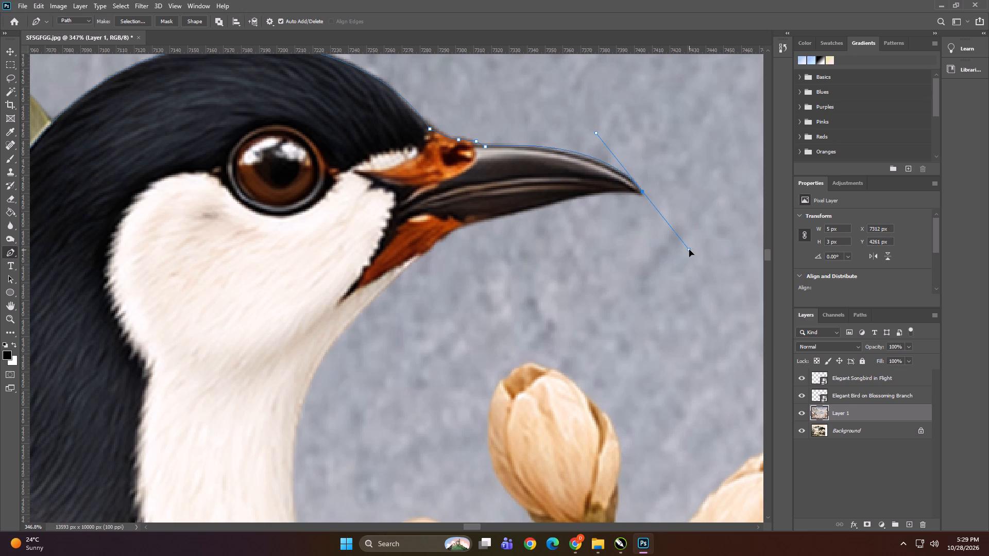
left_click_drag(689, 250, 688, 248)
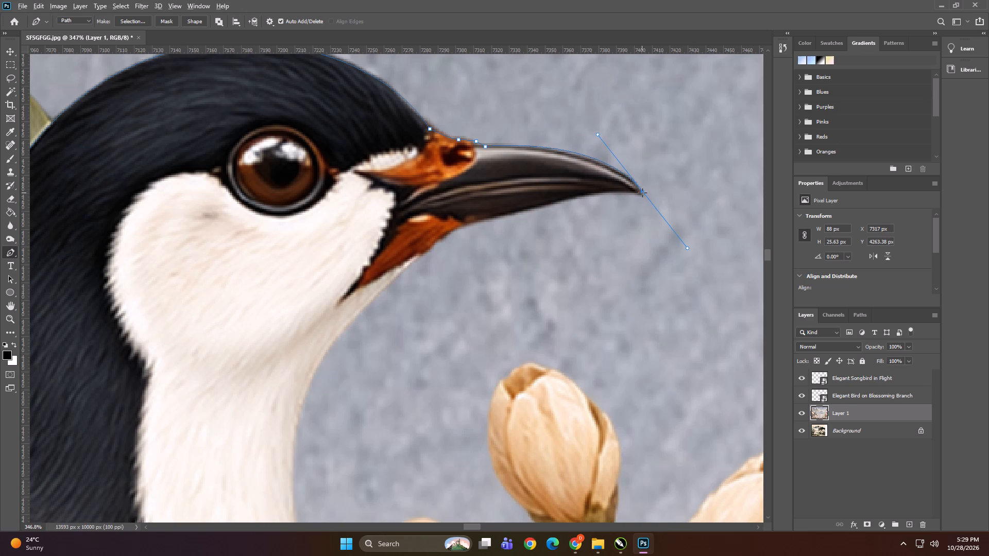
left_click(642, 193, "alt")
left_click_drag(560, 206, 530, 220)
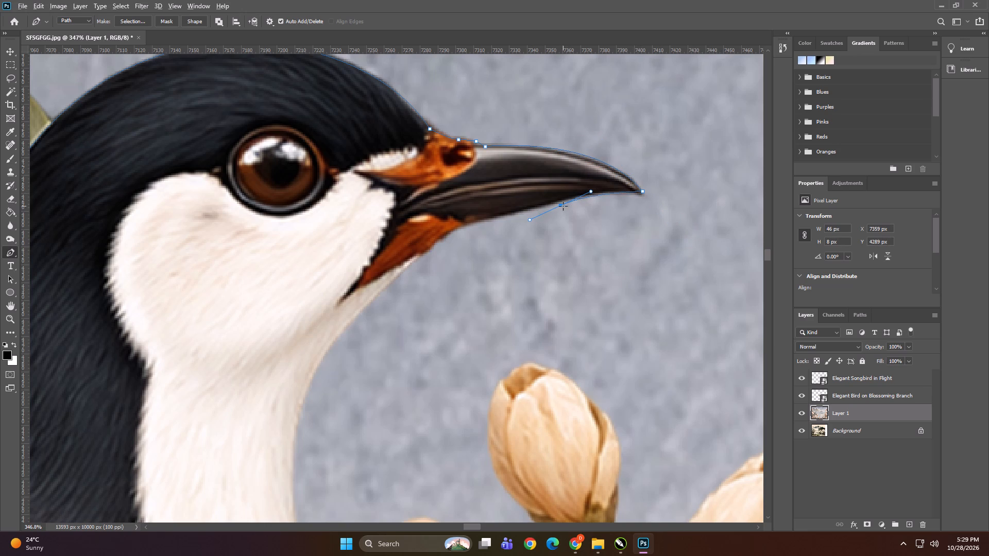
left_click(562, 206, "alt")
left_click_drag(465, 226, 456, 226)
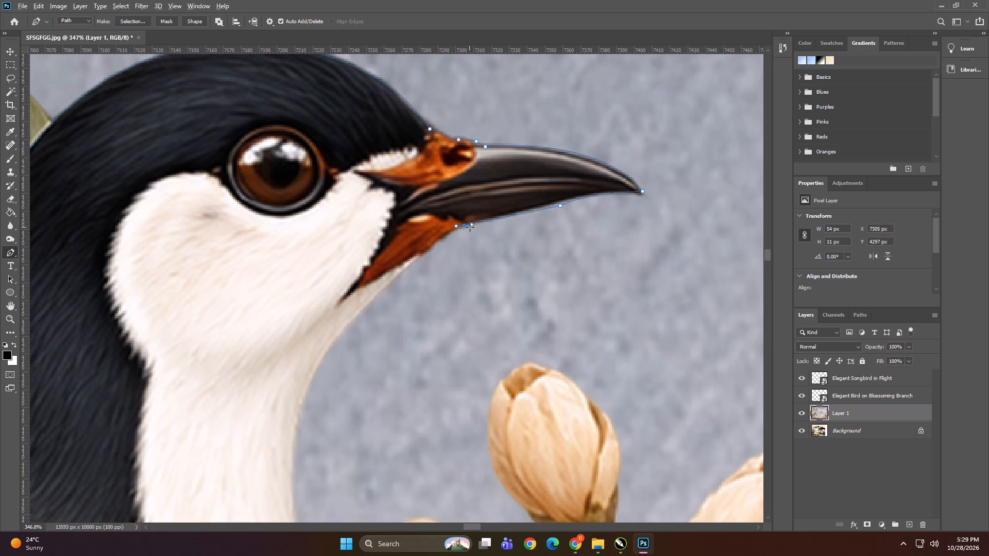
left_click(465, 227, "alt")
Extend the pen path from beneath the beak along the white throat and down the front of the neck.
scroll(476, 187, "down", 5, "alt")
scroll(404, 287, "up", 5, "alt")
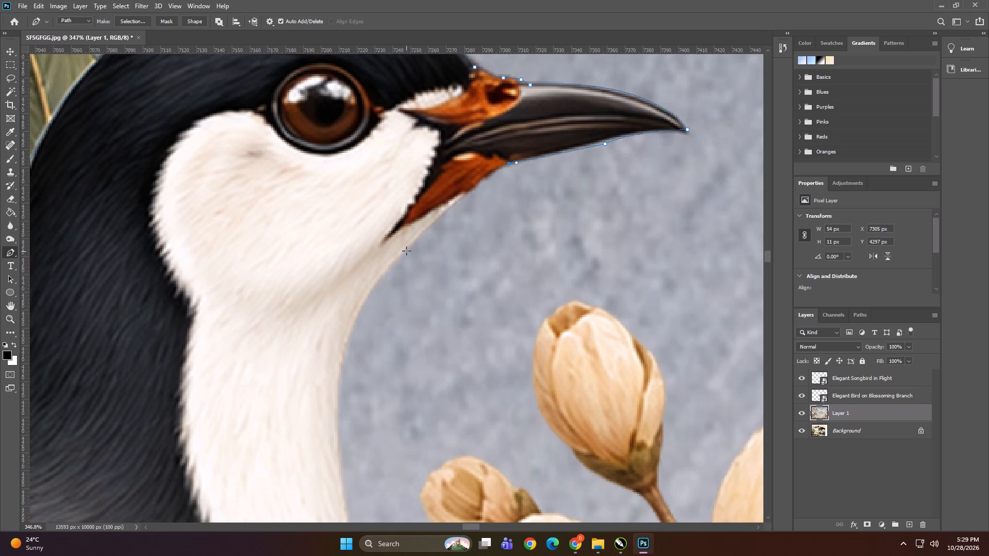
left_click_drag(406, 249, 367, 297)
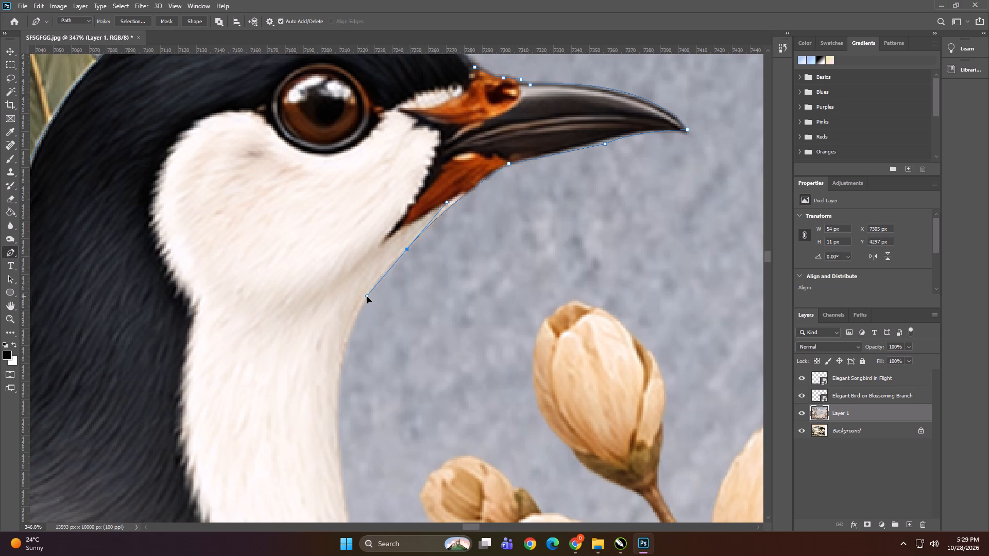
left_click_drag(367, 297, 367, 296)
left_click(406, 251, "alt")
scroll(410, 214, "down", 4, "alt")
scroll(390, 329, "up", 4, "alt")
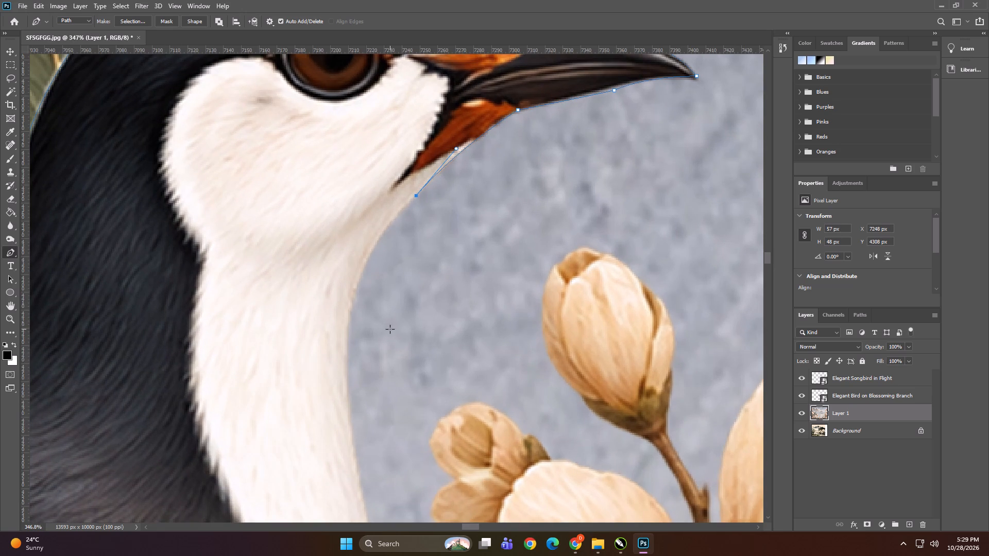
left_click_drag(348, 321, 344, 389)
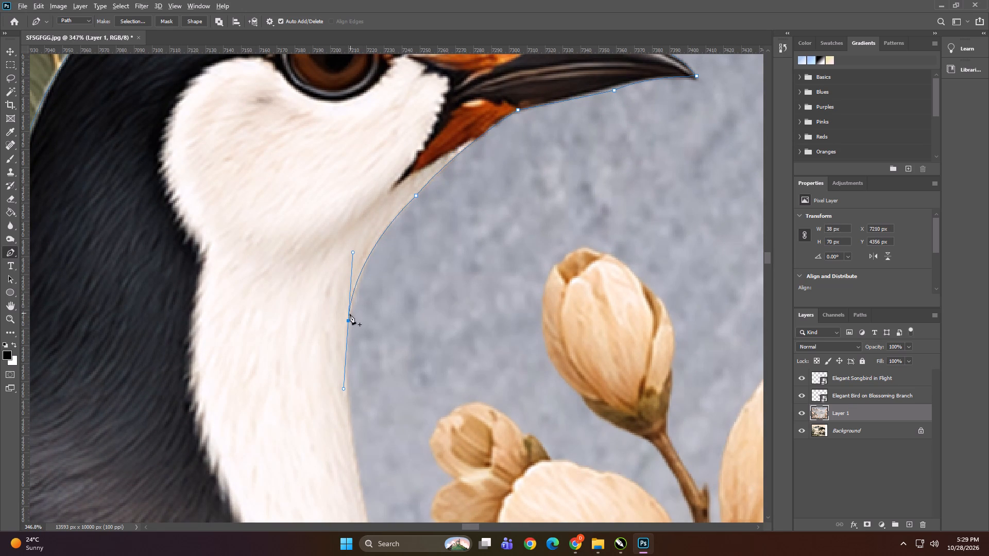
left_click(348, 320, "alt")
scroll(365, 170, "down", 9, "alt")
scroll(368, 300, "up", 5, "alt")
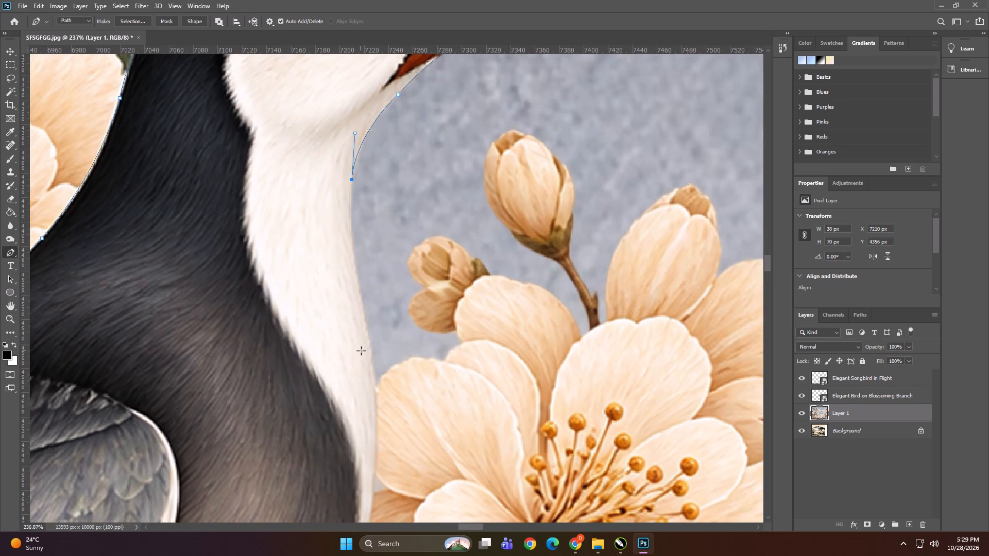
left_click_drag(372, 363, 393, 427)
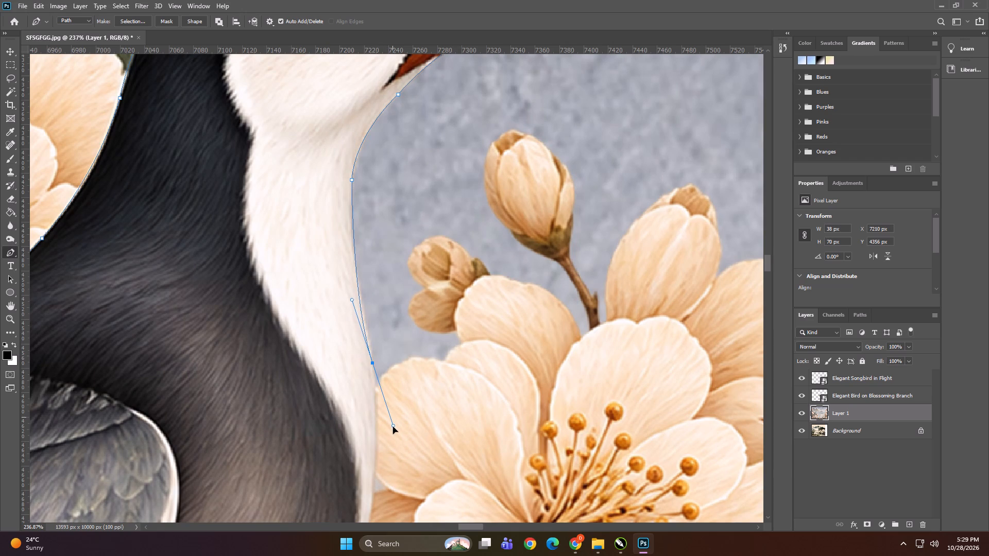
left_click_drag(393, 427, 395, 437)
left_click(372, 363, "alt")
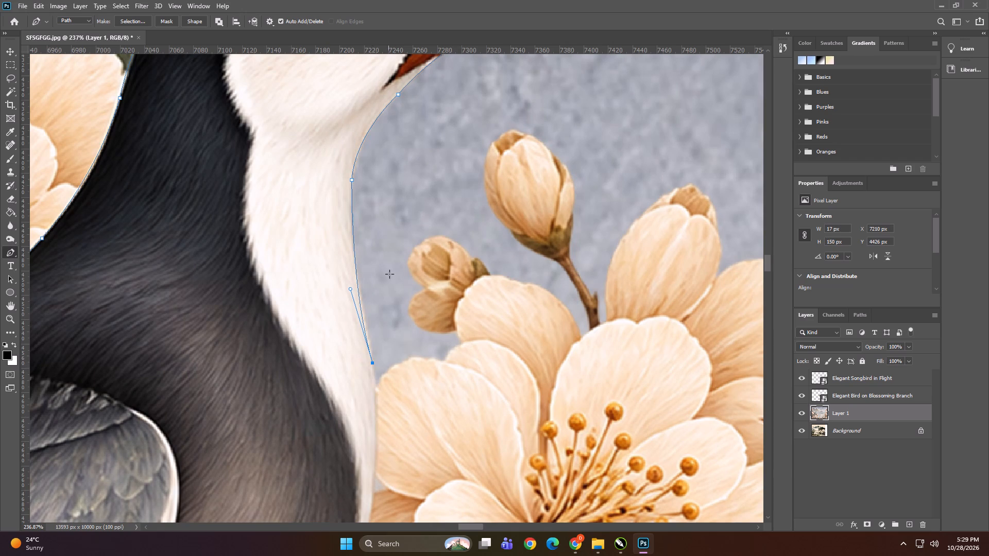
Extend the pen path down the bird's white breast edge to where the blossom branch meets its body.
scroll(390, 199, "down", 14, "alt")
scroll(408, 318, "up", 14, "alt")
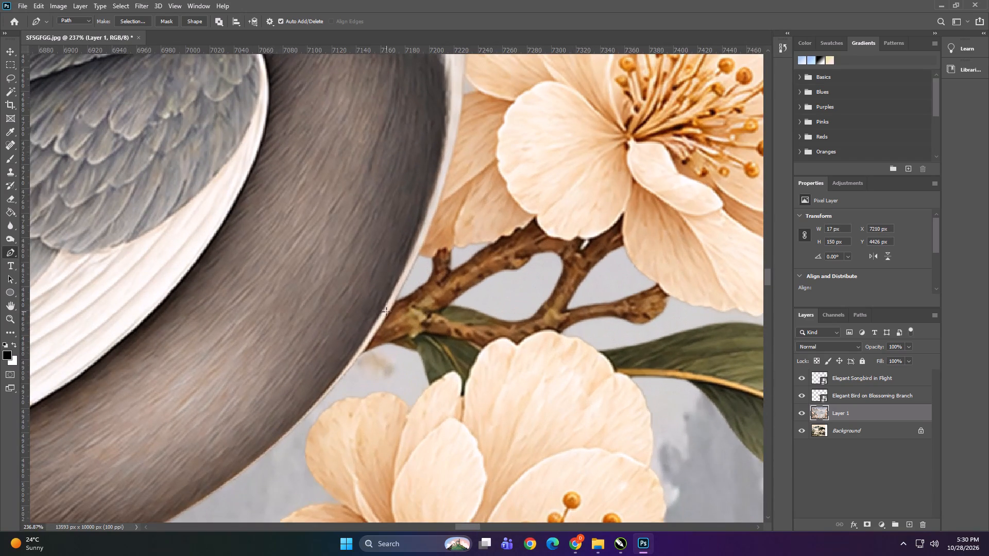
scroll(388, 314, "down", 4, "alt")
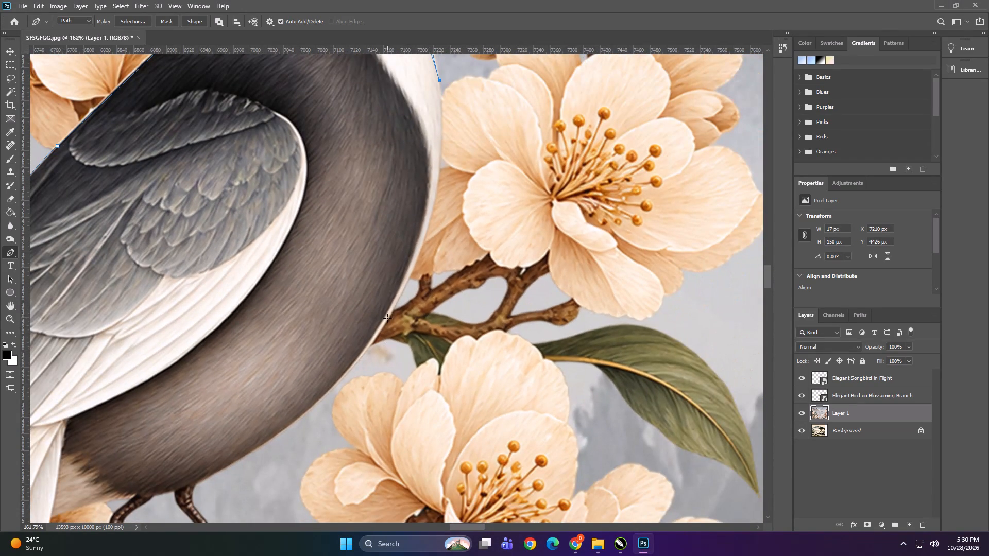
left_click_drag(388, 319, 309, 446)
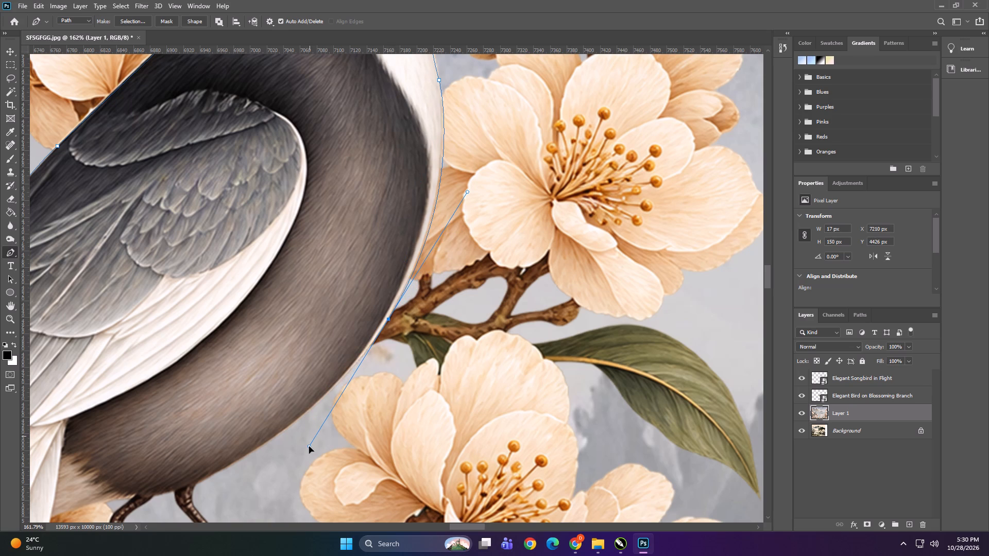
left_click_drag(309, 446, 314, 450)
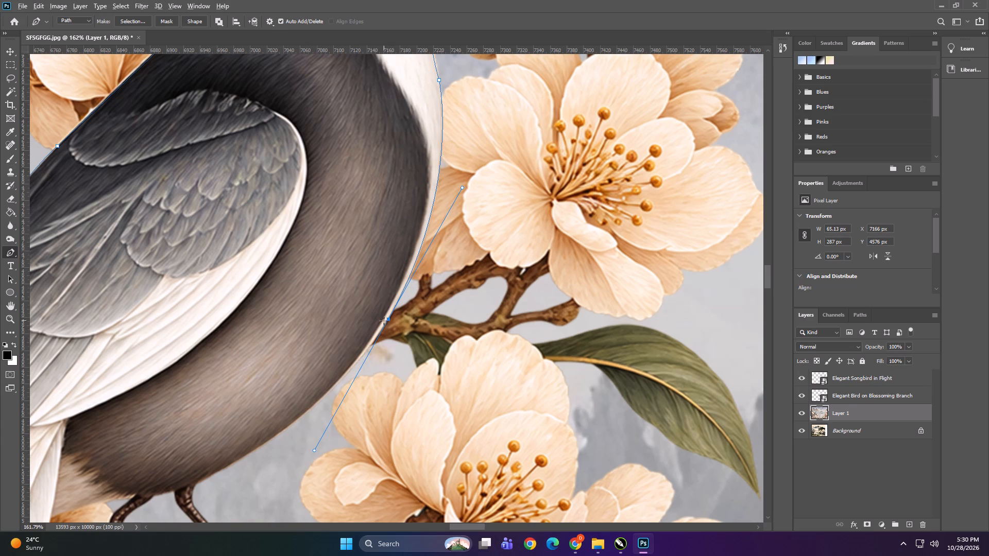
left_click(389, 318, "alt")
Continue the pen path along the curved lower belly from the branch to the top of the front leg.
scroll(253, 456, "up", 3, "alt")
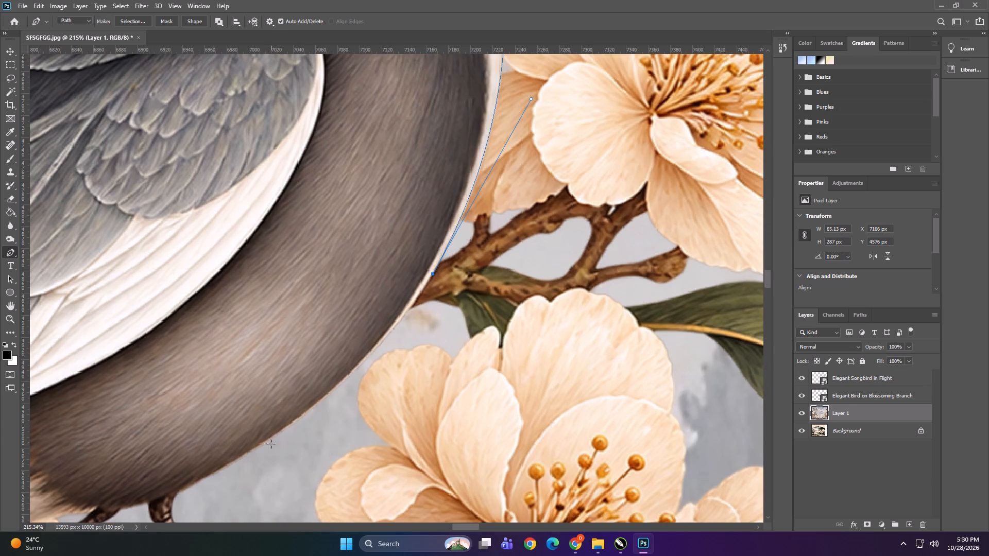
left_click_drag(270, 440, 178, 501)
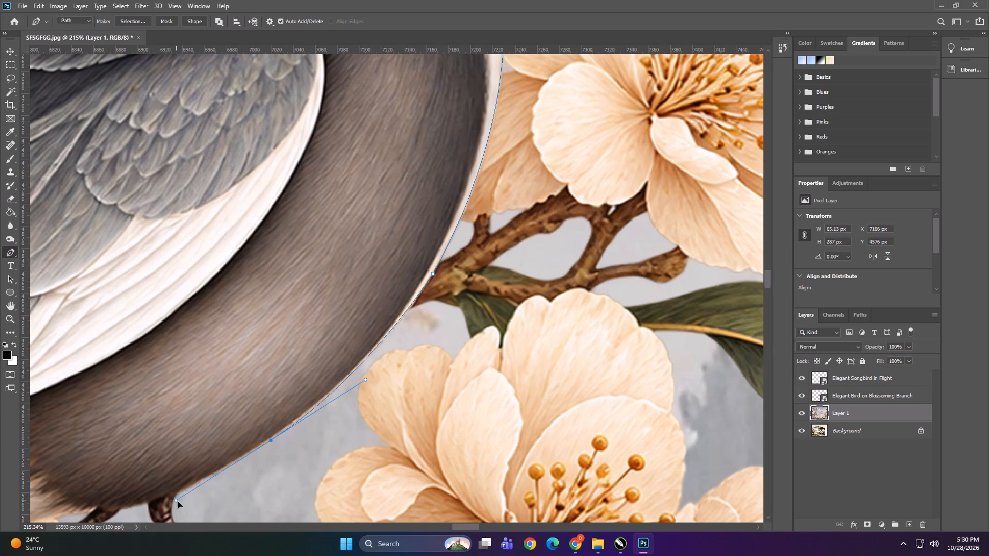
left_click_drag(178, 501, 173, 503)
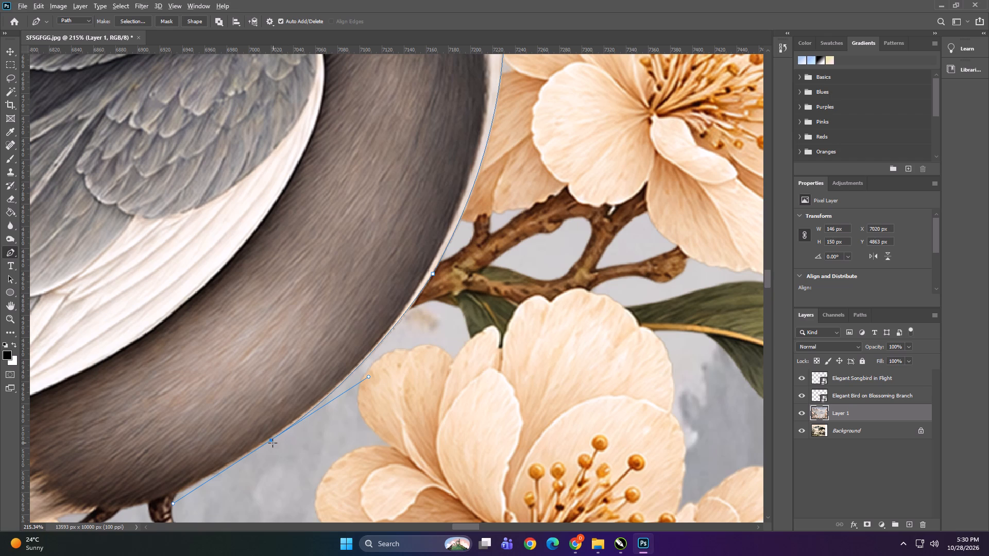
left_click(271, 443, "alt")
scroll(372, 339, "down", 2, "alt")
key("ctrl+z")
scroll(250, 429, "up", 5, "alt")
scroll(515, 189, "down", 2, "alt")
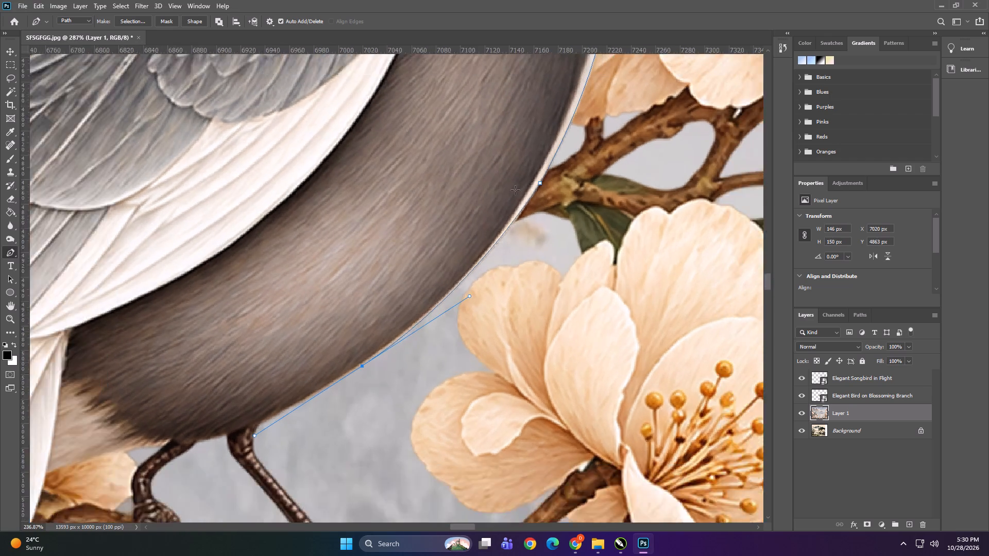
scroll(515, 190, "down", 2, "alt")
scroll(358, 407, "up", 5, "alt")
left_click(408, 288, "alt")
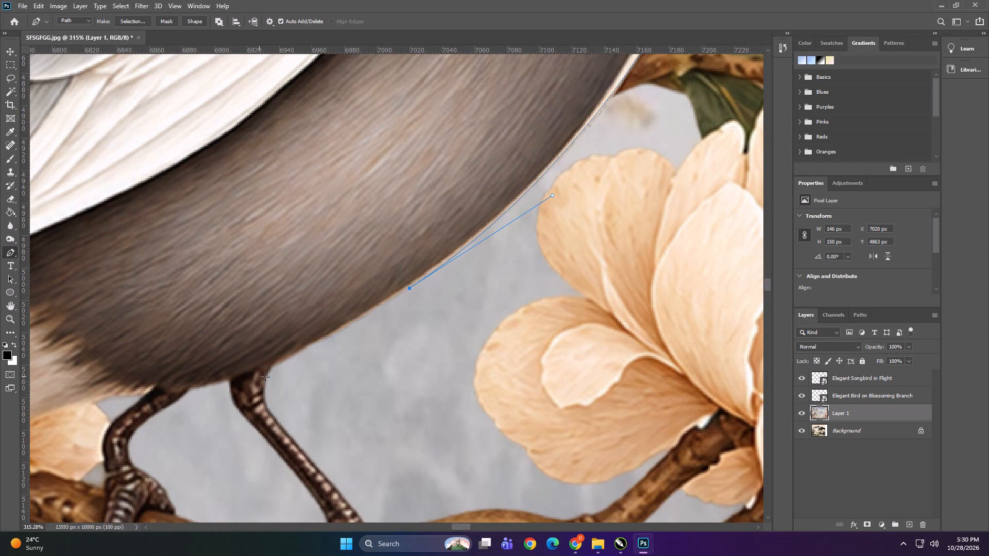
left_click(268, 372)
Trace the pen path down the front leg's outer edge to the ankle where the toes spread.
scroll(309, 170, "down", 5, "alt")
scroll(306, 326, "up", 4, "alt")
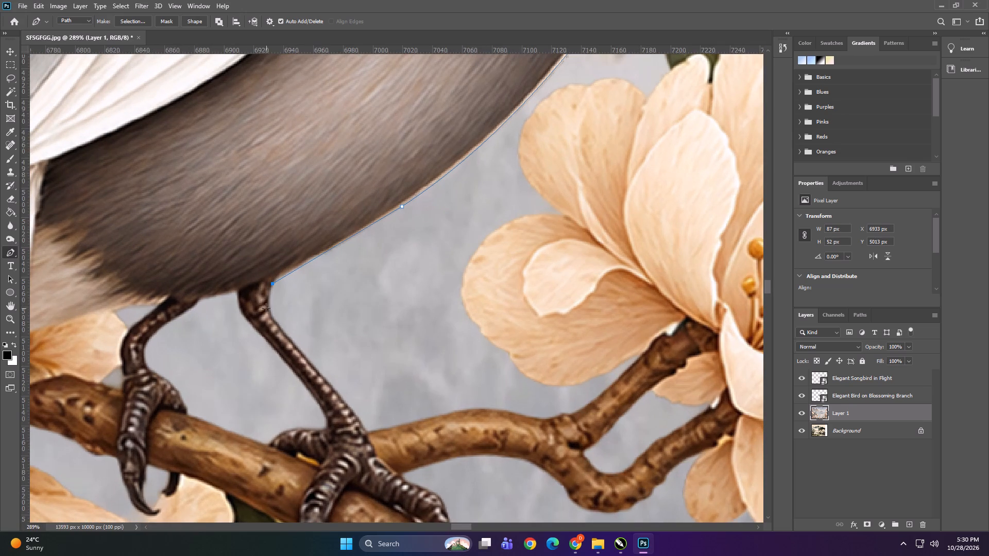
left_click(273, 315)
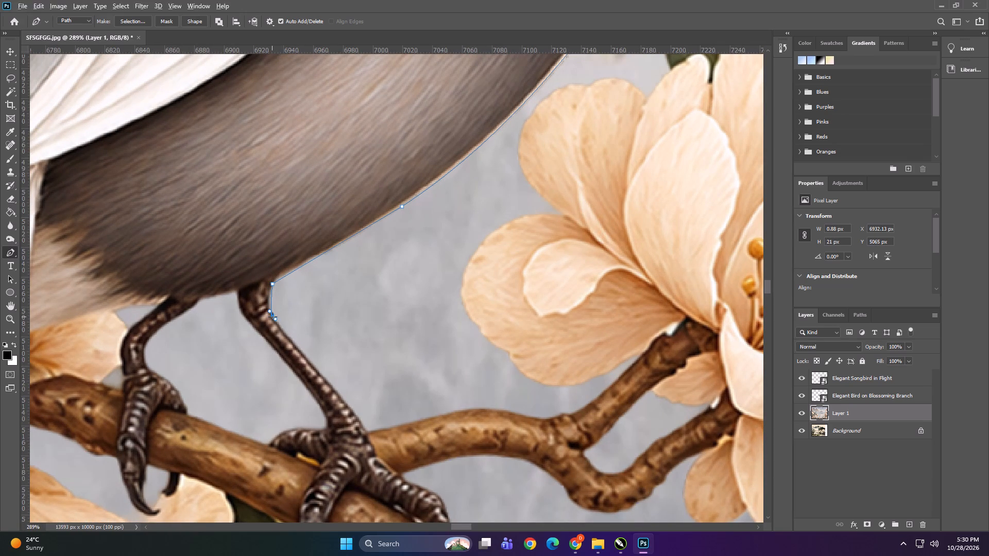
left_click(272, 317, "alt")
left_click_drag(360, 419, 364, 431)
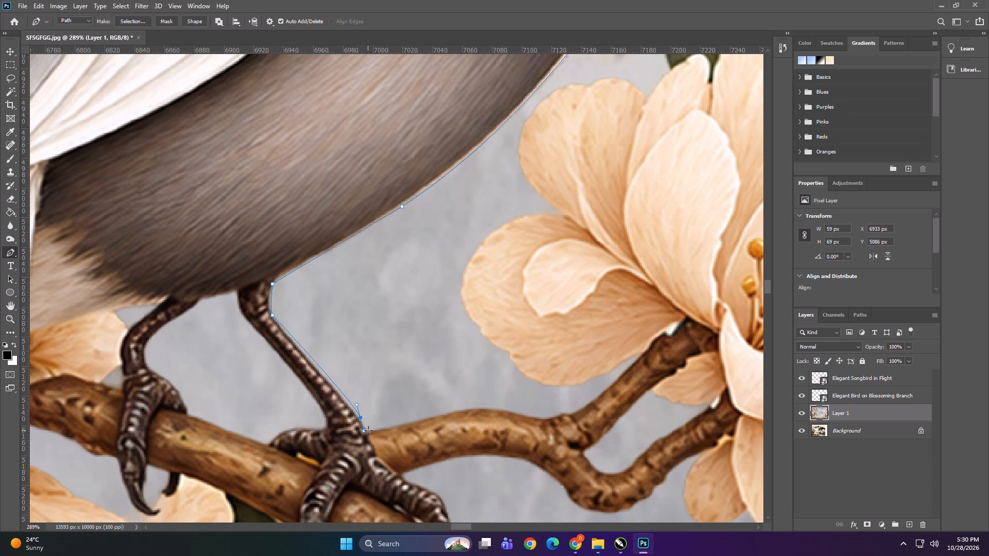
key("ctrl+z")
left_click_drag(365, 429, 370, 439)
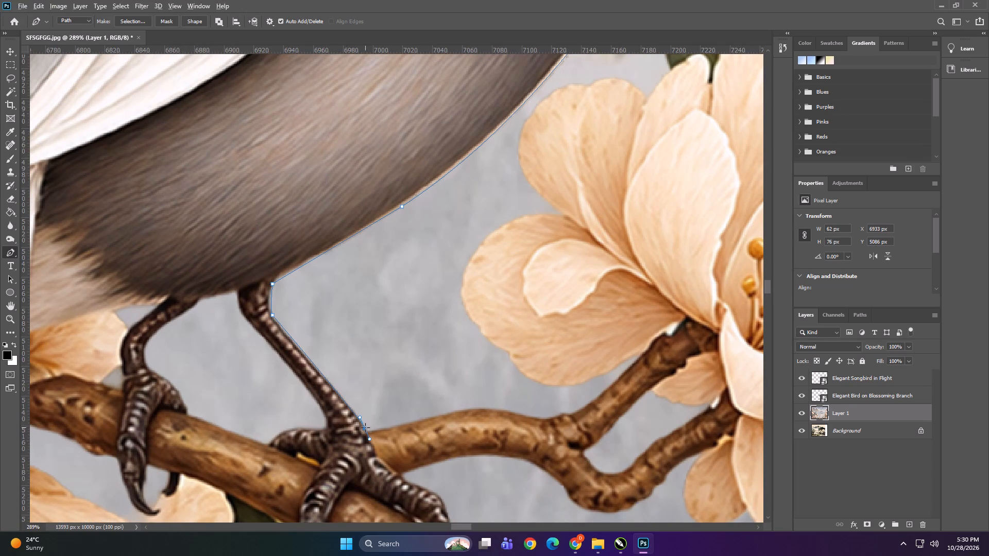
left_click(365, 429, "alt")
scroll(354, 288, "down", 4, "alt")
scroll(379, 403, "up", 5, "alt")
left_click(364, 413)
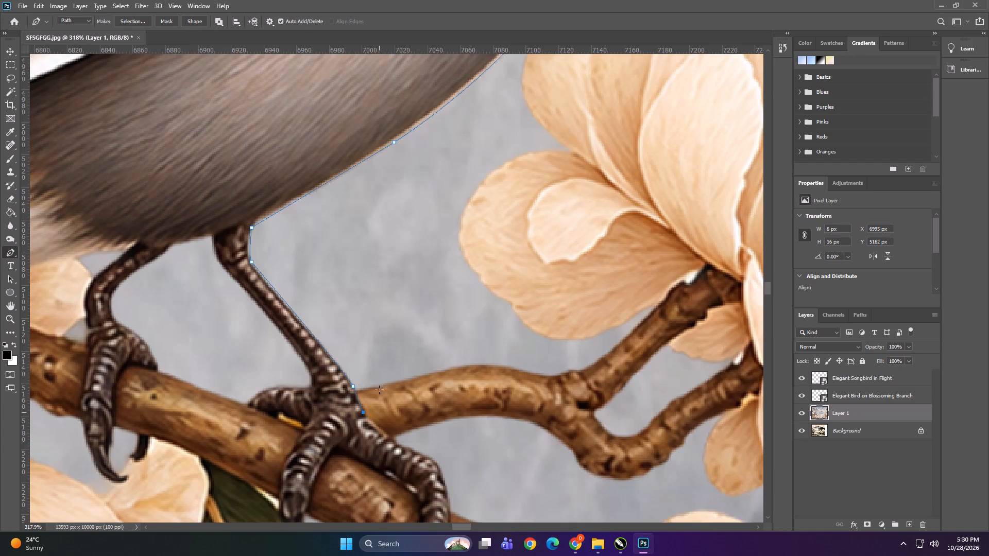
Trace the pen path over the front foot's foremost toe, around its knuckle and down its outer edge.
scroll(363, 239, "down", 5, "alt")
scroll(405, 369, "up", 5, "alt")
left_click_drag(435, 416, 438, 428)
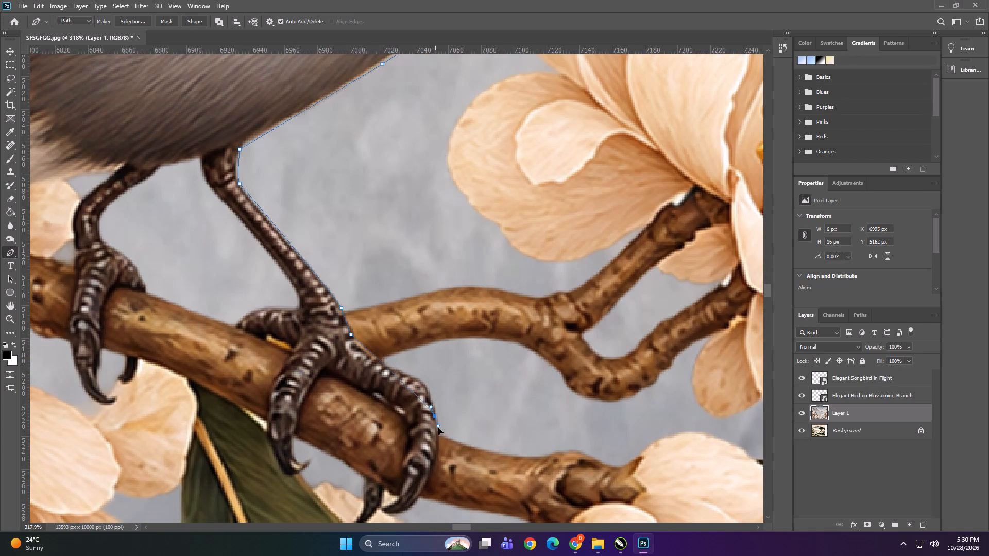
left_click_drag(438, 428, 438, 437)
key("ctrl+z")
left_click(387, 367)
left_click(424, 381)
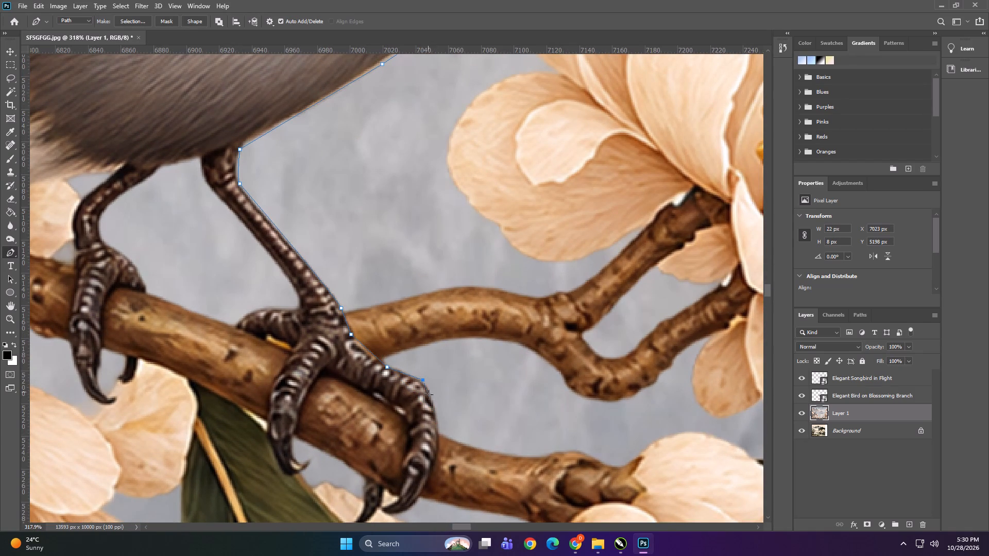
left_click(429, 394)
left_click_drag(438, 421, 438, 425)
left_click(438, 432)
left_click(438, 445)
left_click(437, 463)
Continue the pen path along the outer curve of the foremost toe's claw to its pointed tip.
left_click_drag(435, 470, 431, 478)
left_click(431, 479)
left_click_drag(421, 489, 416, 498)
left_click(414, 503)
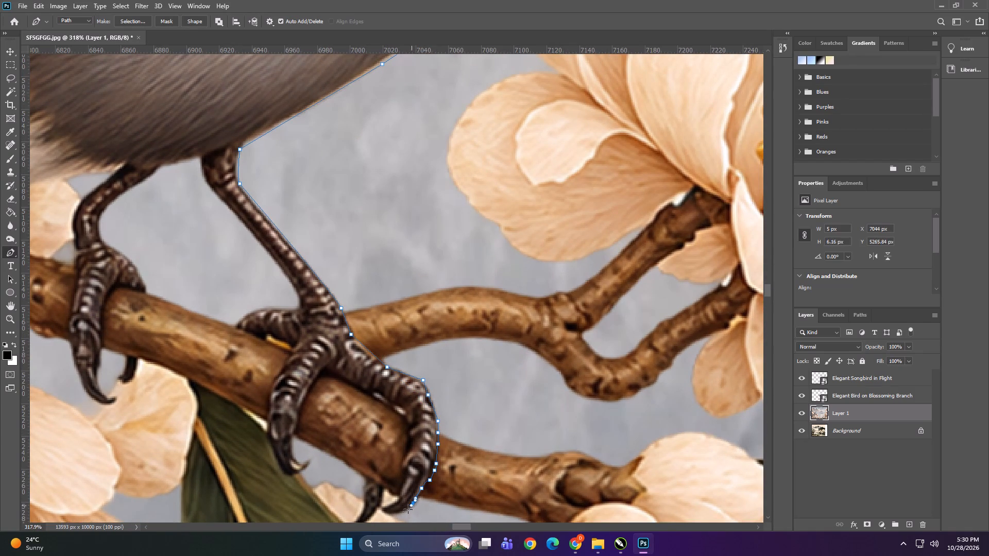
left_click(407, 512)
left_click(399, 513)
left_click(394, 514)
left_click(385, 514)
Trace the pen path back up the inner edge of the foremost toe's claw to the toe's bend.
double_click(390, 510)
left_click(396, 506)
left_click(399, 500)
left_click(400, 493)
left_click_drag(403, 485, 405, 479)
left_click(406, 472)
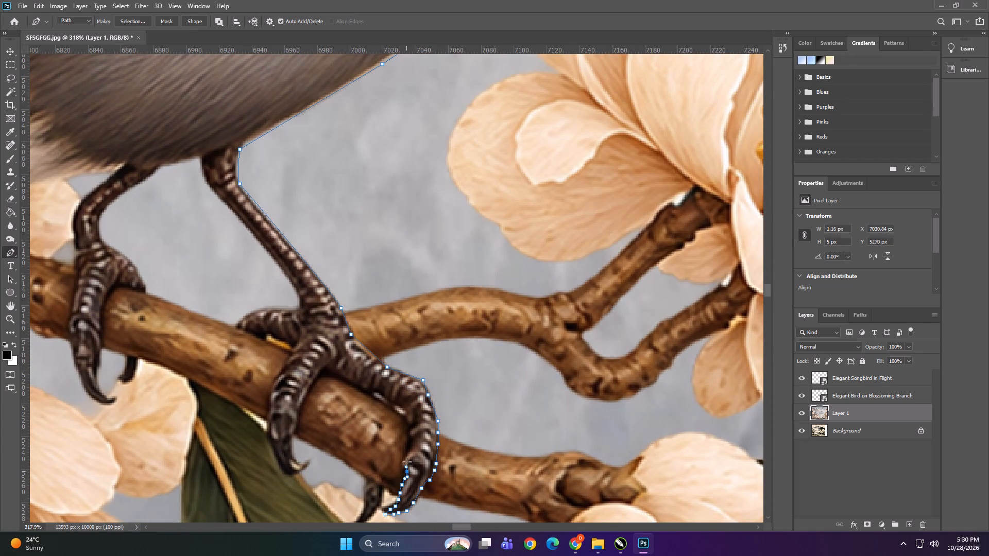
left_click_drag(407, 462, 407, 457)
left_click_drag(407, 447, 407, 439)
left_click(408, 426)
Follow the foremost toe's underside across the branch to the fork between the front foot's two gripping toes.
left_click_drag(406, 418, 399, 409)
left_click_drag(395, 402, 376, 396)
left_click(368, 391)
left_click(357, 383)
left_click_drag(350, 377, 344, 373)
left_click(342, 371)
left_click(336, 369)
double_click(322, 367)
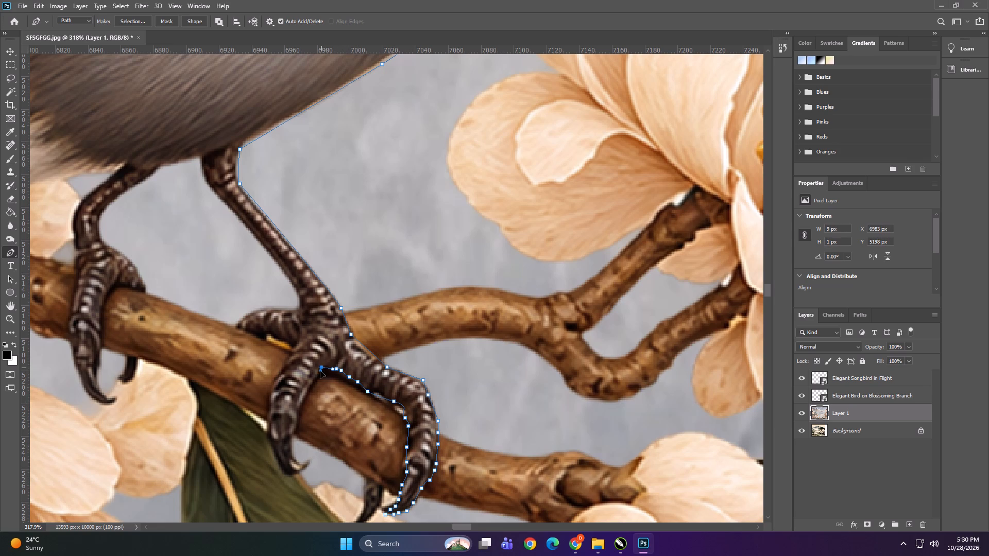
Trace the pen path down the inner edge of the front foot's second toe to its claw tip.
left_click_drag(317, 378, 313, 384)
left_click_drag(310, 391, 306, 399)
left_click(301, 415)
left_click_drag(300, 419, 296, 430)
left_click(295, 438)
left_click(295, 442)
left_click(296, 451)
left_click(300, 459)
double_click(308, 462)
Round the pen path under the second toe's claw tip, removing the stray anchors placed beyond it.
left_click_drag(310, 463, 302, 478)
left_click(301, 480)
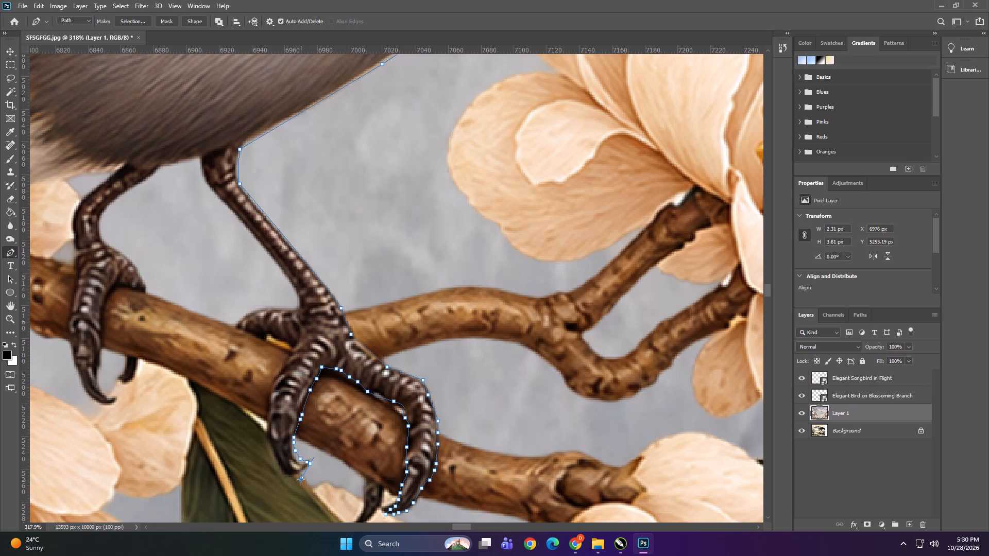
key("ctrl+z")
key("ctrl+z")
left_click(300, 475)
left_click(298, 472)
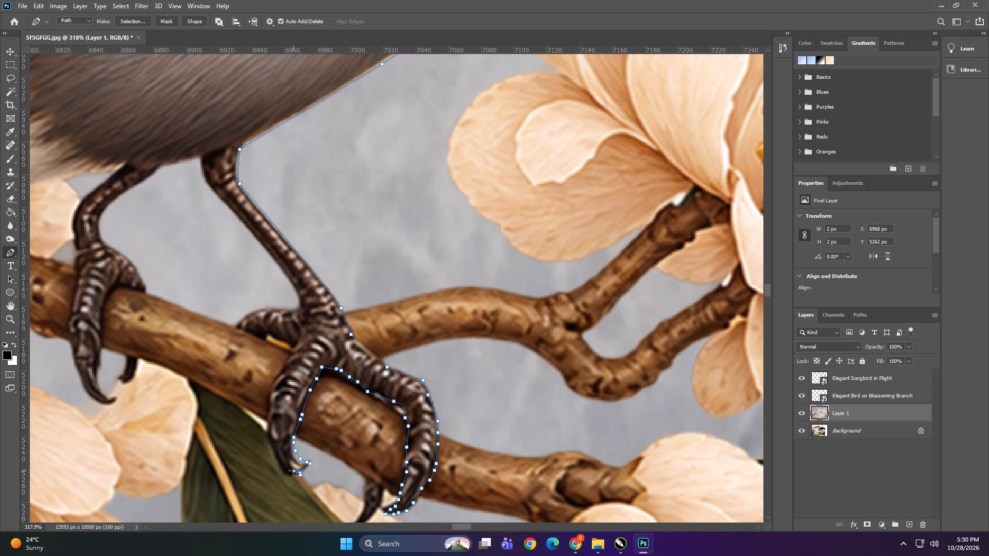
double_click(283, 470)
Trace the pen path up the outer edge of the second toe to its junction with the back toe.
left_click(277, 458)
left_click(270, 445)
left_click(266, 437)
left_click(265, 431)
left_click(266, 411)
left_click(266, 403)
left_click(268, 391)
left_click_drag(271, 378, 276, 373)
left_click(280, 367)
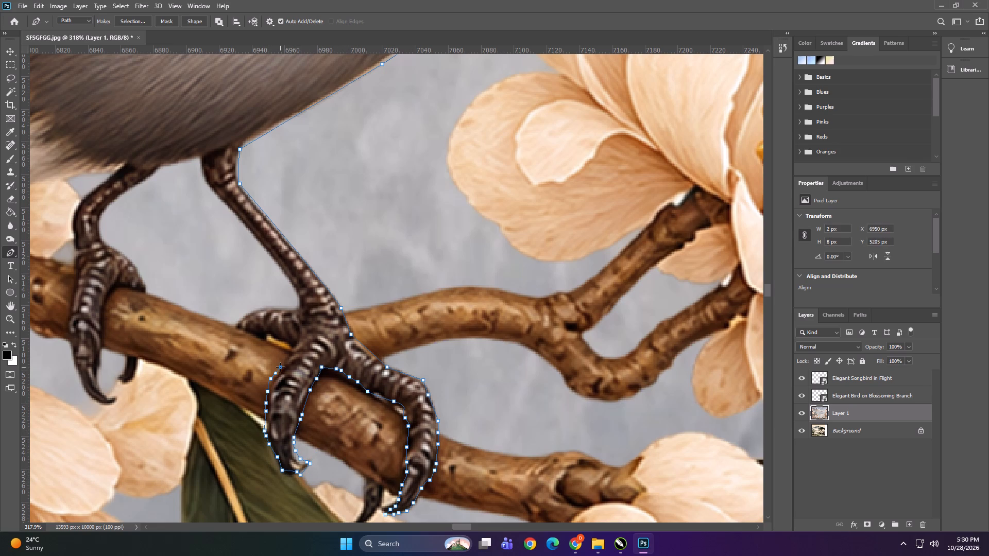
left_click(286, 357)
double_click(293, 349)
Follow the underside of the front foot's back toe along the branch to the end of the toe.
left_click(288, 344)
left_click(283, 342)
double_click(275, 339)
triple_click(267, 334)
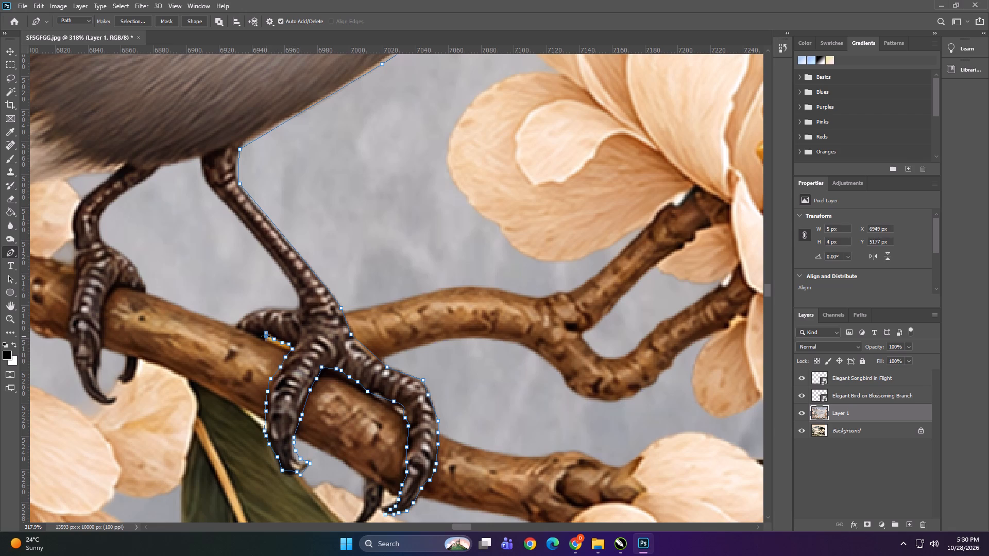
left_click(257, 339)
triple_click(250, 331)
triple_click(241, 329)
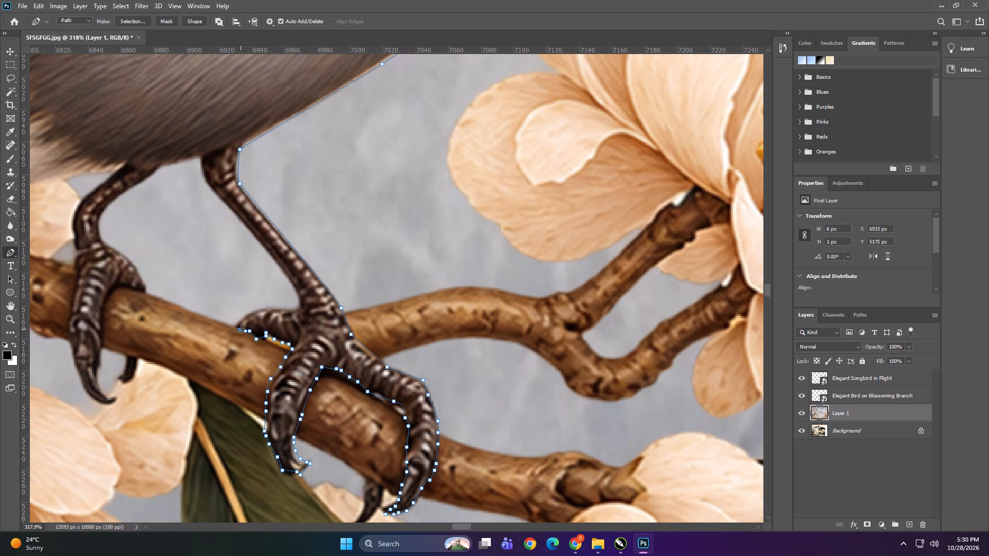
double_click(240, 328)
left_click(238, 324)
Trace the pen path over the back toe's upper edge from its end to the base of the front leg.
left_click(241, 318)
left_click(245, 314)
double_click(259, 311)
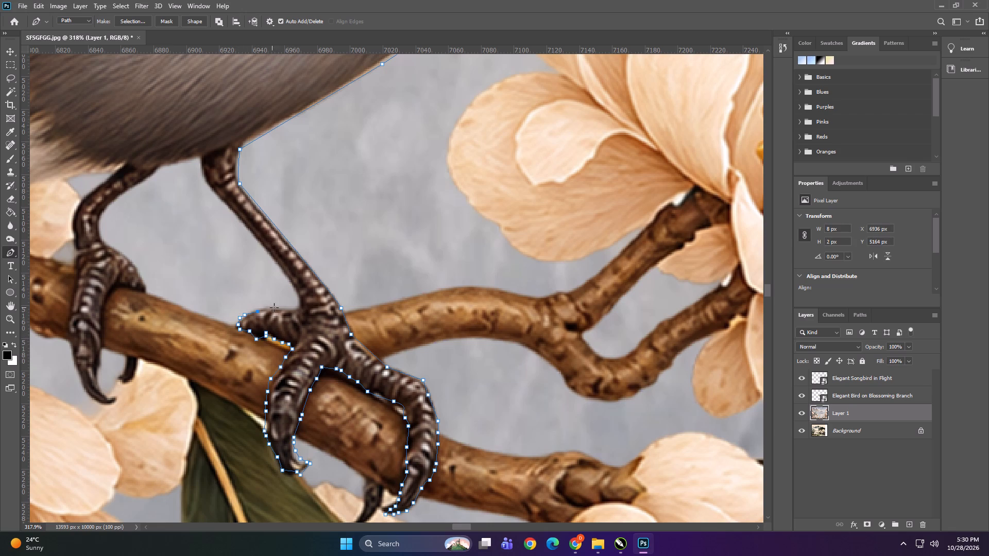
left_click(275, 307)
left_click(286, 308)
left_click(294, 309)
left_click(297, 309)
left_click(301, 304)
Trace the pen path up the front leg's back edge from the ankle to the belly feathers.
left_click(301, 296)
left_click(295, 292)
left_click(283, 272)
left_click(253, 238)
left_click(246, 224)
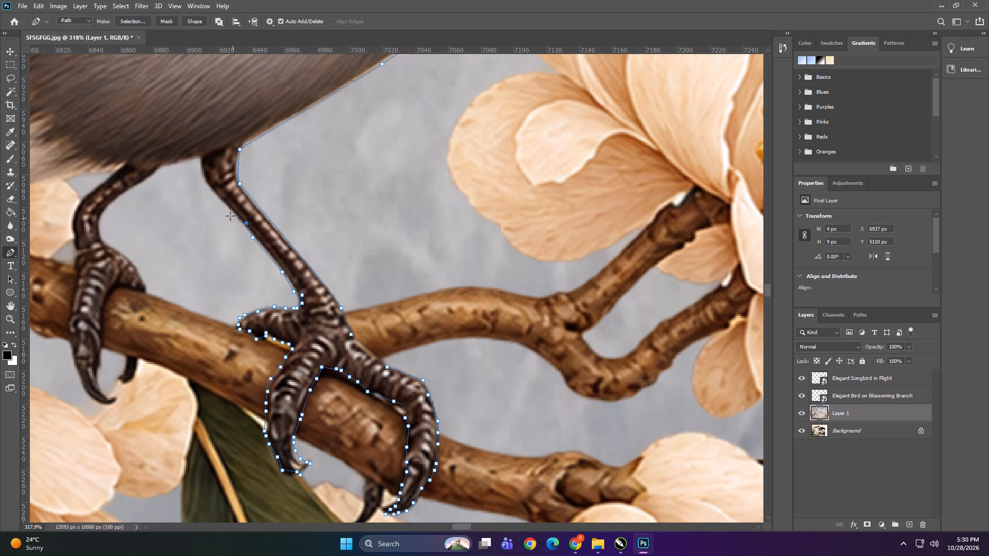
left_click(226, 206)
left_click(207, 182)
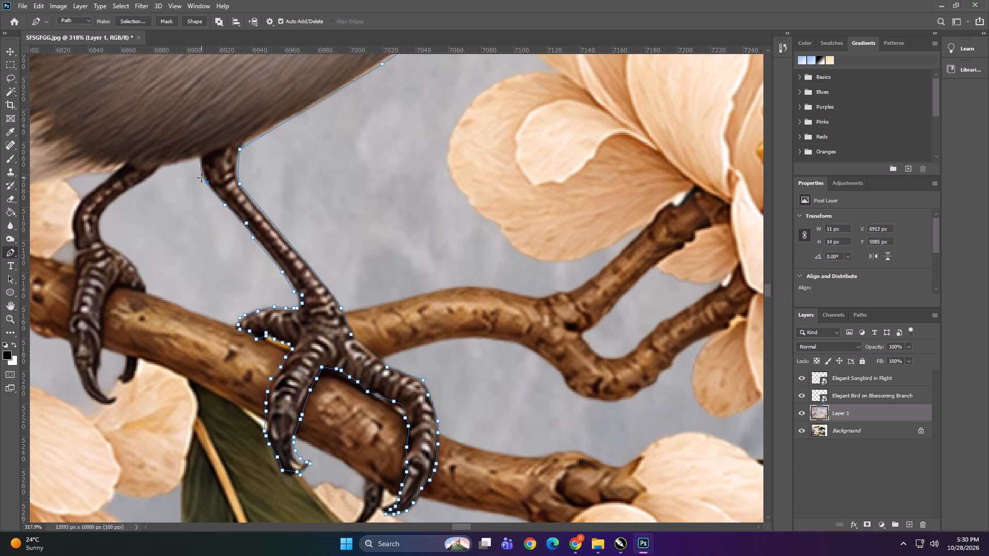
left_click(201, 178)
left_click(201, 155)
Continue the pen path under the belly between the legs and down the rear leg's inner edge to its ankle.
left_click(192, 158)
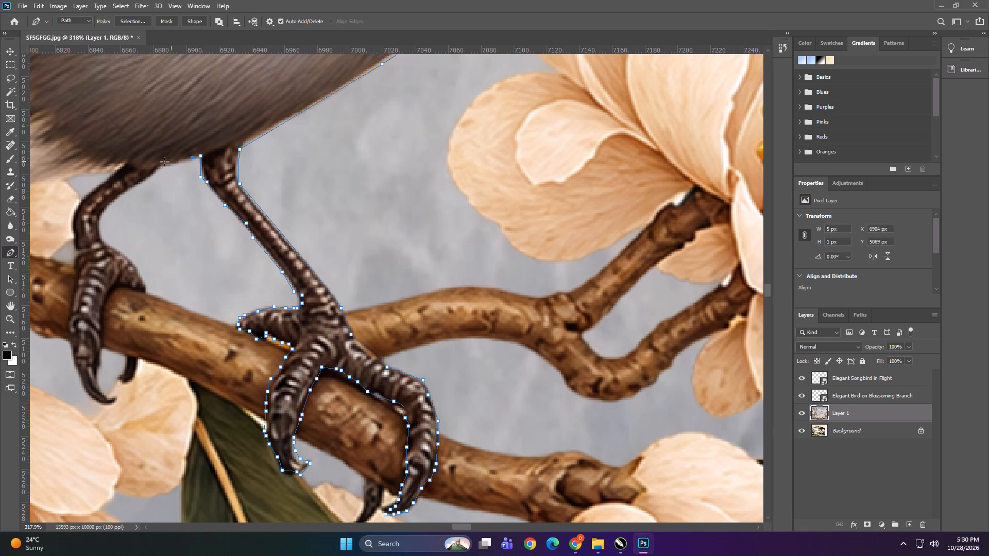
left_click(168, 163)
left_click(163, 166)
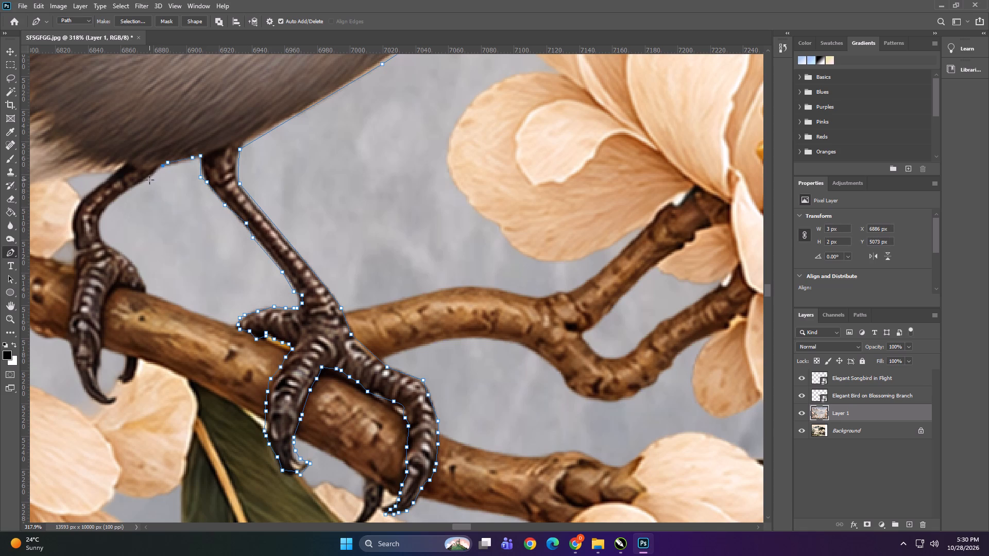
left_click(148, 180)
left_click(132, 193)
left_click(120, 199)
left_click(110, 208)
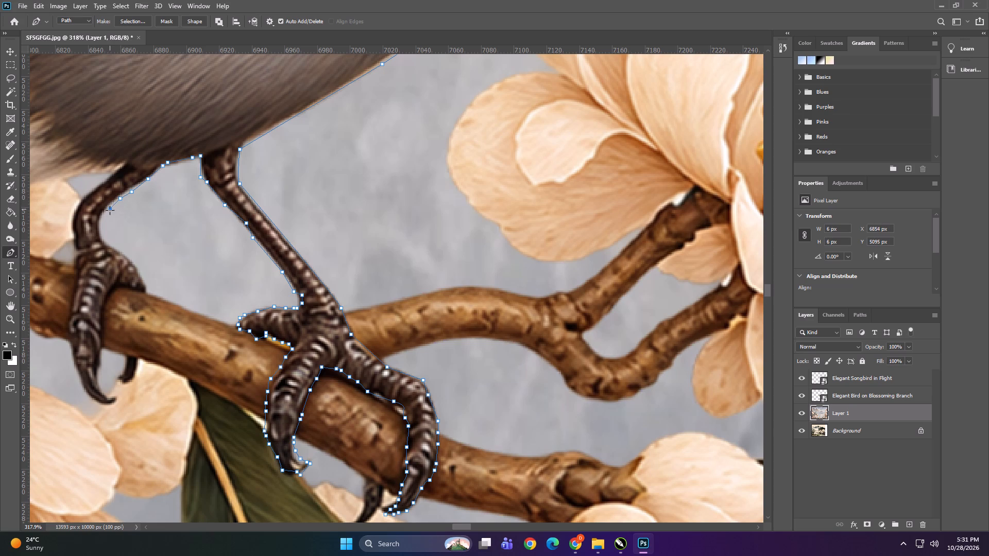
left_click(103, 220)
left_click_drag(101, 228, 101, 233)
left_click(104, 239)
Trace the pen path around the rear foot's short toe on the branch and back beneath it.
left_click(113, 244)
left_click(132, 263)
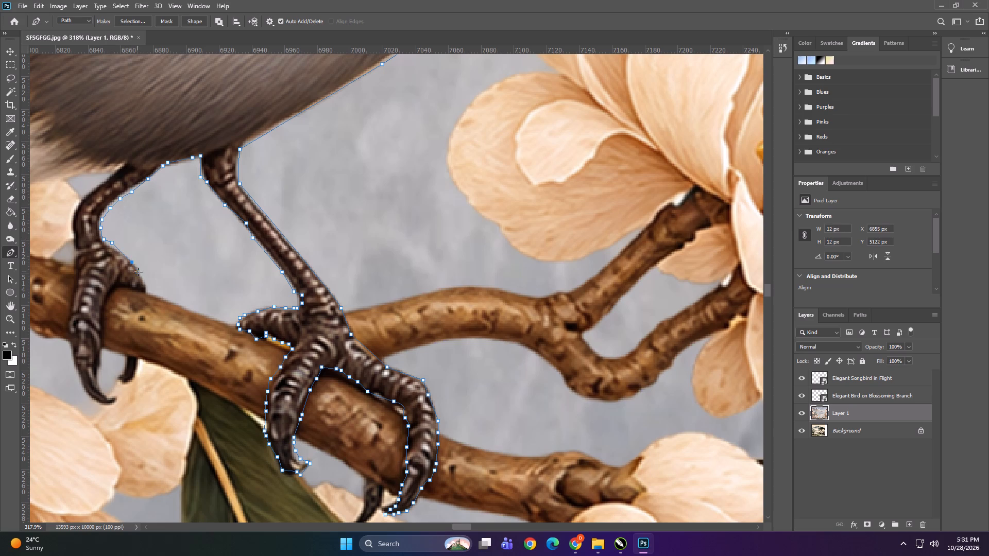
left_click(138, 272)
left_click(146, 283)
double_click(148, 287)
left_click(140, 291)
left_click(132, 289)
double_click(117, 285)
left_click(111, 288)
Trace the pen path down the inner edge of the rear foot's long toe and along its claw.
left_click(103, 316)
left_click(103, 324)
left_click_drag(103, 333, 103, 338)
left_click(103, 339)
left_click(103, 347)
left_click_drag(103, 352, 101, 358)
left_click(101, 358)
left_click(100, 363)
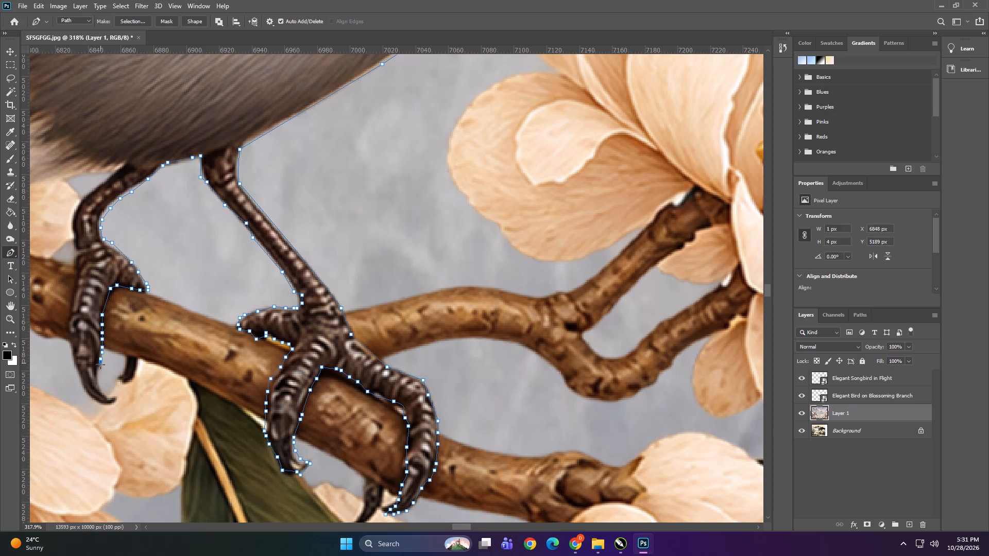
left_click(100, 371)
left_click(100, 379)
double_click(100, 389)
Trace the pen path around the tip of the rear foot's long claw and back up its outer side.
left_click(107, 396)
left_click(109, 399)
left_click(113, 401)
left_click(116, 402)
left_click(110, 402)
left_click(105, 402)
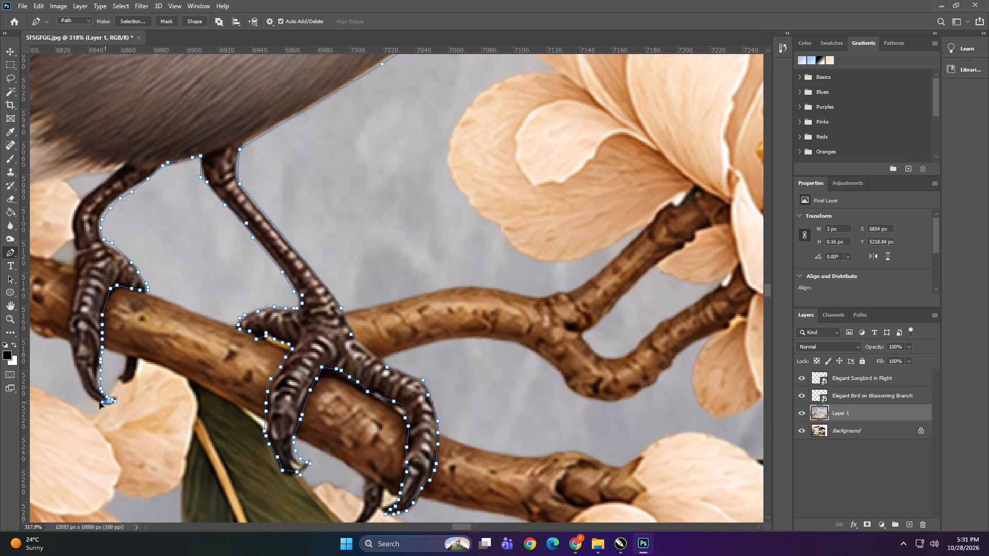
double_click(99, 402)
left_click(95, 399)
left_click(90, 396)
left_click(87, 395)
left_click(84, 391)
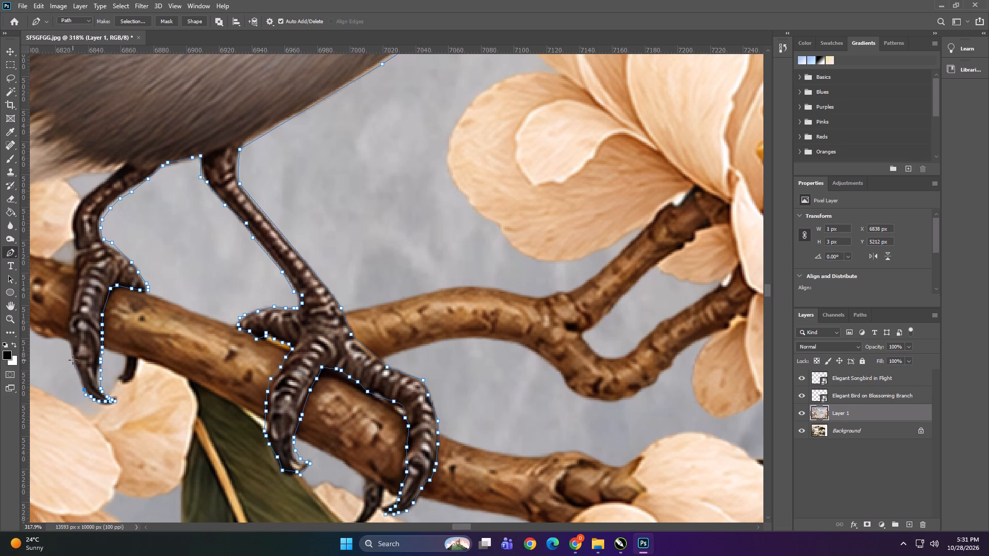
Continue the pen path up the outer edge of the rear foot and leg to the belly feathers.
left_click(73, 360)
left_click(73, 354)
left_click(64, 335)
left_click(69, 319)
left_click_drag(69, 316, 69, 311)
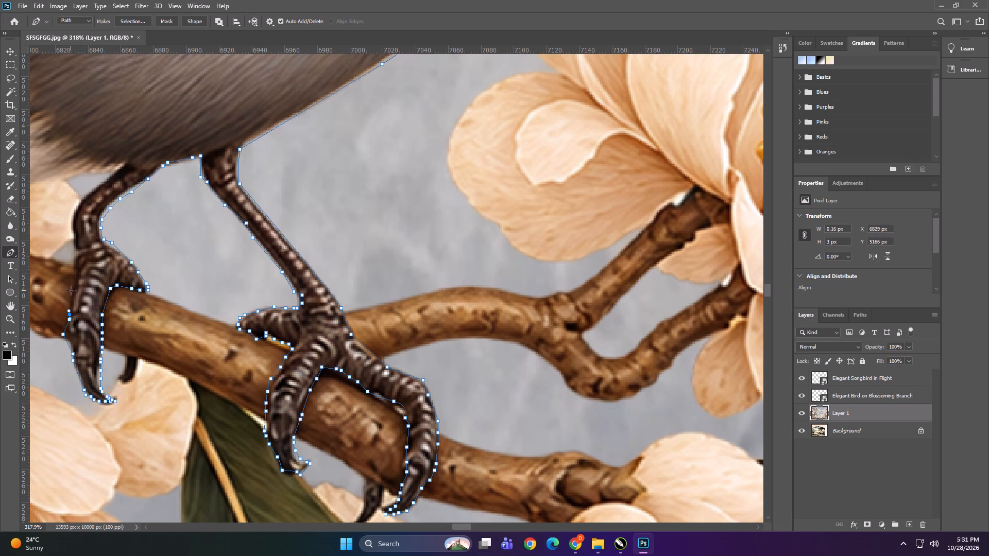
left_click(71, 290)
left_click(71, 285)
left_click(72, 268)
left_click(73, 250)
left_click(73, 241)
left_click(73, 236)
left_click(73, 222)
left_click(75, 213)
double_click(82, 198)
left_click(109, 179)
left_click(112, 175)
Extend the pen path along the lower edge of the belly feathers to the base of the tail.
left_click_drag(101, 175, 93, 173)
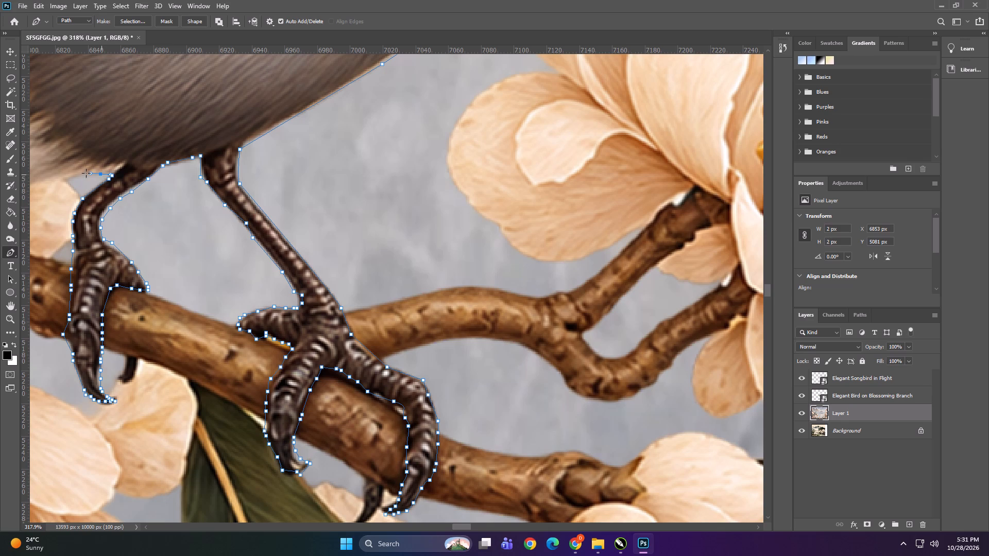
left_click(86, 173)
left_click(71, 175)
left_click(65, 178)
scroll(302, 214, "down", 9, "alt")
scroll(231, 237, "up", 5, "alt")
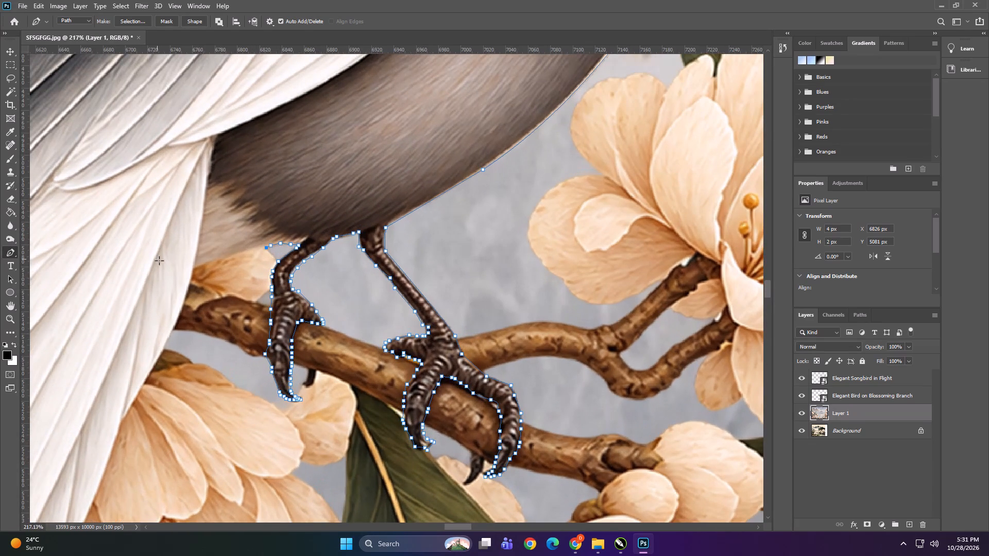
left_click(195, 269)
Trace the pen path down the tail's outer edge, past the blossom, almost to the first feather tip.
scroll(389, 152, "down", 15, "alt")
scroll(391, 255, "up", 8, "alt")
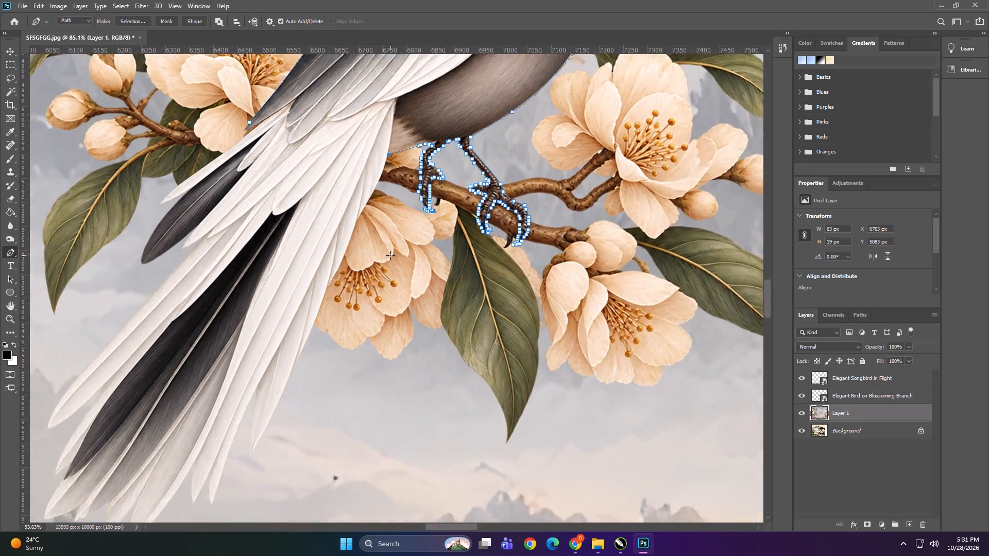
left_click_drag(351, 211, 339, 220)
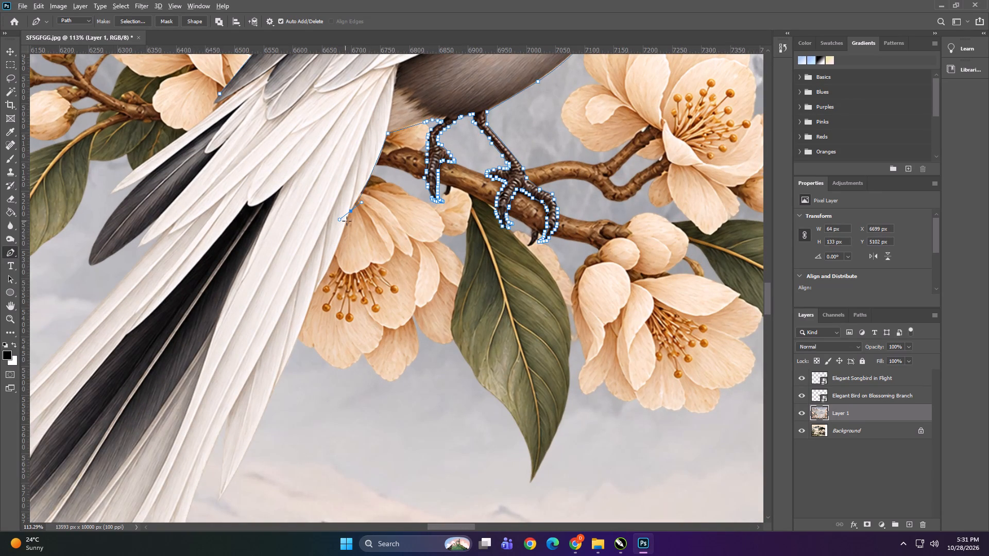
left_click(351, 210, "alt")
scroll(355, 143, "down", 5, "alt")
scroll(316, 335, "up", 4, "alt")
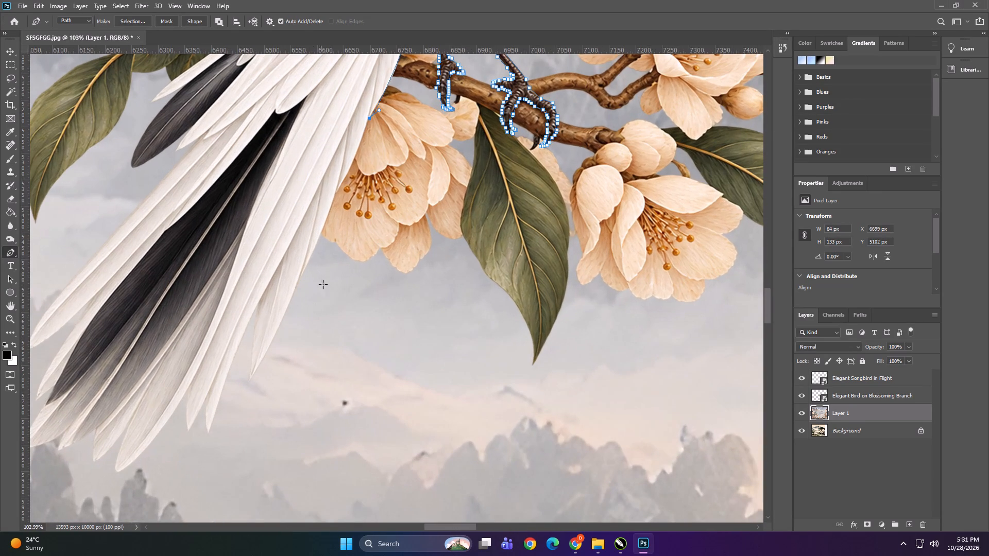
left_click_drag(336, 193, 329, 194)
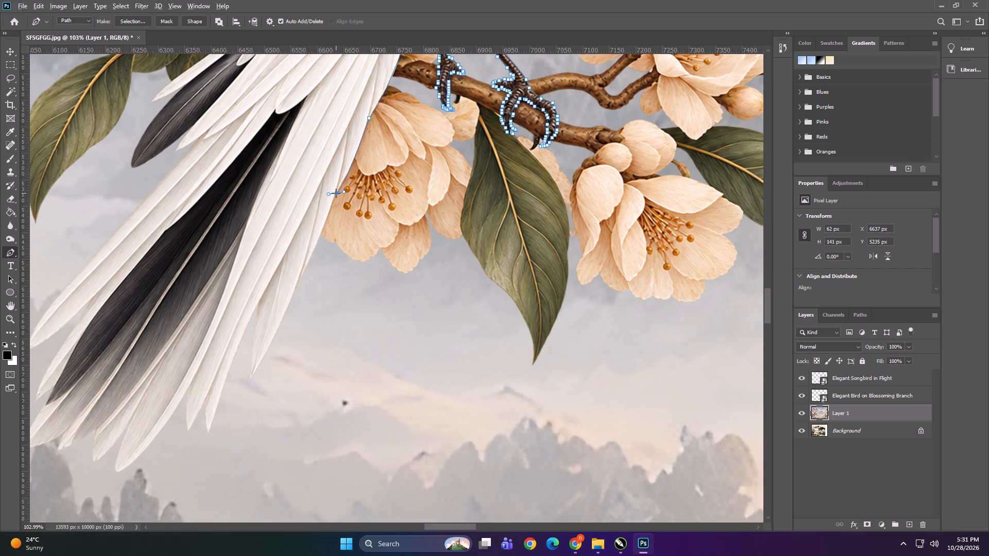
left_click(336, 193, "alt")
left_click(297, 289)
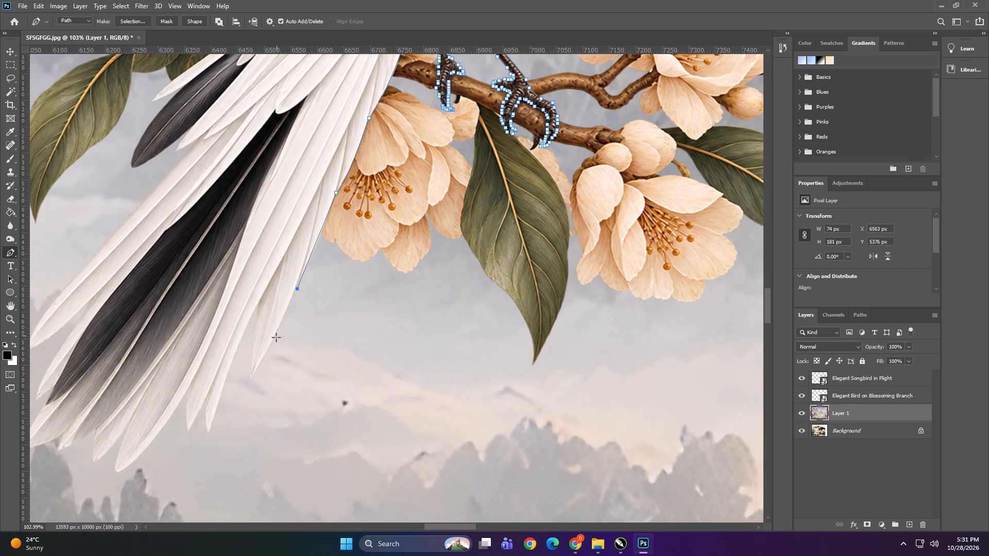
left_click(273, 345)
Trace the pen path around the first tail feather's tip and up into the notch beside it.
left_click(255, 375)
left_click(250, 380)
left_click(254, 362)
left_click(254, 358)
left_click(254, 348)
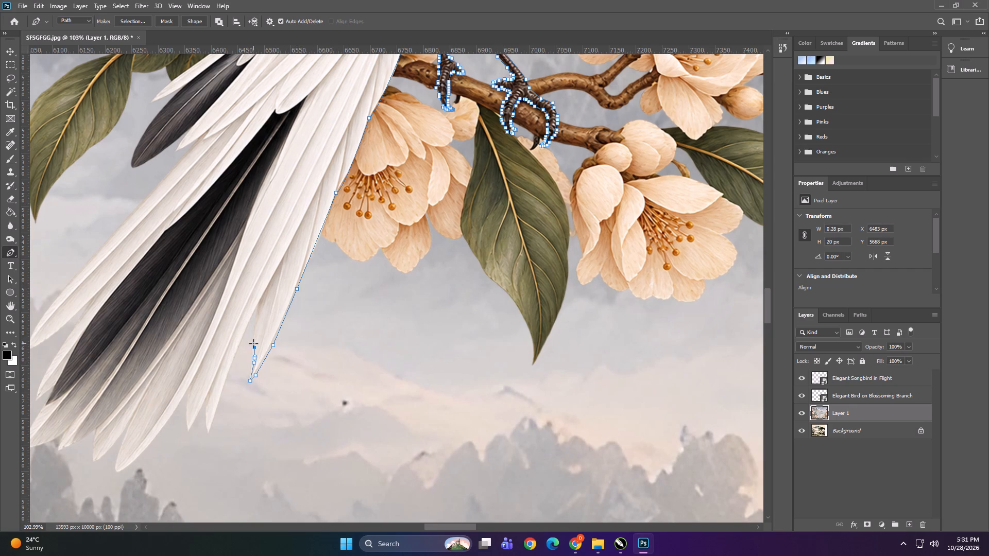
left_click(253, 343)
left_click(253, 329)
left_click(256, 310)
Trace the pen path around the tips of the next two white tail feathers and the notches between them.
left_click(235, 358)
left_click(231, 381)
key("ctrl+z")
left_click(214, 421)
left_click(210, 432)
left_click(207, 427)
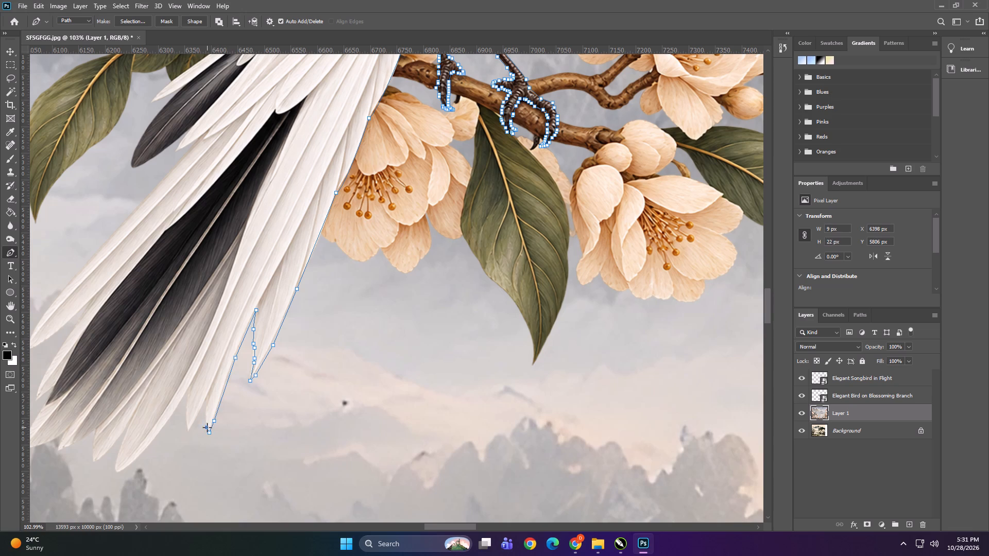
left_click(206, 420)
left_click(207, 403)
left_click(190, 430)
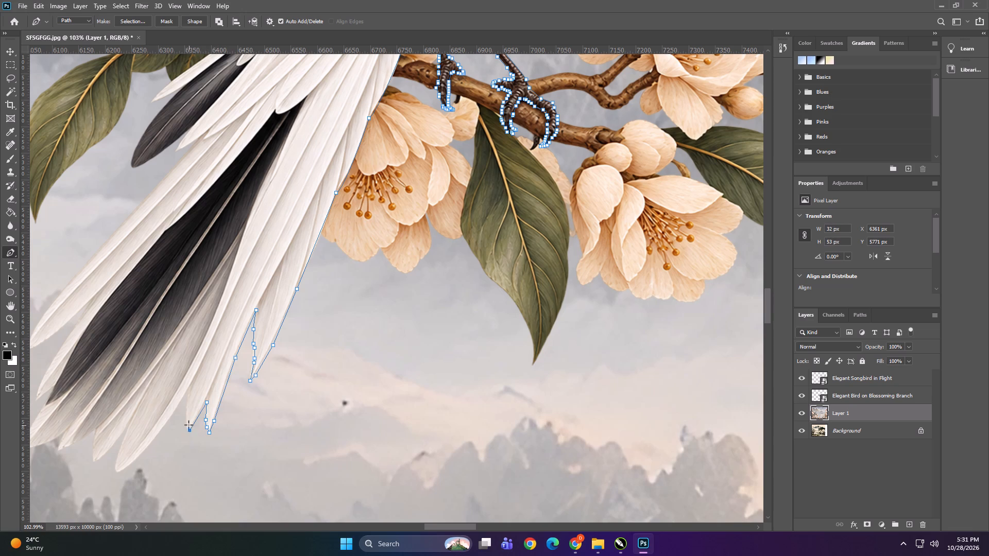
left_click(185, 422)
left_click(186, 399)
left_click(180, 408)
Run the pen path loosely through the empty background around the remaining tail feather tips and the separate dark feather.
left_click(151, 443)
left_click_drag(135, 459, 130, 464)
left_click(120, 467)
key("ctrl+z")
key("ctrl+z")
scroll(324, 326, "down", 7, "ctrl")
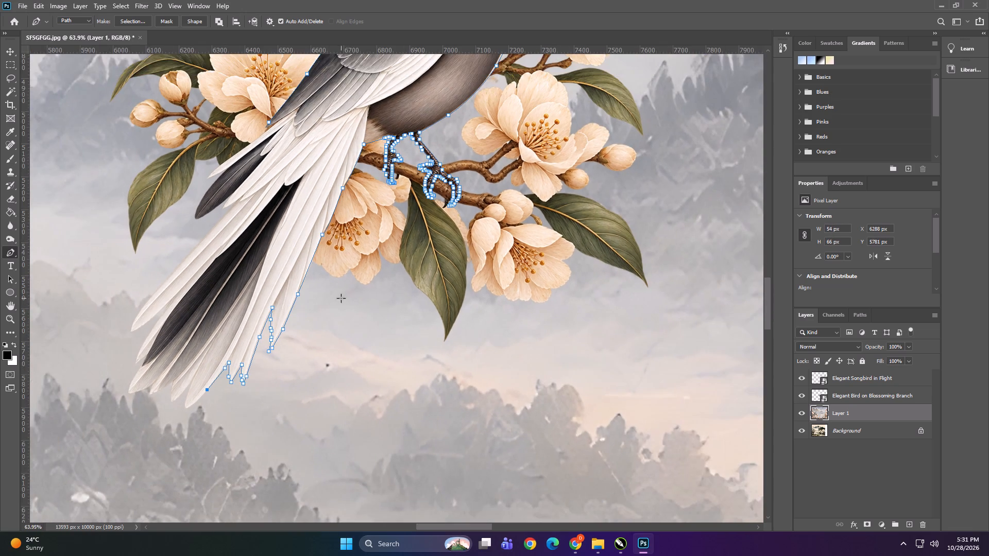
scroll(172, 396, "up", 1, "alt")
left_click(193, 414)
left_click(127, 409)
left_click(104, 372)
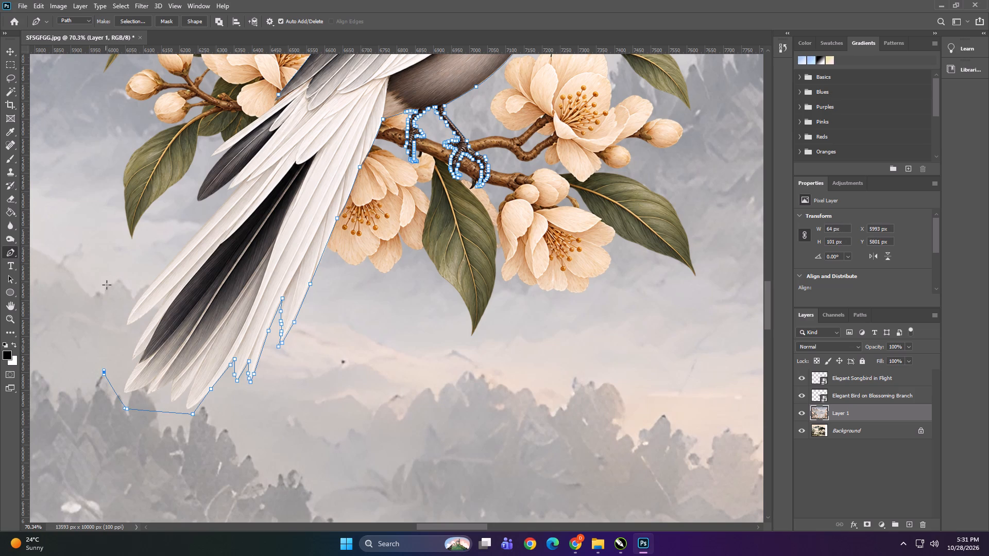
left_click(107, 285)
left_click(128, 268)
left_click(184, 234)
left_click(202, 208)
left_click(196, 203)
left_click(195, 195)
left_click(201, 173)
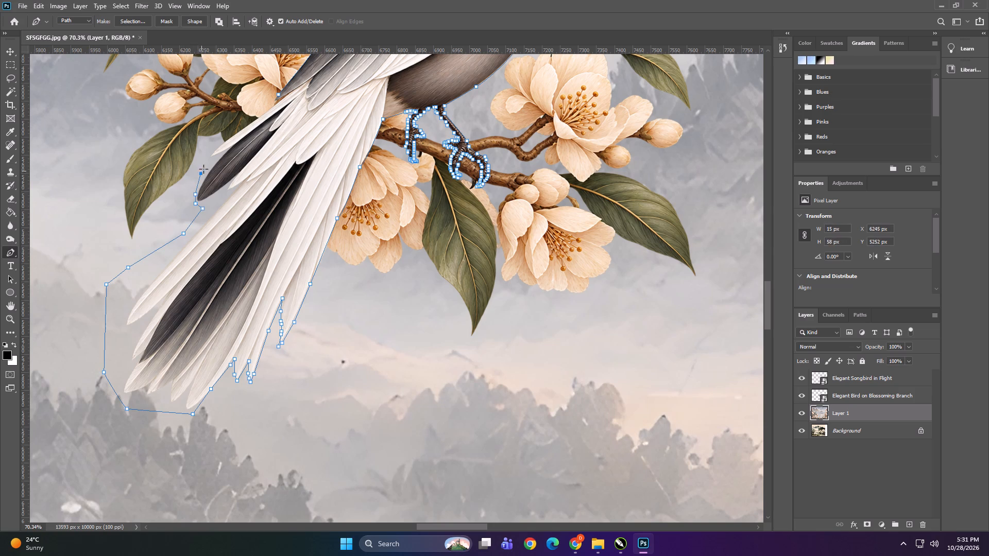
left_click(206, 166)
left_click(213, 146)
Trace the upper white tail feather's edge past the leaf and blossom to the wing tip and close the pen path.
scroll(162, 109, "up", 15, "alt")
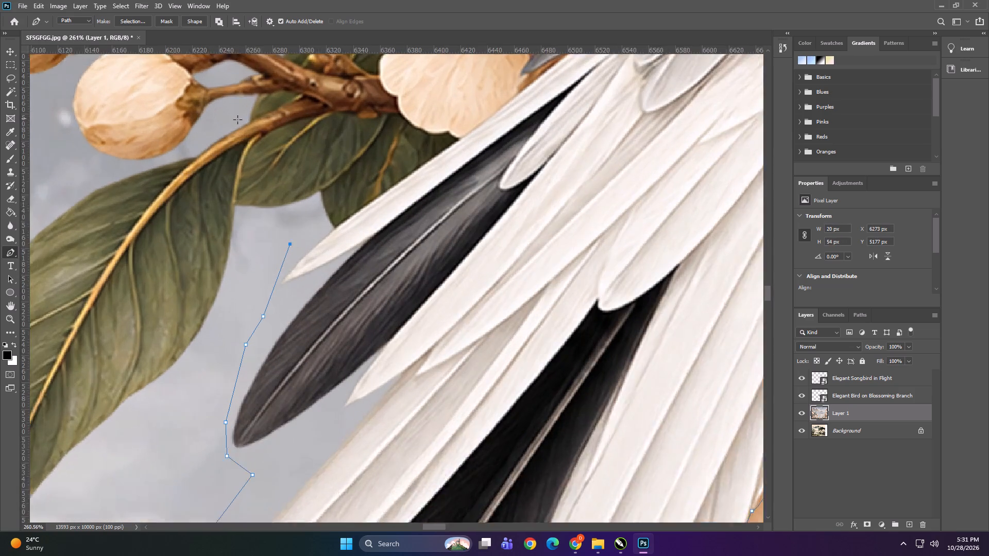
left_click(366, 227)
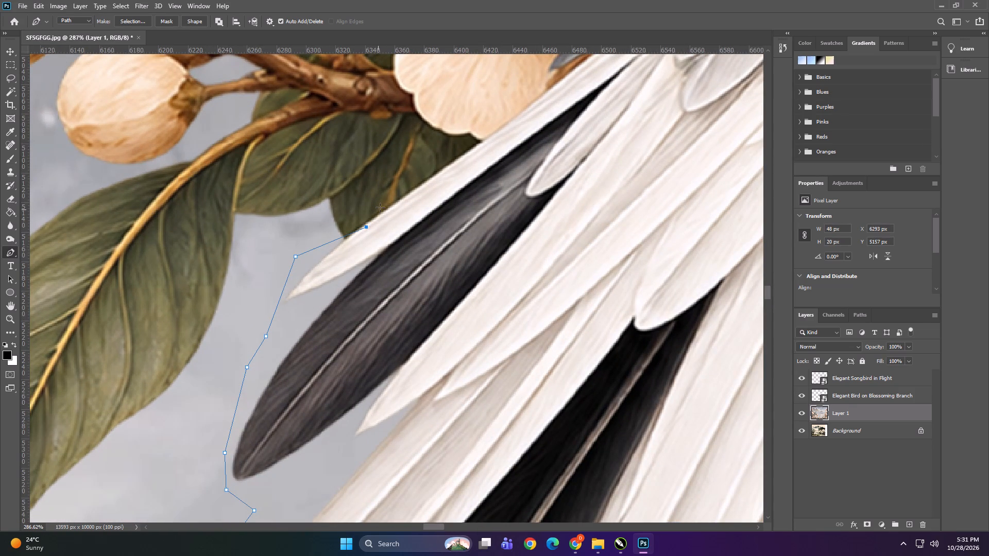
left_click(390, 207)
left_click(469, 150)
scroll(320, 275, "down", 4, "alt")
scroll(534, 163, "up", 3, "alt")
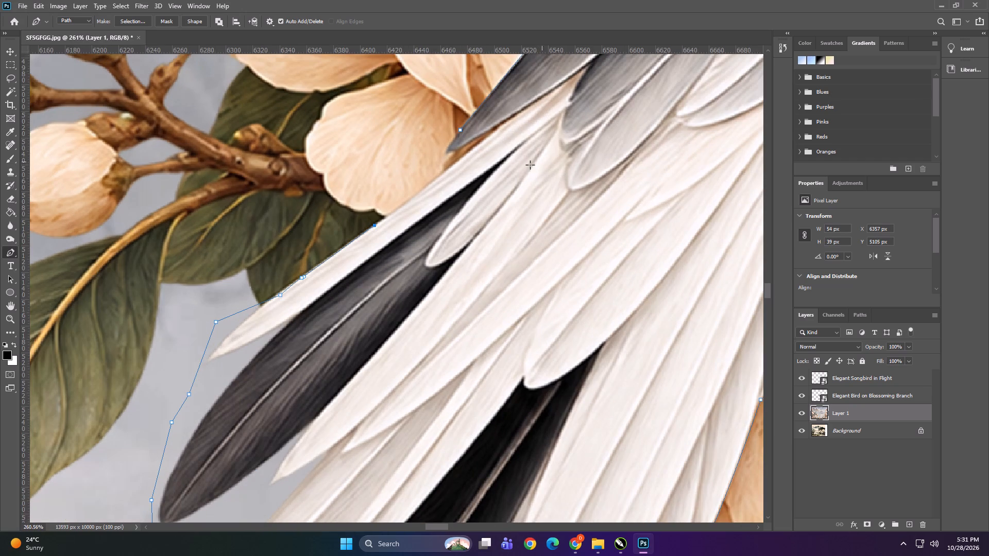
left_click(450, 166)
left_click(453, 154)
left_click(446, 154)
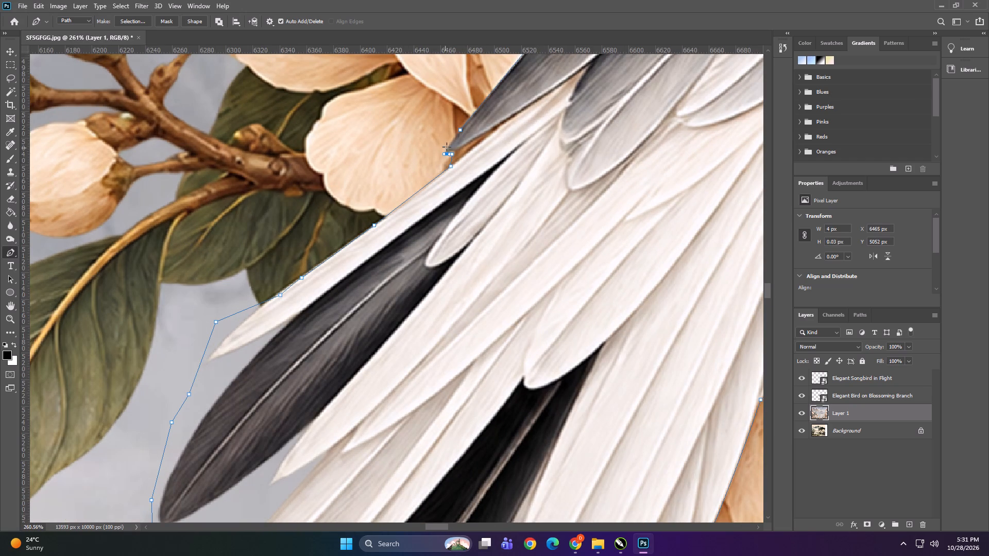
left_click(447, 147)
left_click(459, 131)
Convert the closed bird path into a selection and feather it.
scroll(424, 173, "down", 16, "alt")
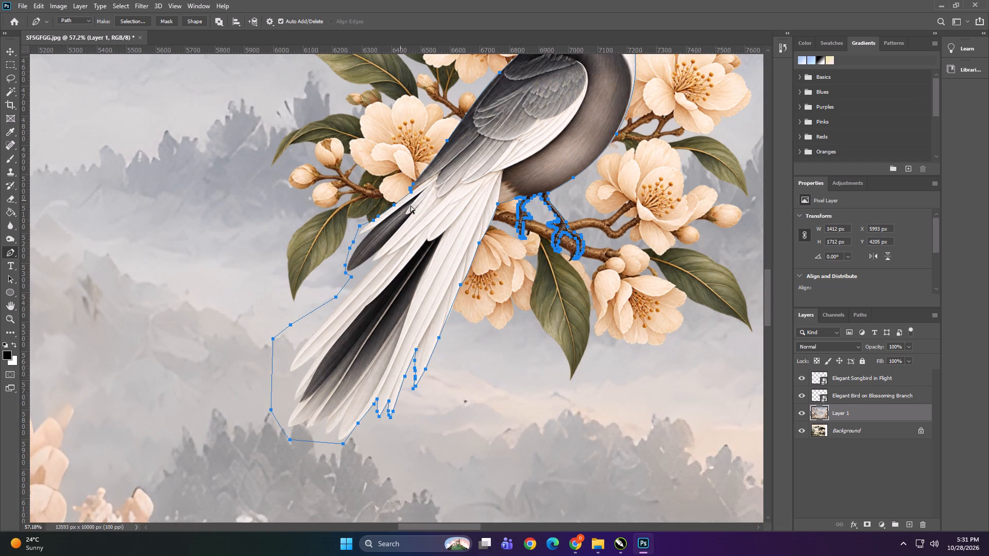
key("ctrl+Return")
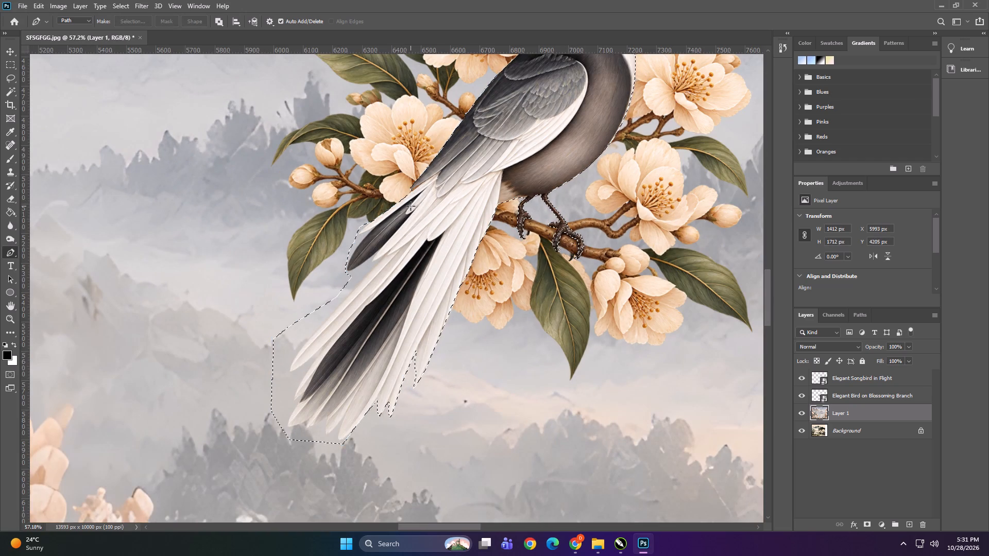
key("shift+F6")
key("Return")
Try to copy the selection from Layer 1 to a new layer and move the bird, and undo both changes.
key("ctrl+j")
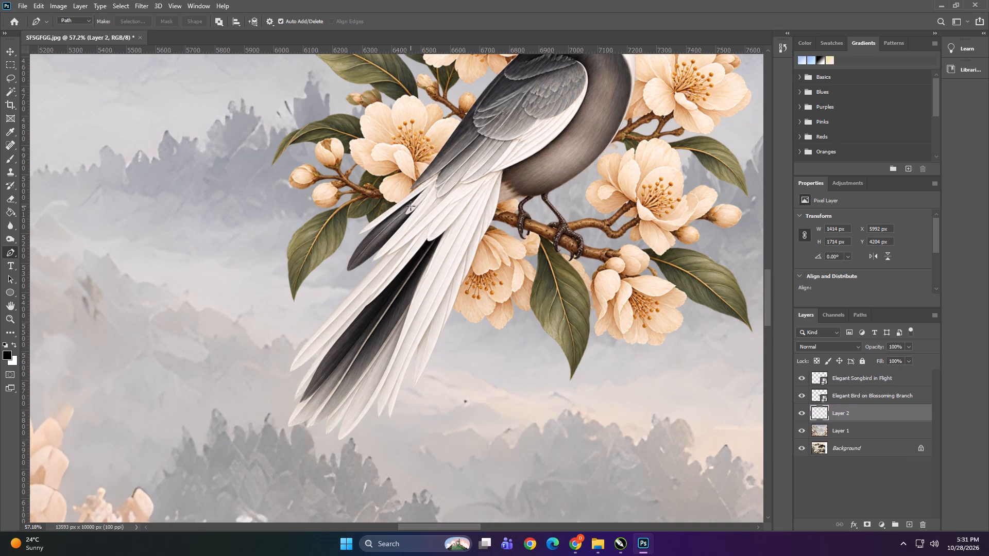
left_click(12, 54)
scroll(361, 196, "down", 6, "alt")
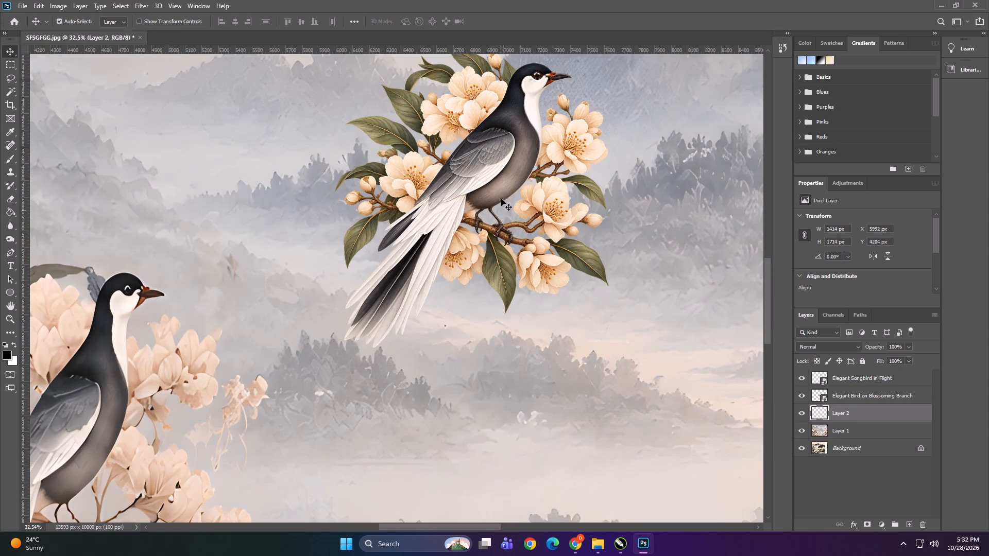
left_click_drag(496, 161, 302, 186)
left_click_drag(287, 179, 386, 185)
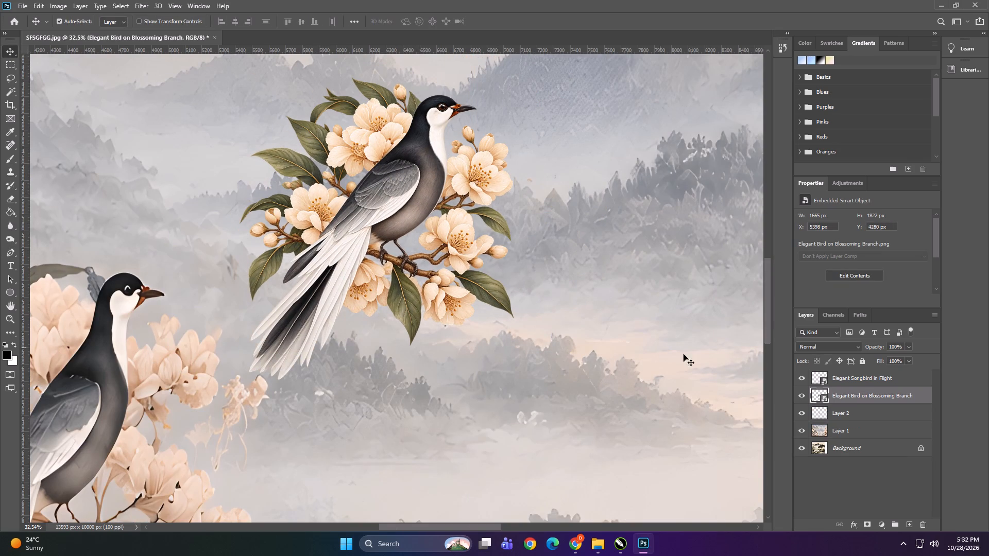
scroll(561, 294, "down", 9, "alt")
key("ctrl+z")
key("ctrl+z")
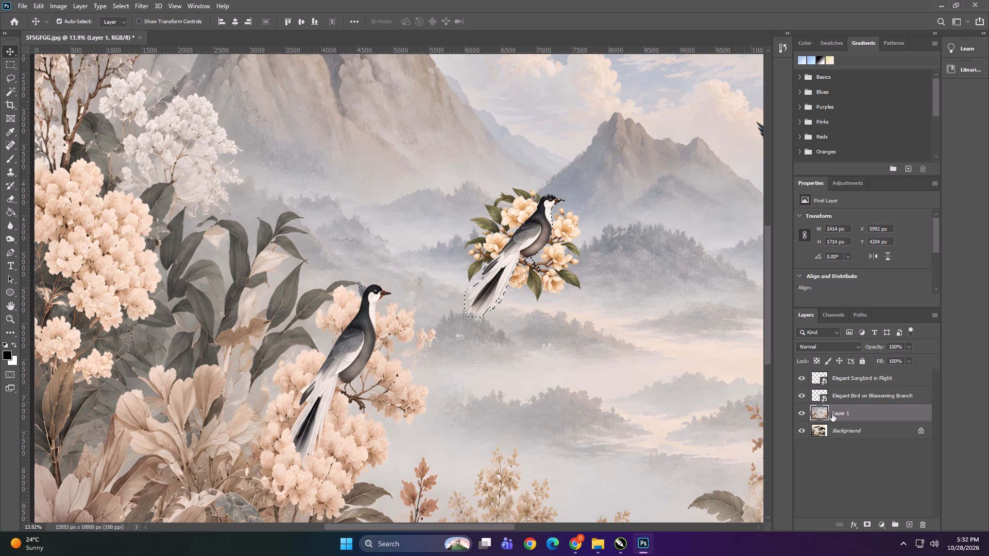
Copy the selected bird from the Elegant Bird on Blossoming Branch layer to a new layer and move it off the branch.
left_click(853, 396)
key("ctrl+j")
left_click_drag(537, 241, 431, 238)
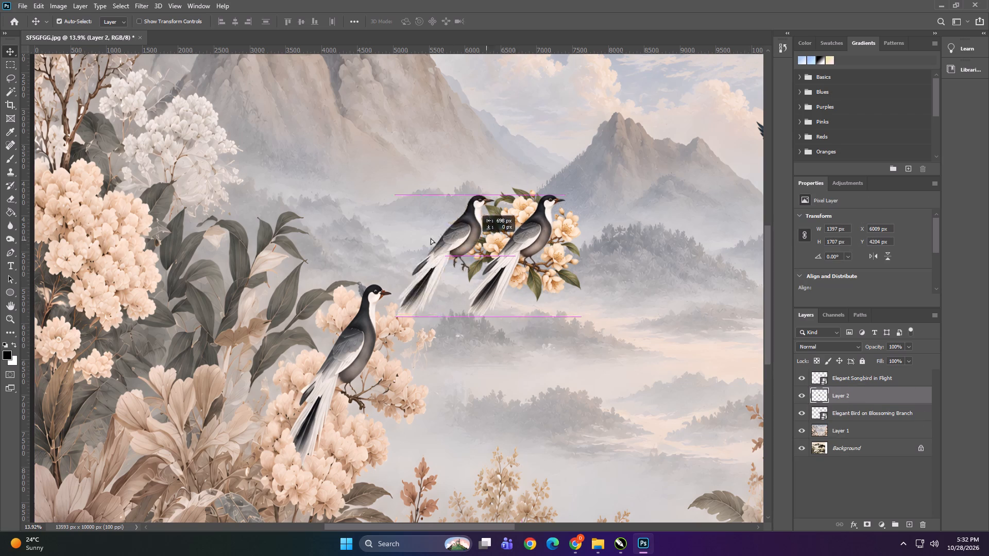
left_click_drag(431, 238, 406, 237)
Delete the Elegant Bird on Blossoming Branch layer.
left_click(515, 240)
key("Delete")
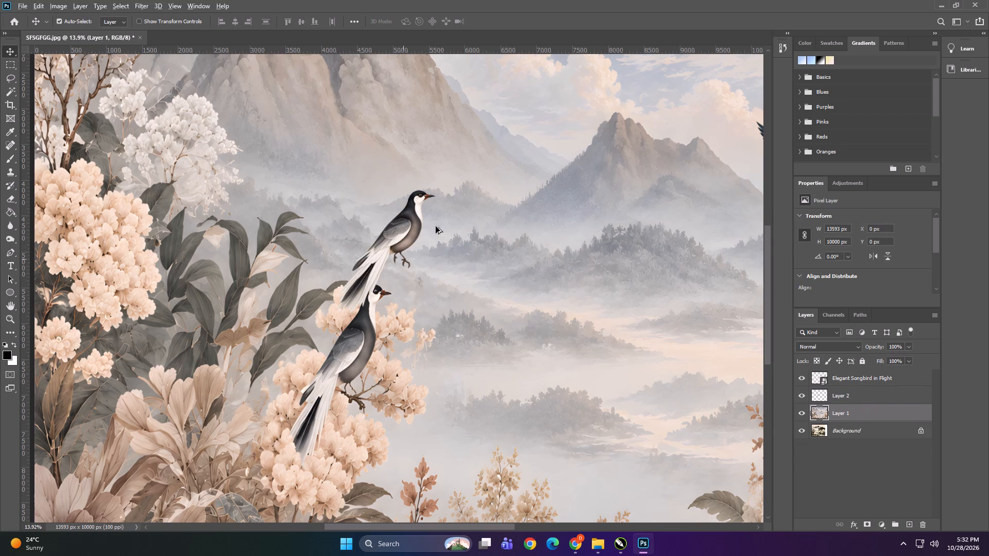
Move the cut-out bird on Layer 2 over the scene's perched bird and enlarge it to about 1787 × 2586 px.
scroll(450, 211, "down", 2, "alt")
scroll(361, 365, "up", 4, "alt")
left_click_drag(425, 170, 364, 298)
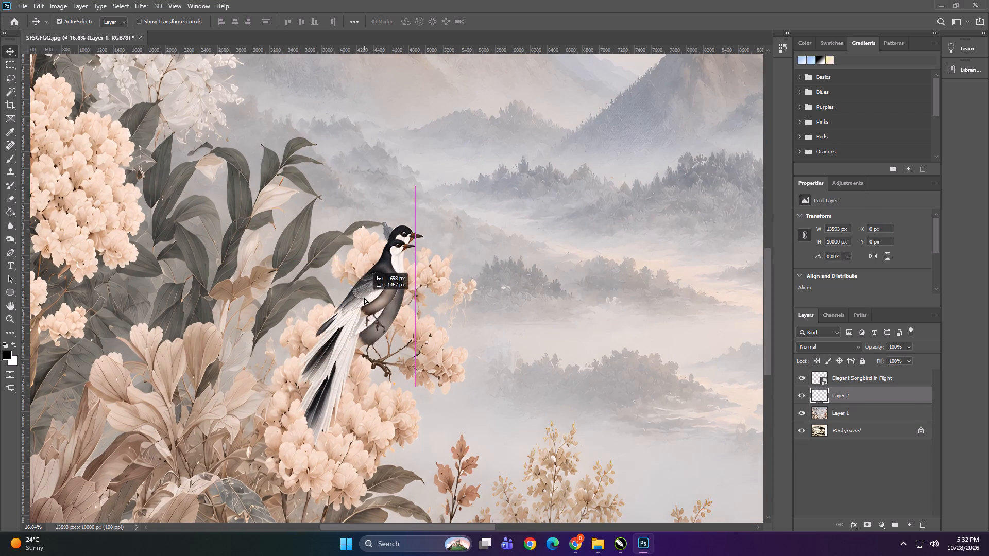
left_click_drag(364, 298, 368, 287)
key("ctrl+t")
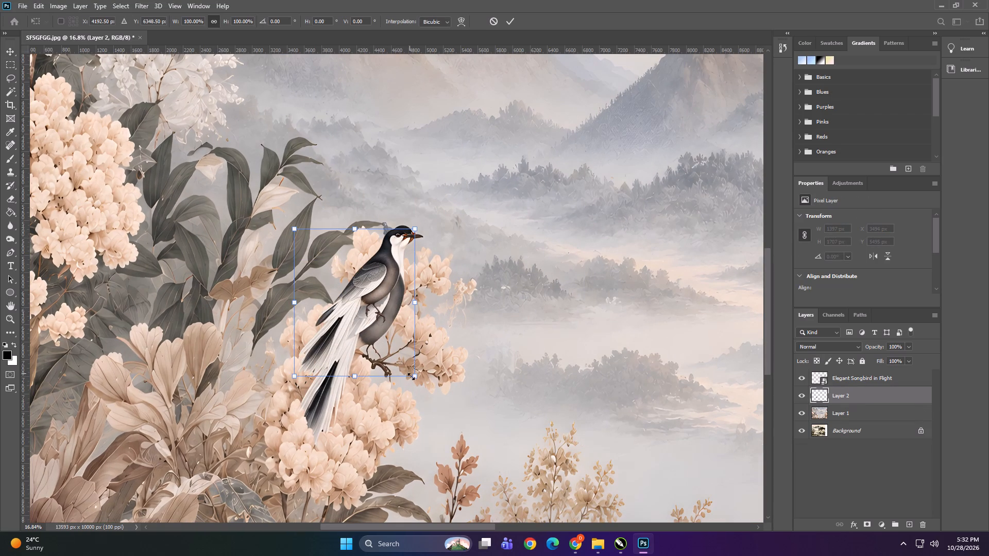
left_click_drag(415, 380, 454, 454, "alt+shift")
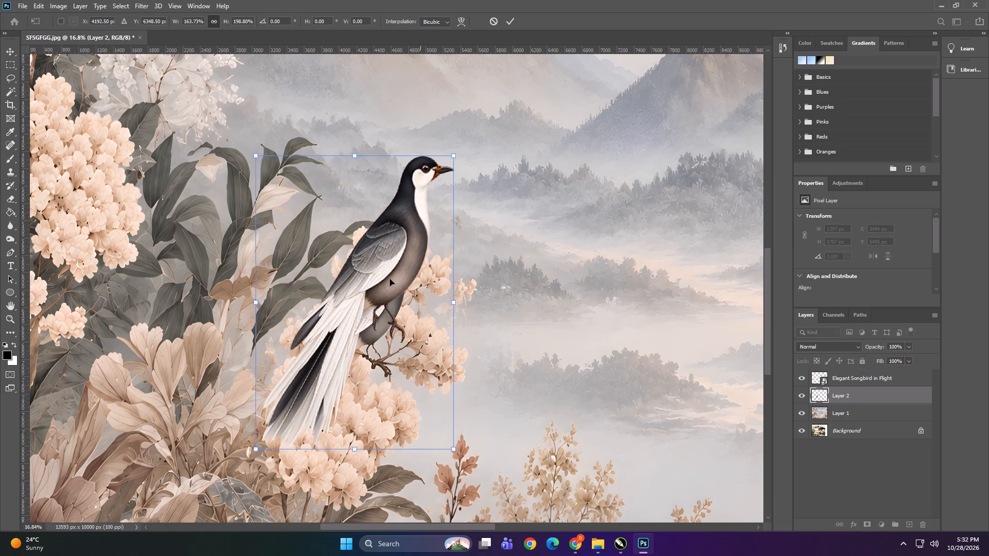
left_click_drag(382, 256, 369, 298)
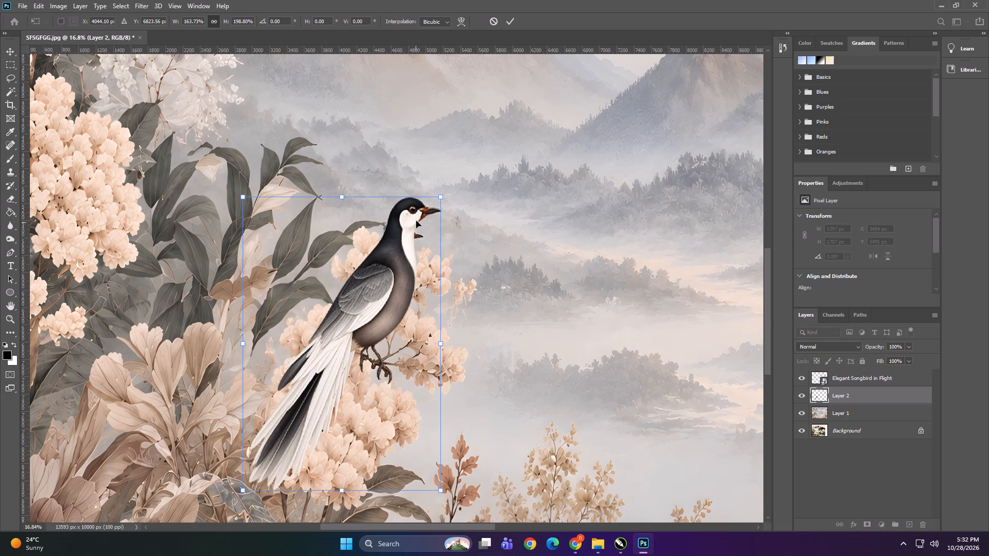
left_click_drag(342, 197, 335, 223, "shift")
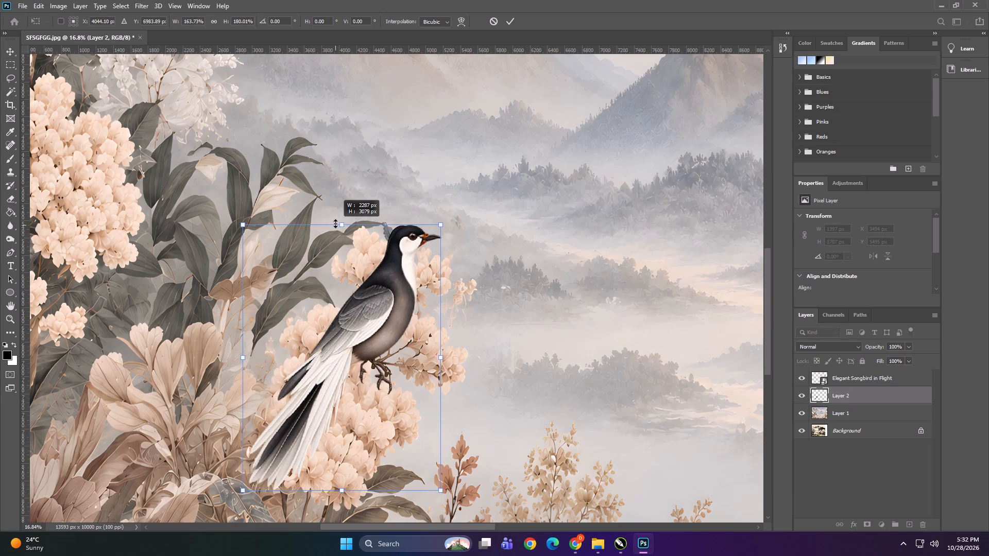
left_click_drag(335, 223, 335, 223, "shift")
left_click(440, 357)
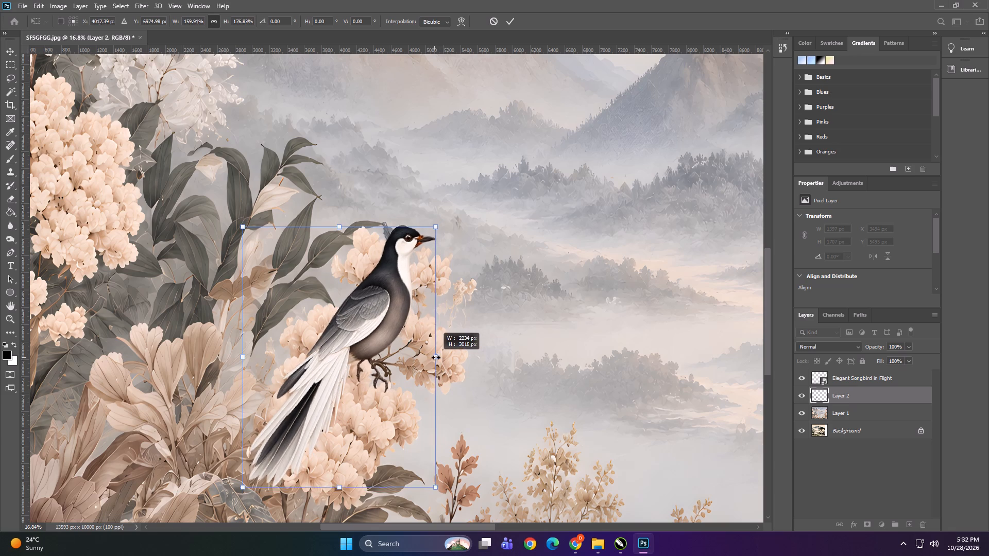
left_click_drag(242, 490, 238, 475)
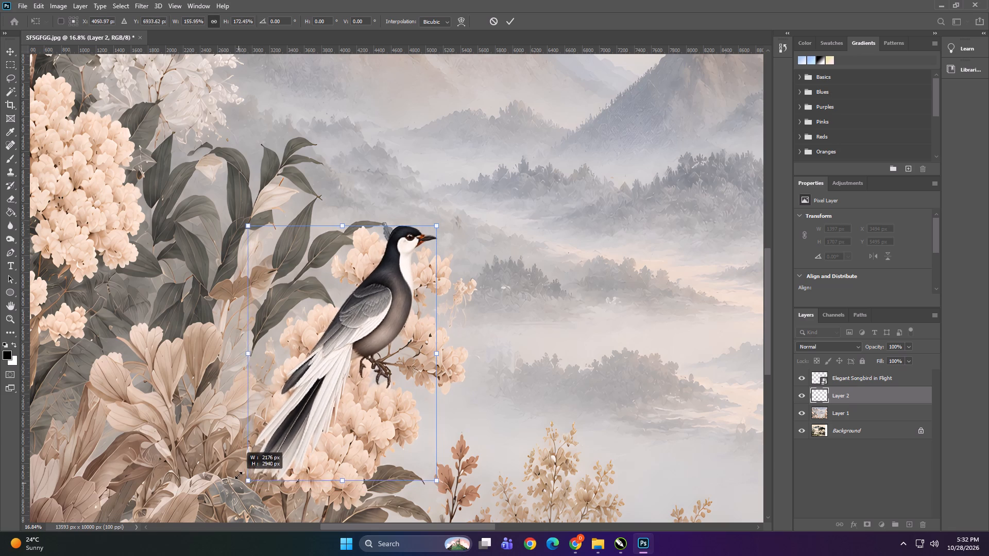
left_click_drag(238, 475, 286, 441)
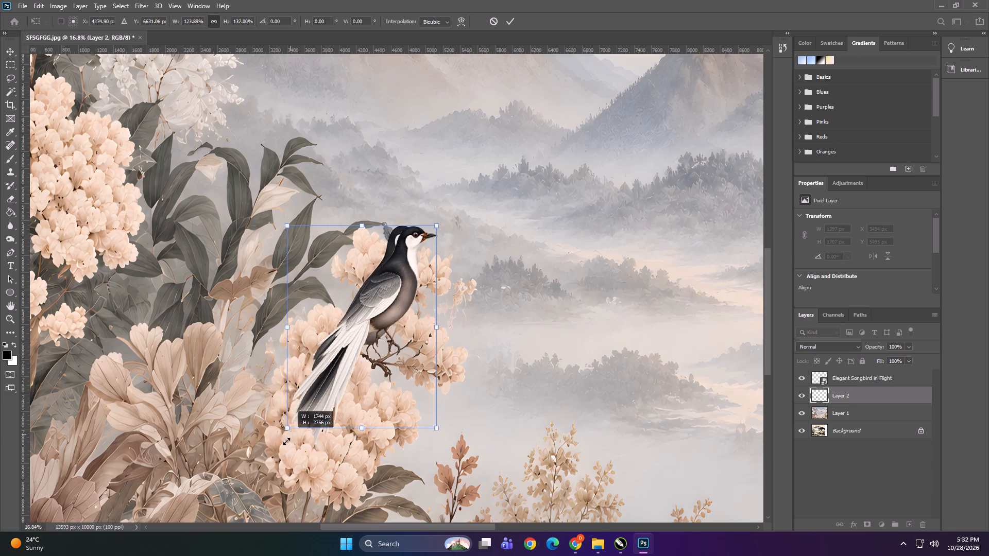
left_click_drag(286, 441, 279, 459)
left_click(436, 339)
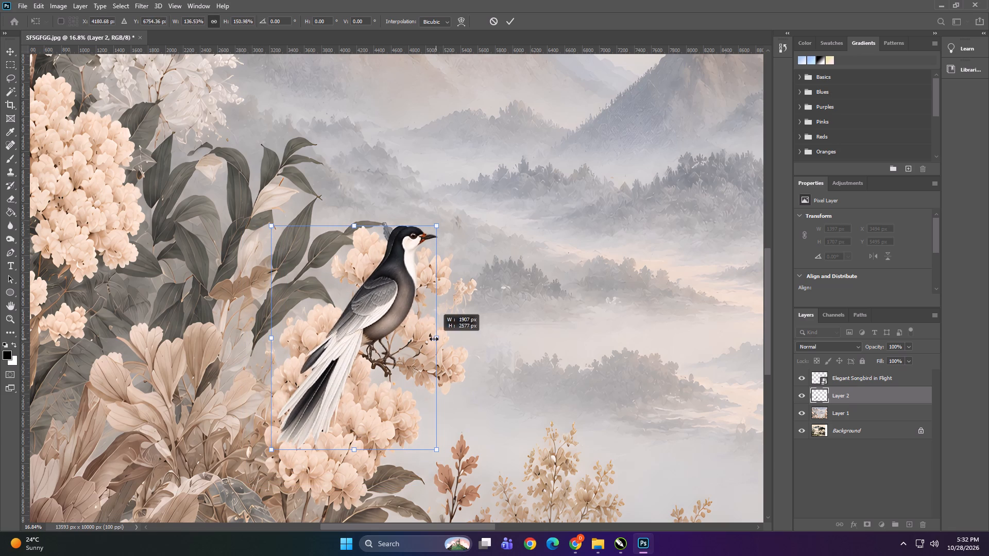
left_click_drag(252, 213, 245, 216)
key("Return")
Nudge the Layer 2 bird down and left to about X 3216, Y 5545 px, setting its feet on the branch.
scroll(478, 384, "up", 7, "alt")
scroll(301, 353, "up", 3, "alt")
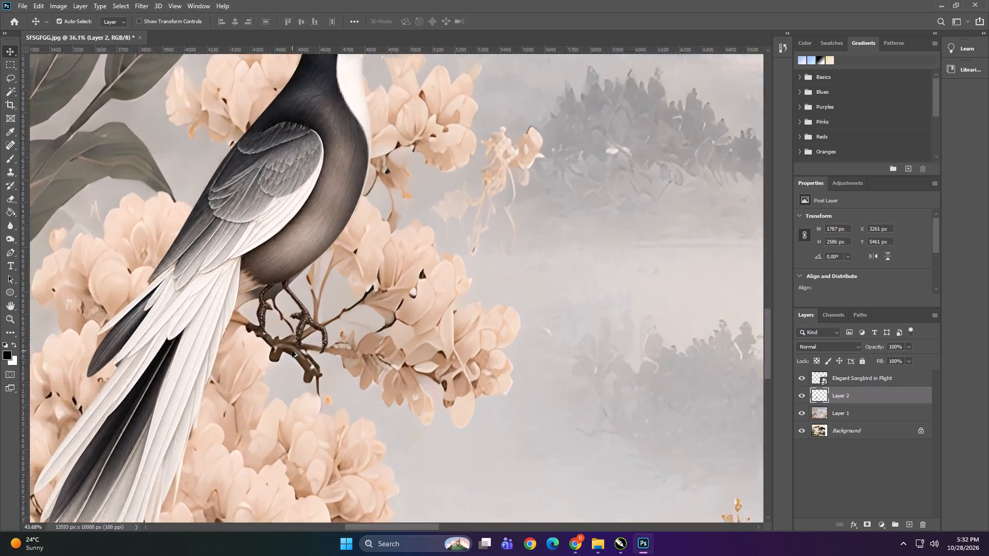
scroll(292, 351, "up", 4, "alt")
scroll(422, 224, "down", 9, "alt")
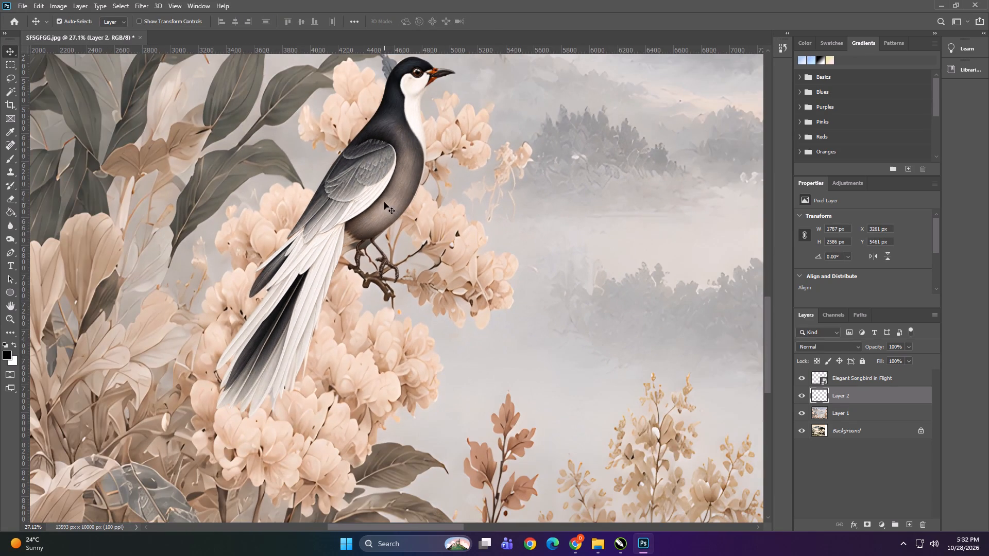
left_click(383, 193)
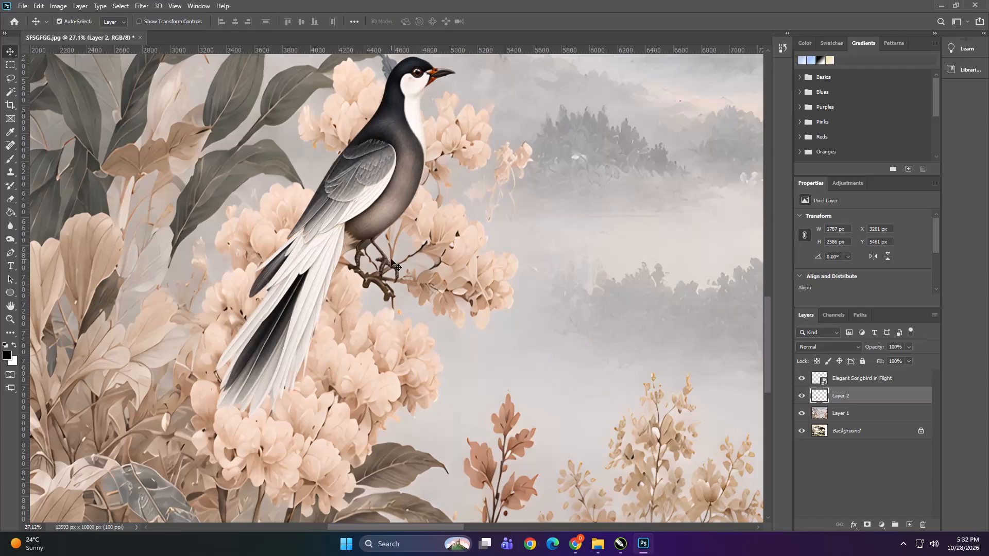
left_click_drag(376, 222, 369, 230)
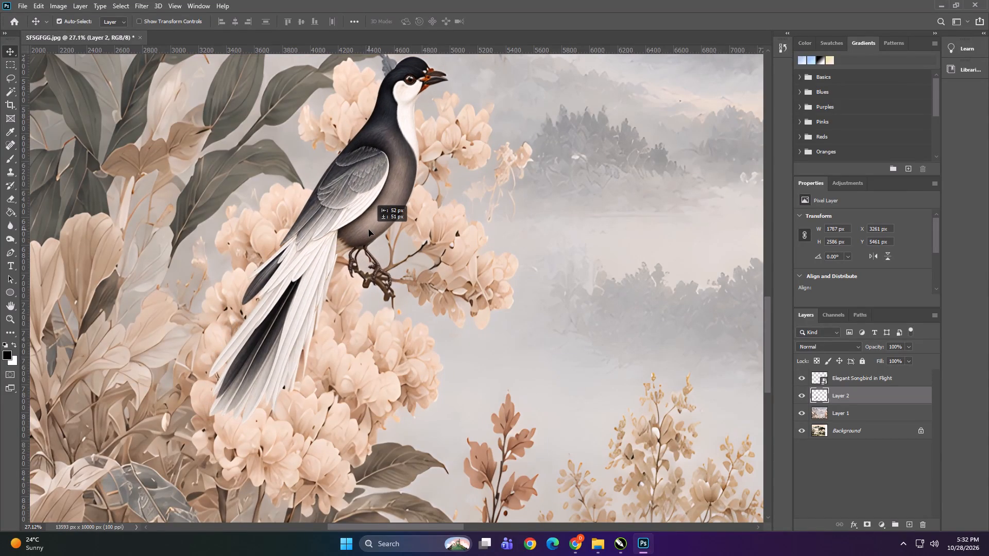
left_click_drag(369, 230, 370, 234)
Stretch the Layer 2 bird slightly taller to about 1801 × 2671 px to cover the original bird's head and beak.
scroll(383, 273, "down", 2, "alt")
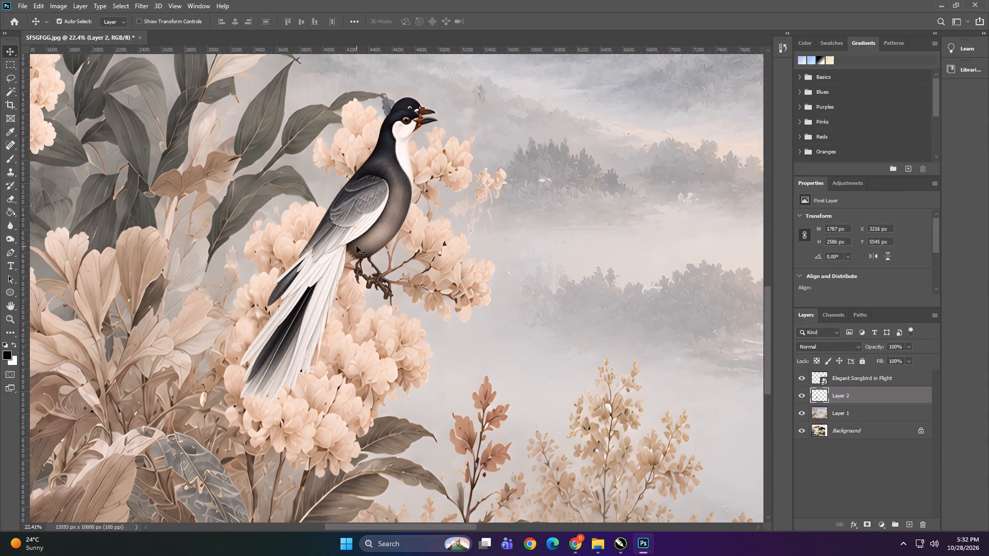
key("ctrl+t")
left_click_drag(334, 108, 335, 97, "ctrl")
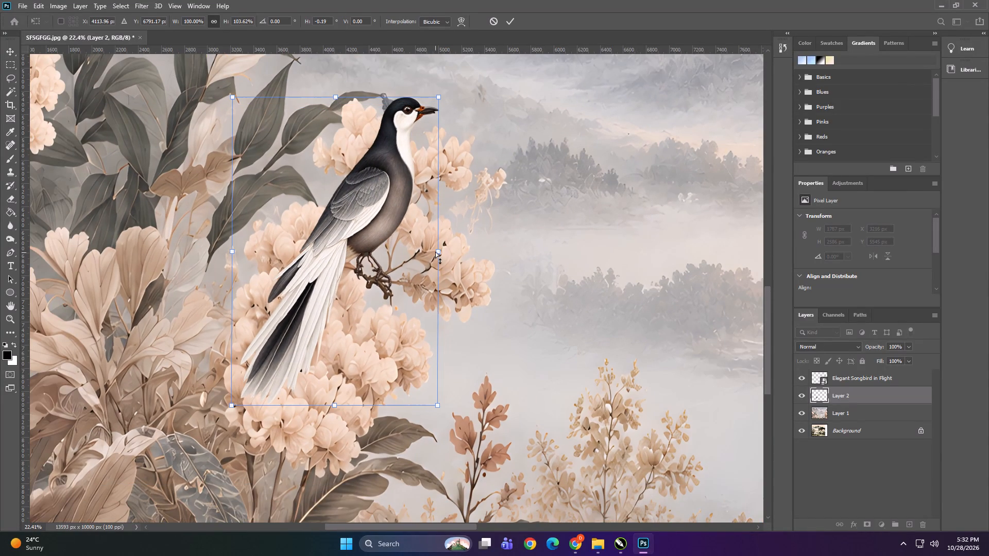
left_click(438, 251, "ctrl")
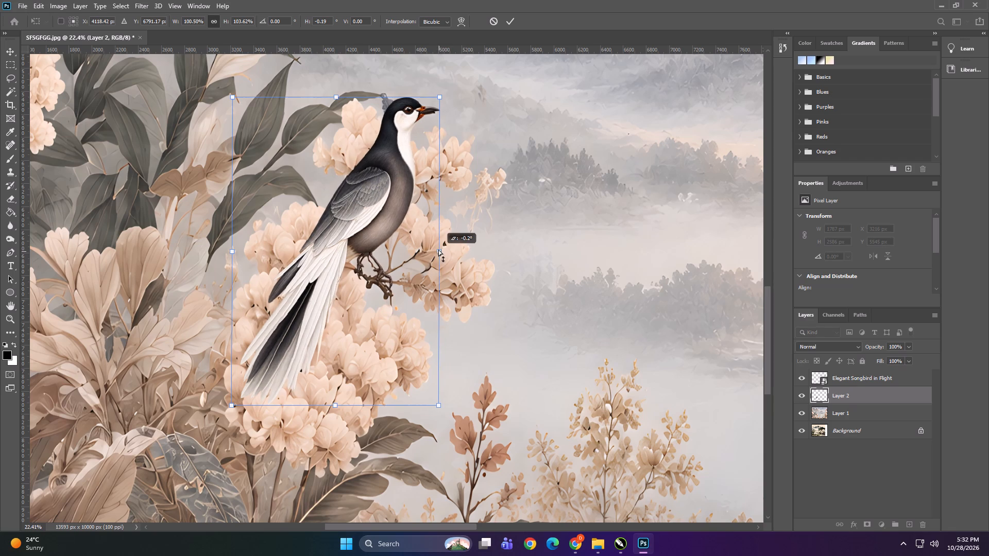
left_click(337, 97, "ctrl")
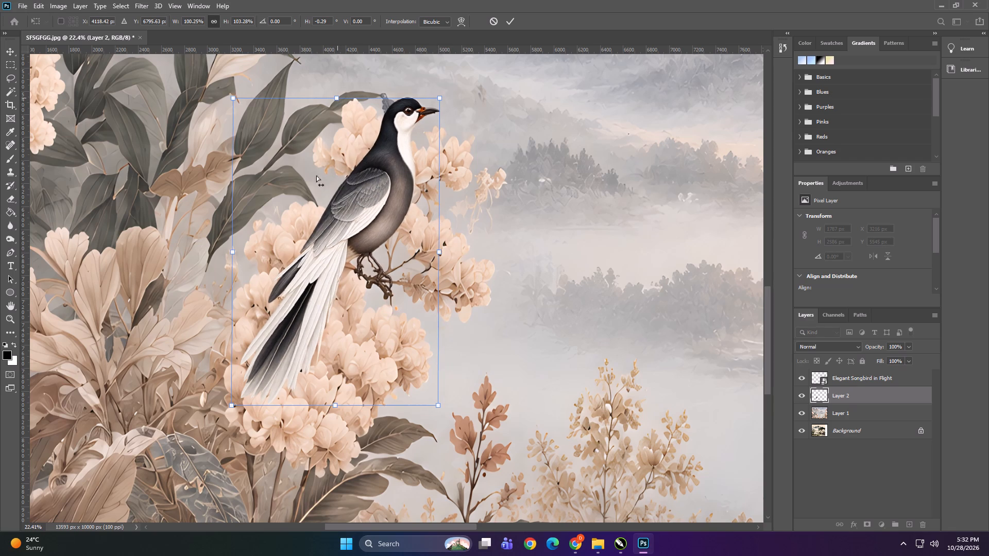
key("Return")
Merge all layers from Elegant Songbird in Flight down to Background into one layer.
scroll(228, 243, "down", 16, "alt")
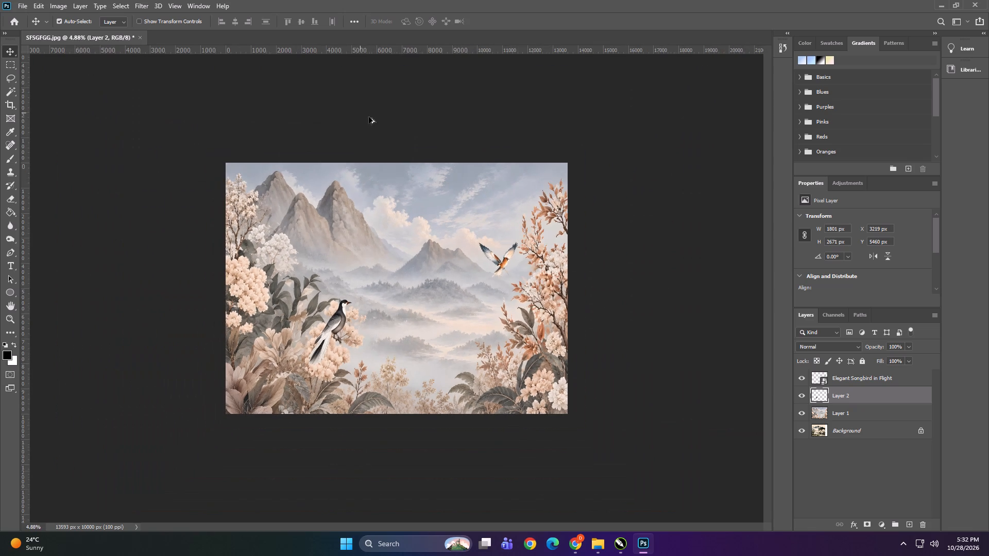
left_click(851, 381)
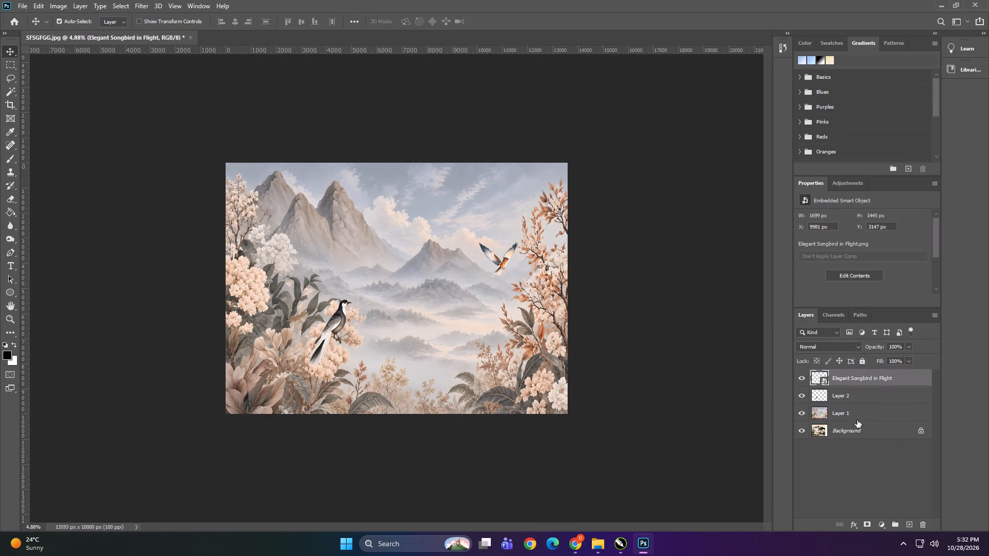
left_click(861, 431, "shift")
key("ctrl+e")
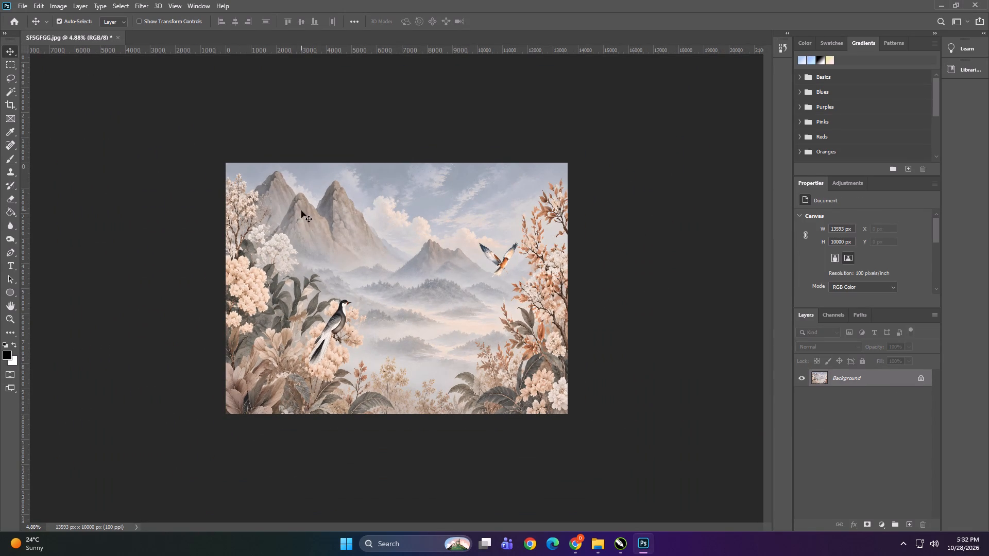
Check the Dry Brush filter preview across the flowers and perched bird, and apply it with brush size 0, detail 10, texture 1.
scroll(299, 326, "up", 11, "alt")
scroll(116, 152, "up", 3, "alt")
left_click(145, 9)
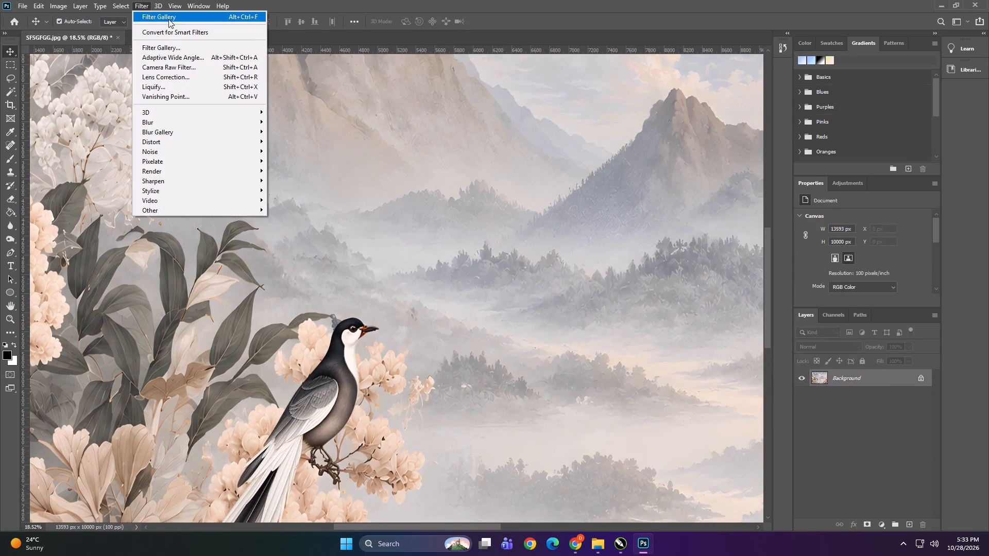
left_click(174, 45)
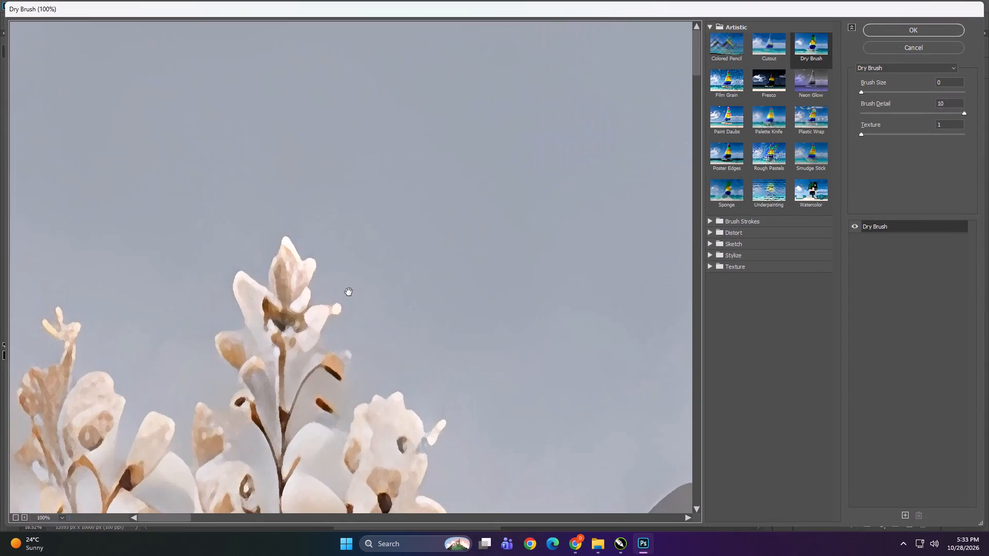
key("space")
key("space")
key("space")
key("space")
key("space")
key("space")
key("space")
key("space")
key("space")
key("space")
key("space")
key("space")
key("space")
key("space")
key("space")
key("space")
key("space")
key("space")
key("space")
key("space")
left_click_drag(412, 428, 184, 65)
left_click_drag(417, 276, 352, 72)
left_click_drag(479, 344, 278, 143)
left_click_drag(466, 366, 421, 314)
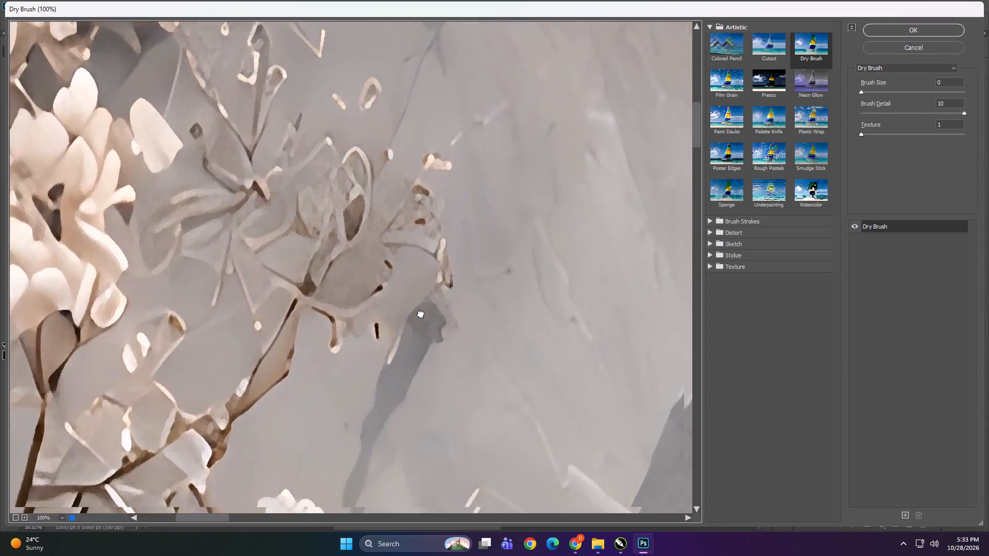
left_click_drag(421, 314, 283, 108)
left_click_drag(459, 346, 419, 118)
scroll(402, 118, "down", 8)
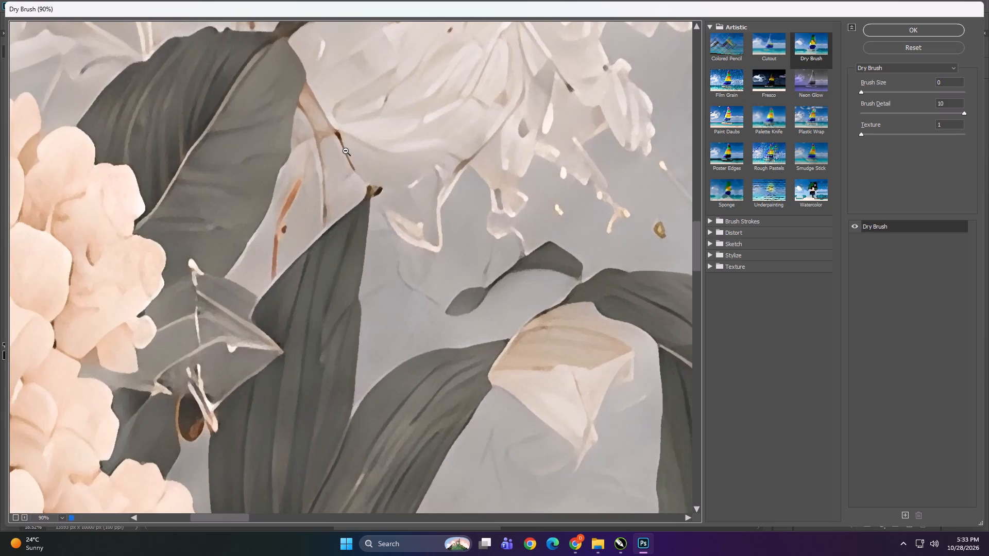
scroll(258, 147, "down", 10, "alt")
key("space")
key("space")
key("space")
key("space")
left_click_drag(535, 332, 10, 100)
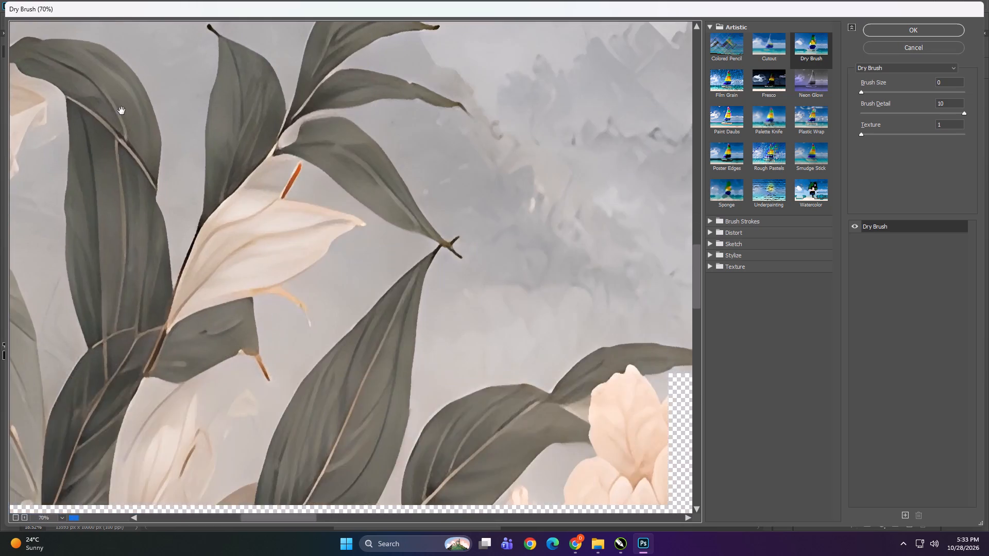
scroll(129, 100, "down", 14, "alt")
scroll(196, 237, "down", 6, "alt")
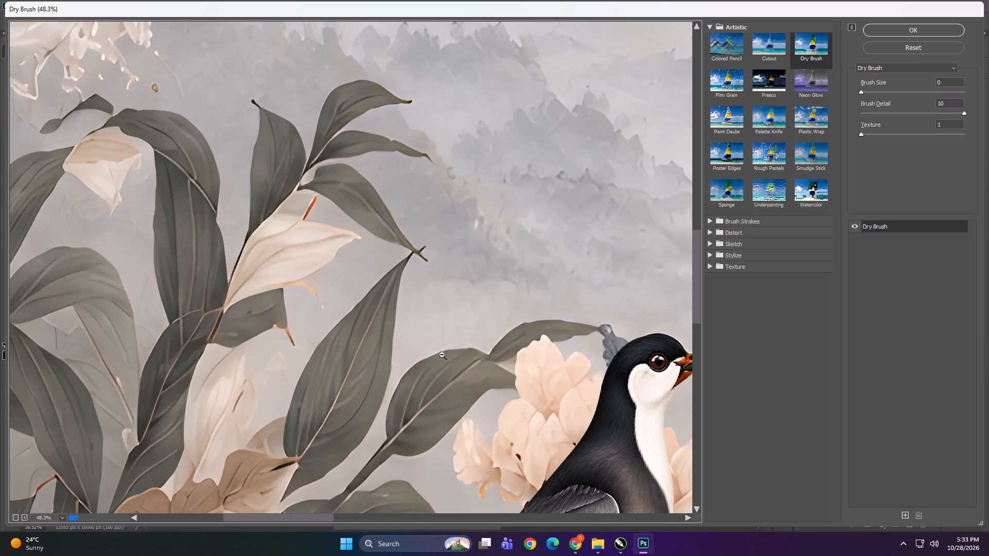
scroll(602, 394, "up", 8, "alt")
key("space")
key("space")
key("space")
key("space")
key("space")
key("space")
key("space")
key("space")
key("space")
key("space")
key("space")
key("space")
key("space")
key("space")
key("space")
key("space")
key("space")
key("space")
key("space")
key("space")
left_click_drag(602, 396, 327, 158)
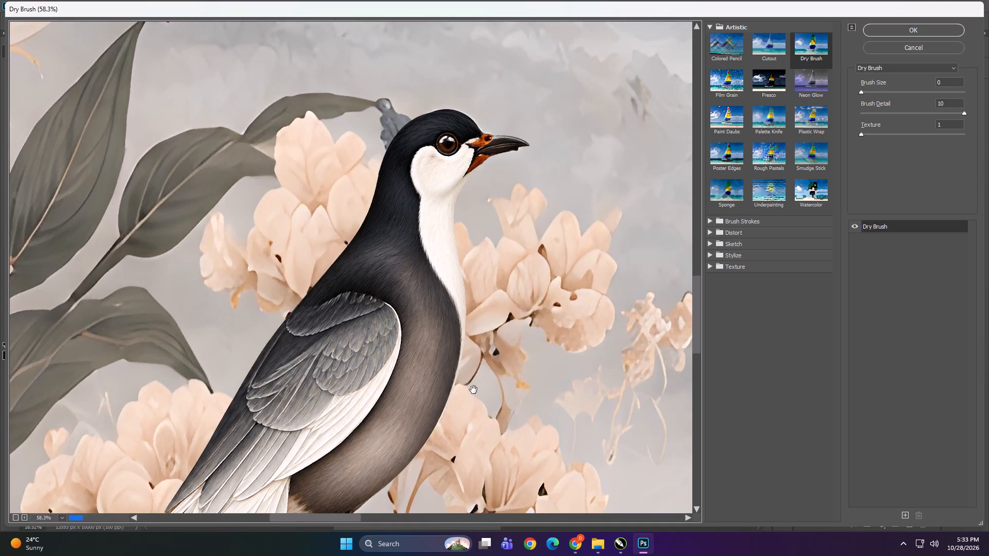
left_click_drag(472, 389, 360, 320)
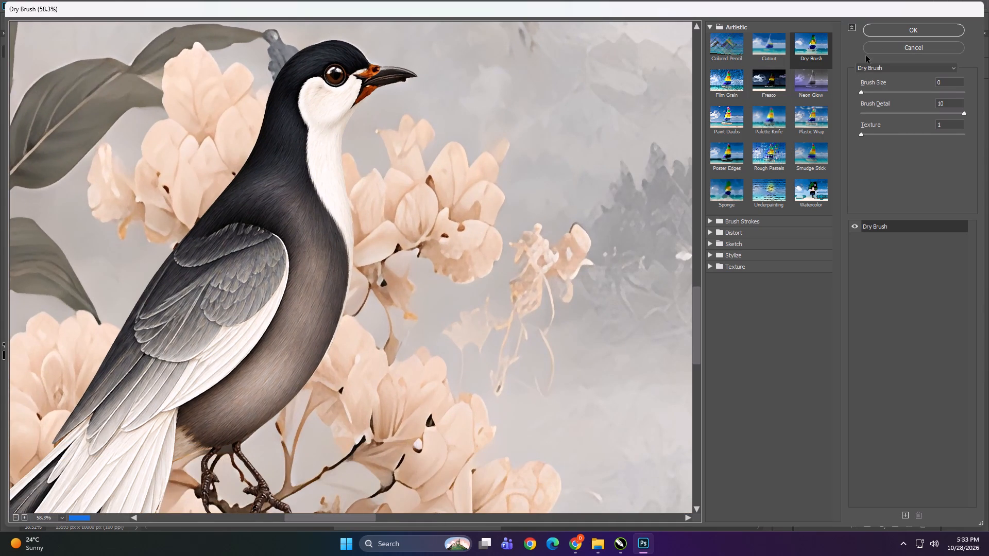
left_click(881, 28)
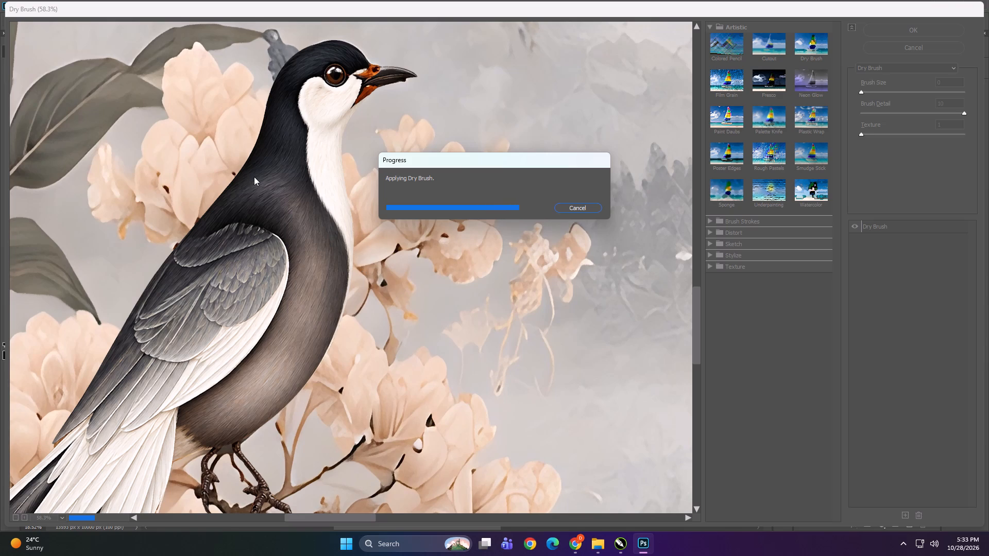
left_click(472, 194)
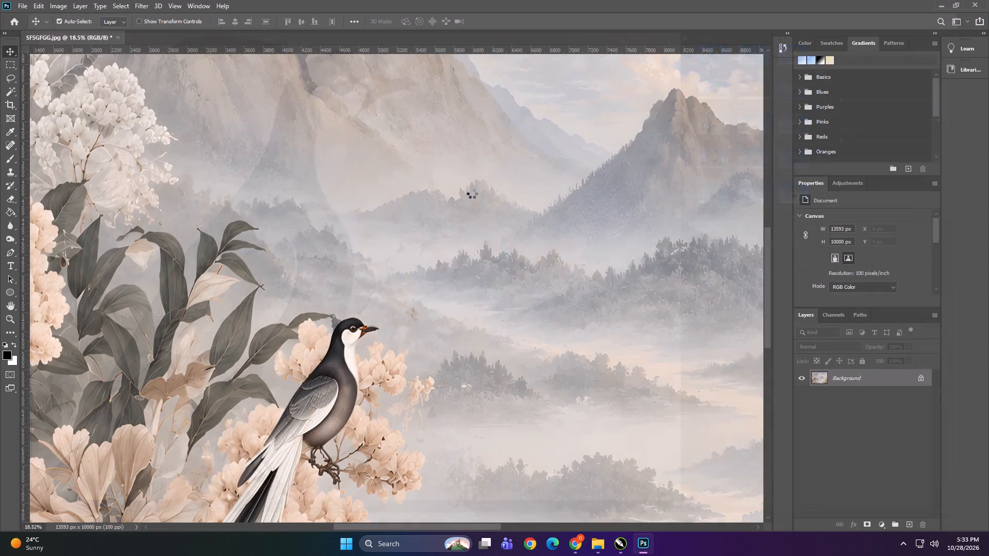
Inspect the filtered artwork closely around the flying songbird and as a whole.
scroll(467, 197, "down", 11, "alt")
scroll(592, 237, "up", 12, "alt")
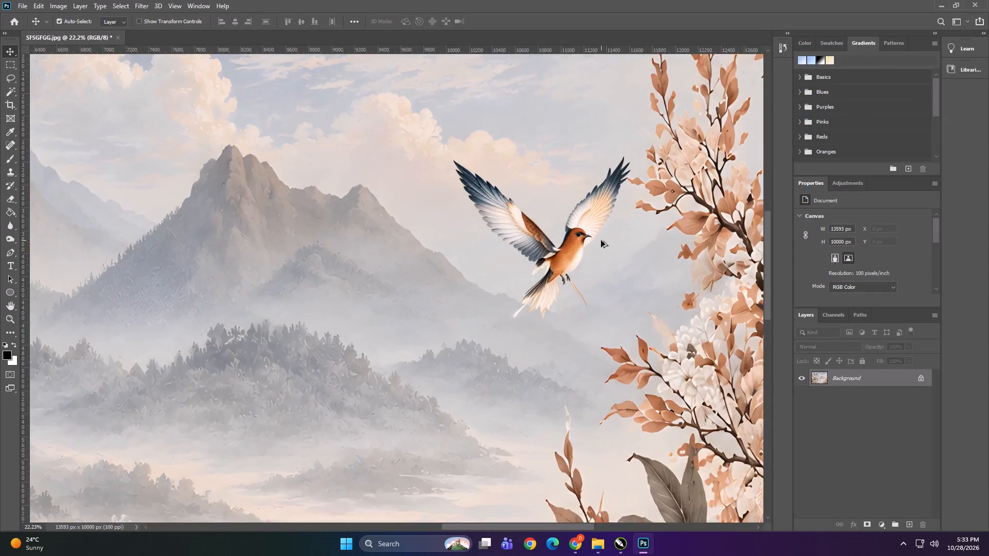
scroll(601, 240, "up", 20, "alt")
scroll(601, 240, "up", 7, "alt")
scroll(543, 197, "down", 7, "alt")
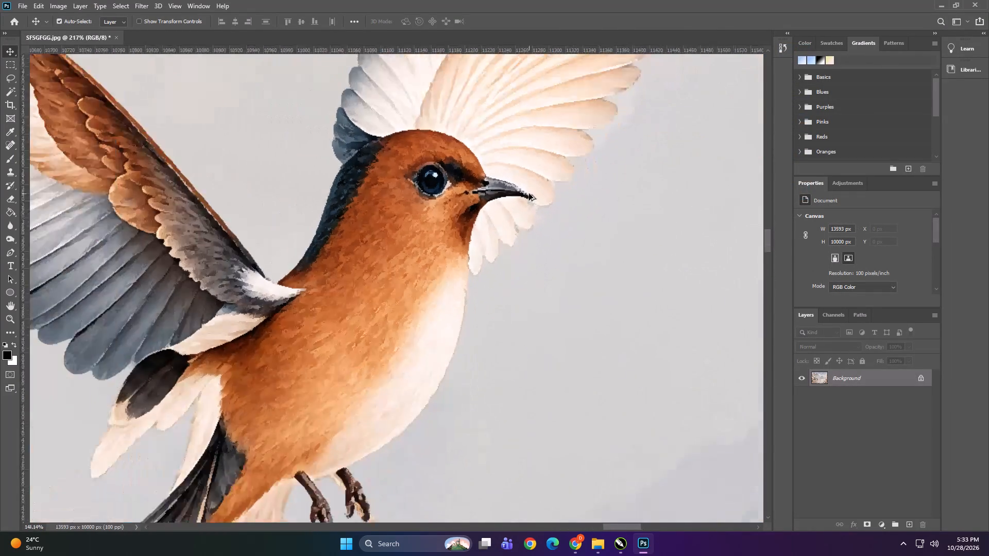
scroll(529, 194, "down", 3, "alt")
scroll(537, 188, "down", 20, "alt")
scroll(537, 188, "down", 12, "alt")
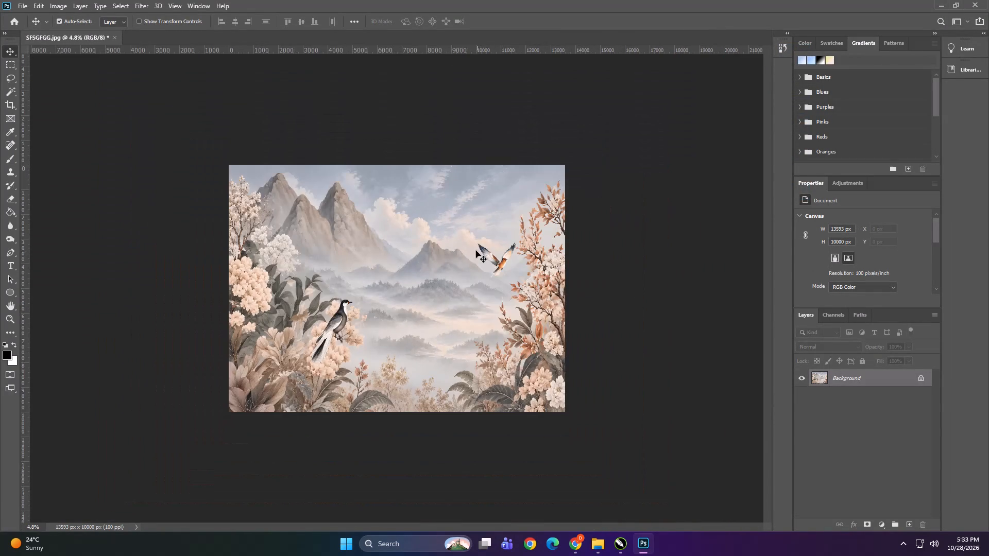
Save the artwork as a JPEG named GH656FD in the Downloads folder.
key("ctrl+shift+s")
left_click(562, 357)
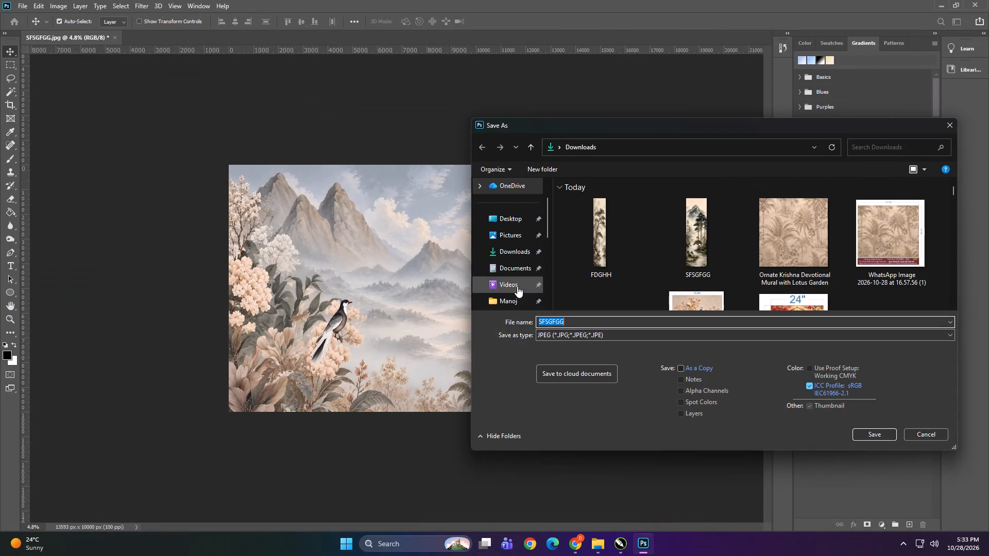
left_click(522, 250)
left_click(582, 320)
type("GH656FD")
key("Return")
key("Return")
key("Return")
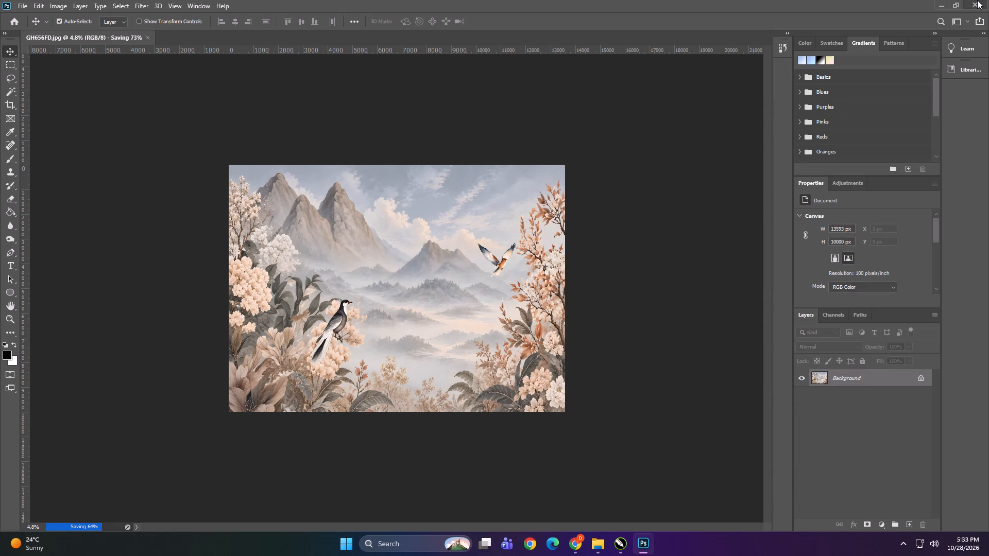
Close Photoshop.
left_click(977, 0)
left_click(485, 207)
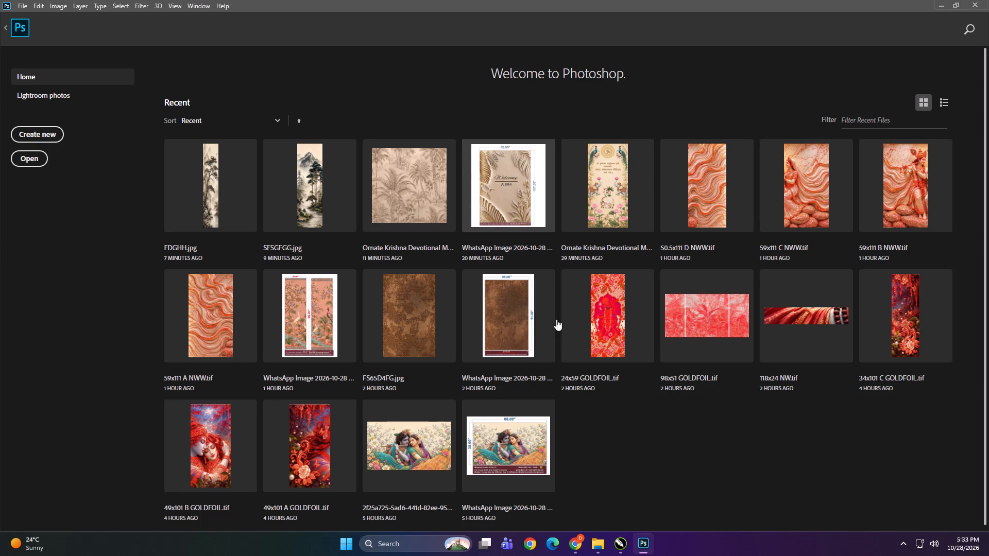
Switch to the File Explorer window showing the arun print file folder.
left_click(596, 542)
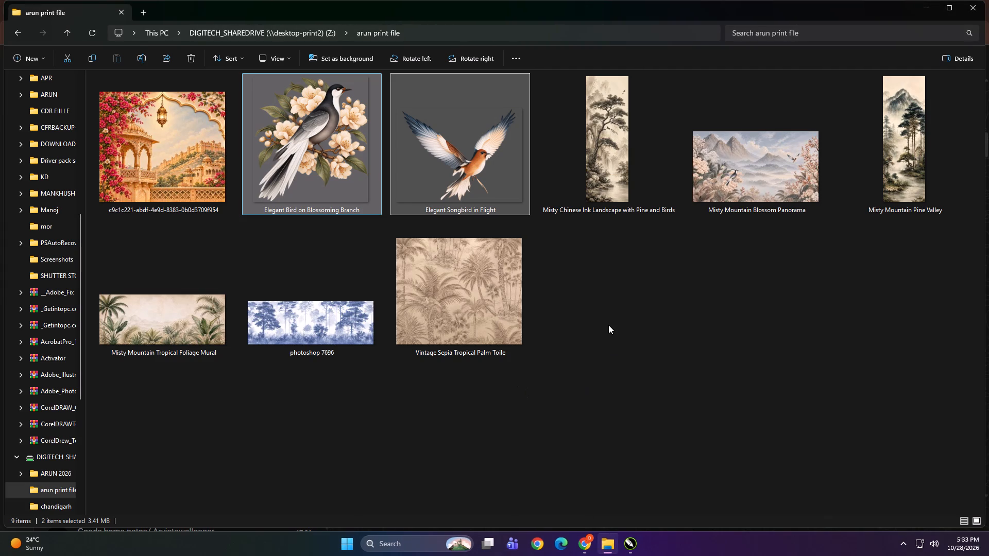
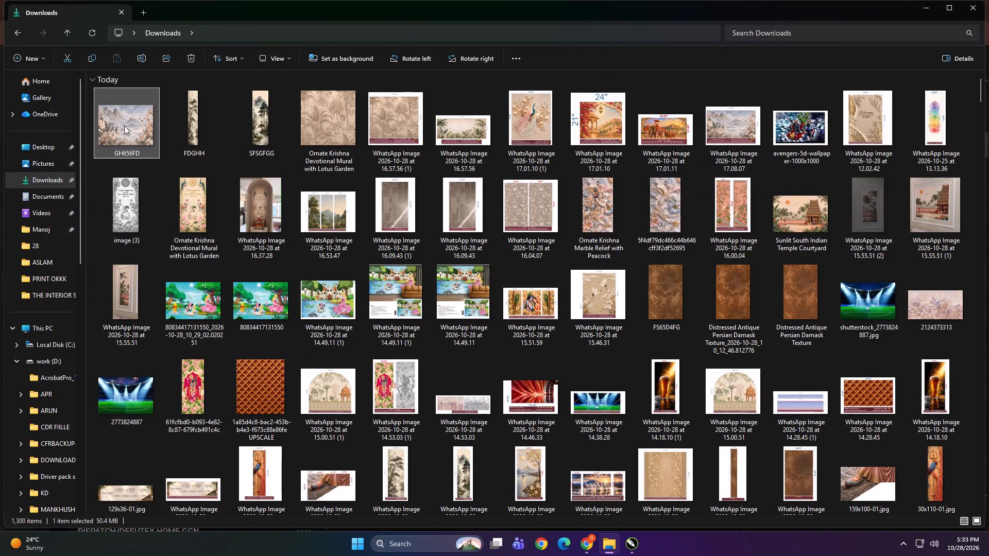
Bring the GH656FD image from Downloads into the Untitled-1 CorelDRAW document, placing it beside the misty mountain wallpaper layout.
left_click_drag(124, 125, 324, 440)
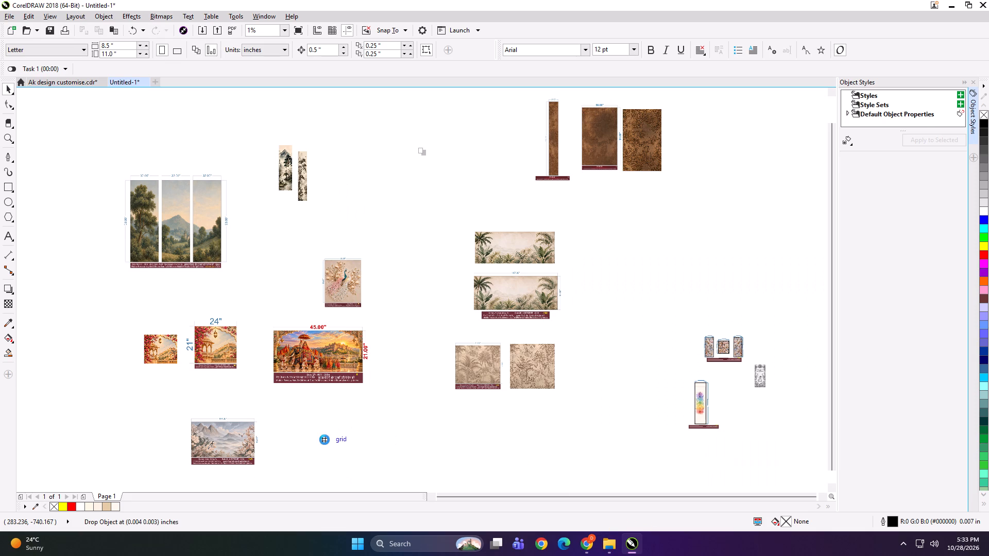
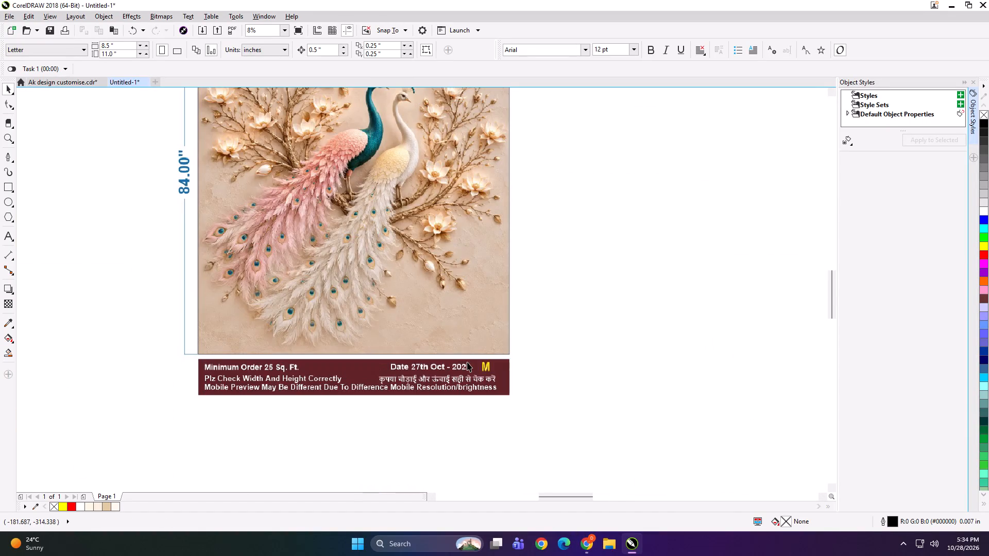
Move the 72 × 84 inch peacock wallpaper layout slightly up and left, to about X -236, Y -240 inches.
scroll(501, 314, "down", 1)
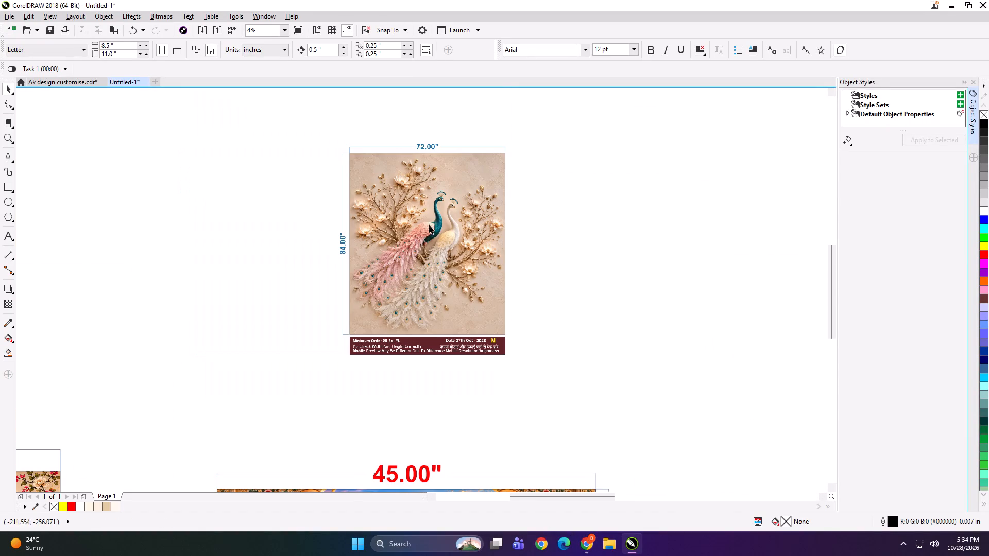
scroll(453, 236, "down", 2)
left_click_drag(351, 259, 340, 246)
Move the 45 × 21 inch royal elephant procession layout slightly up and right, to about X -198.5, Y -426 inches.
scroll(223, 235, "up", 1)
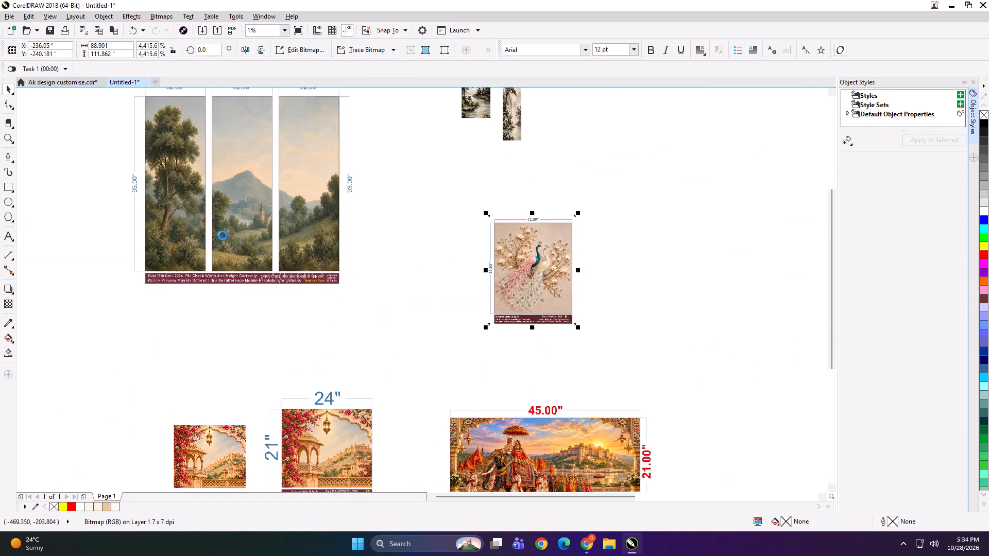
scroll(223, 235, "up", 1)
scroll(297, 282, "down", 1)
scroll(501, 293, "down", 1)
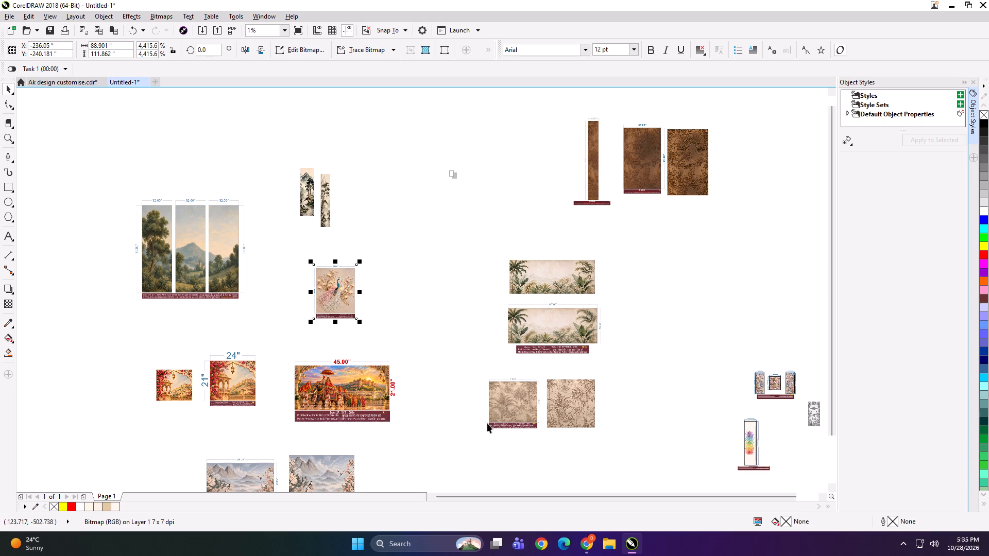
scroll(360, 416, "up", 2)
scroll(379, 298, "down", 1)
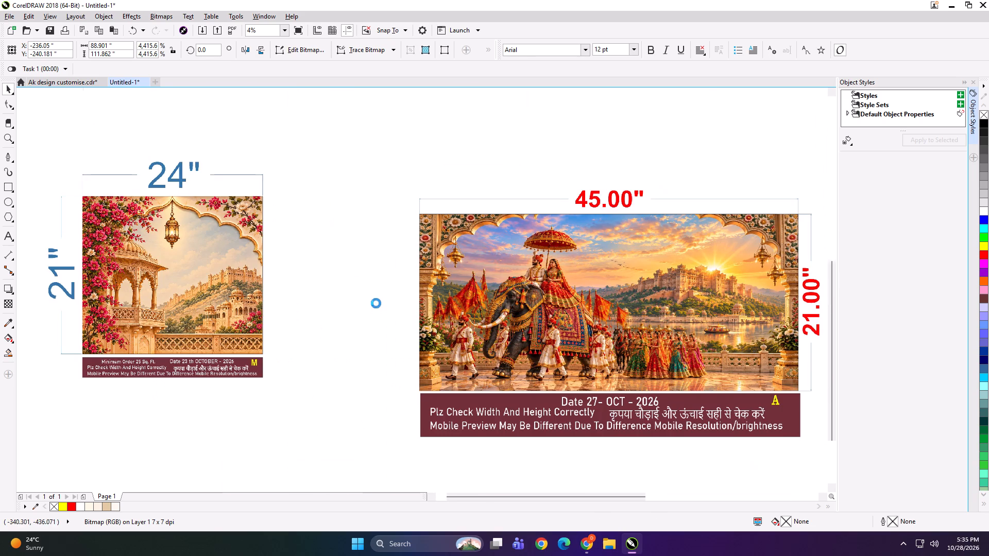
scroll(376, 303, "down", 1)
left_click_drag(344, 299, 353, 289)
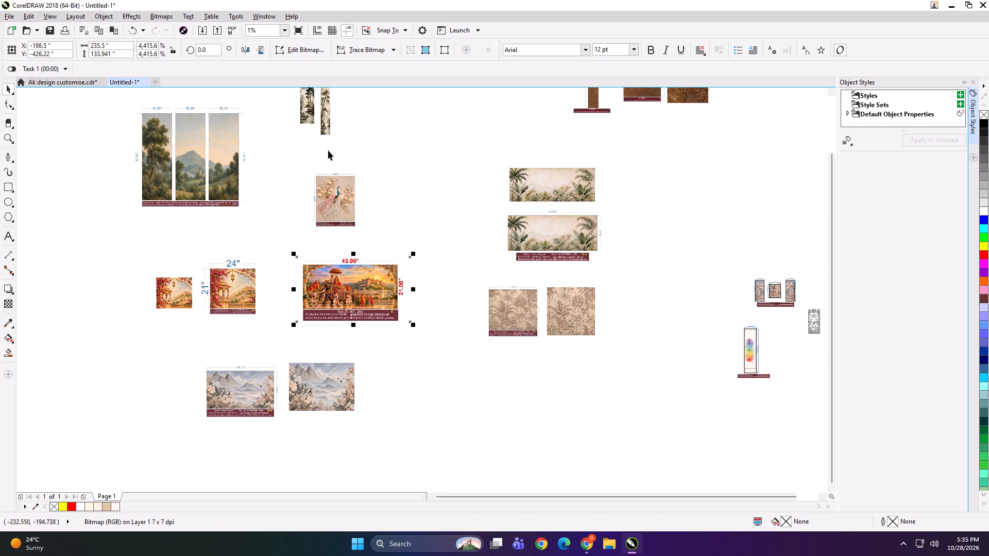
left_click_drag(828, 210, 825, 182)
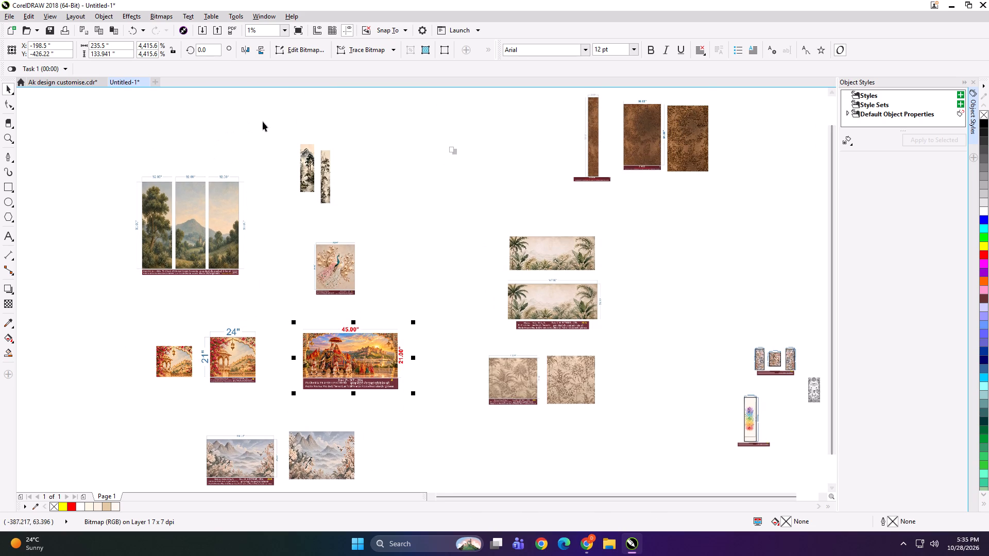
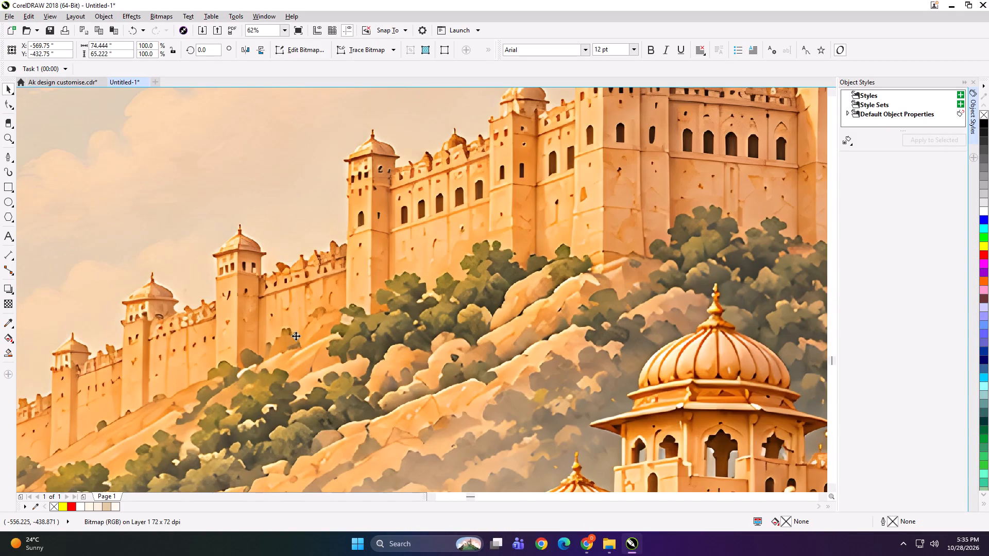
Move the floral palace balcony image together with its 24 × 21 inch layout slightly left, to about X -522, Y -421 inches.
scroll(380, 305, "down", 4)
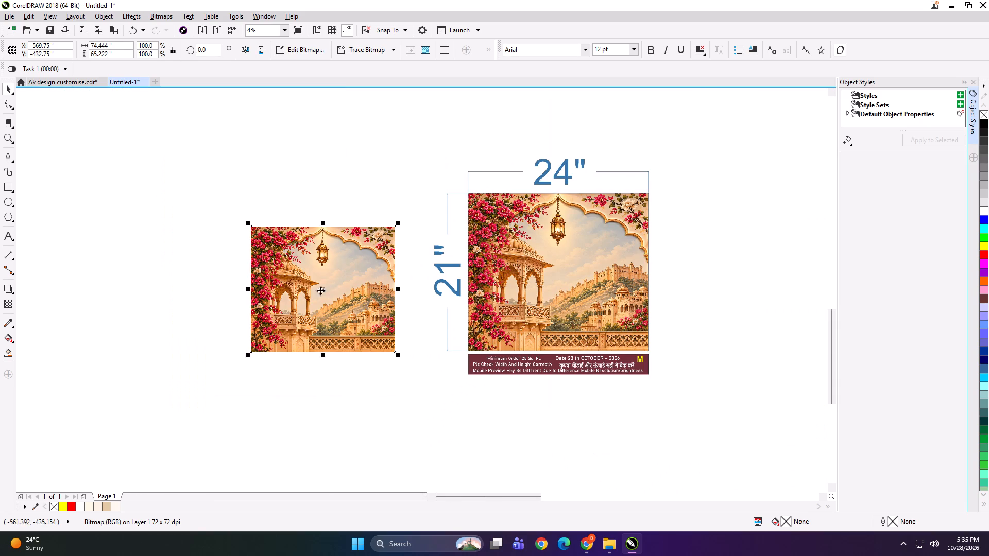
left_click(634, 283, "shift")
scroll(419, 251, "down", 2)
left_click_drag(249, 278, 239, 278)
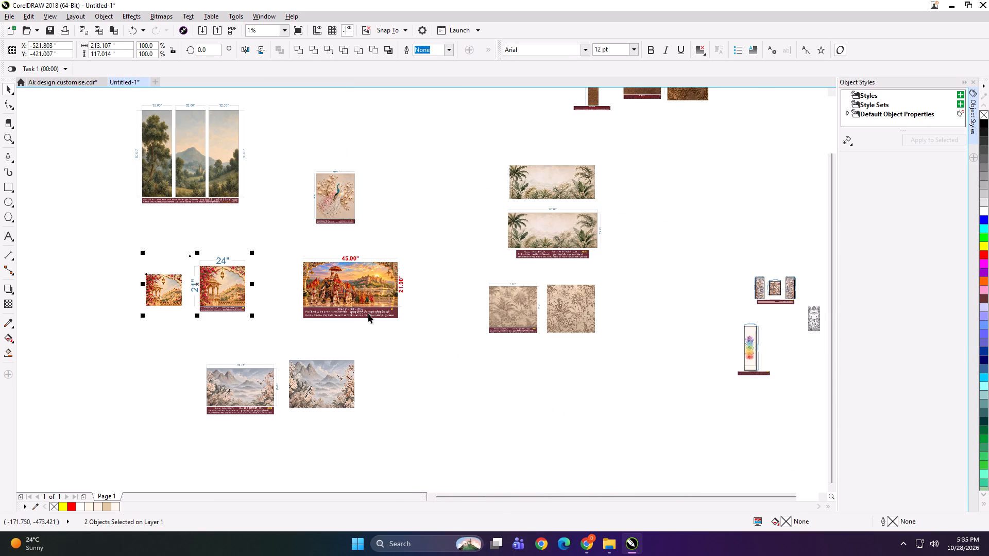
left_click(368, 314)
left_click(403, 342)
scroll(338, 193, "up", 1)
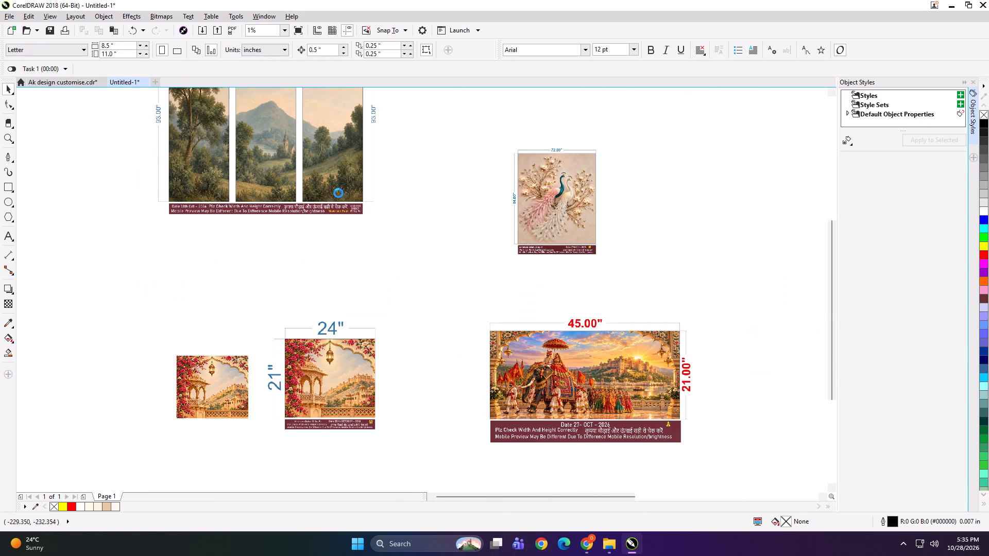
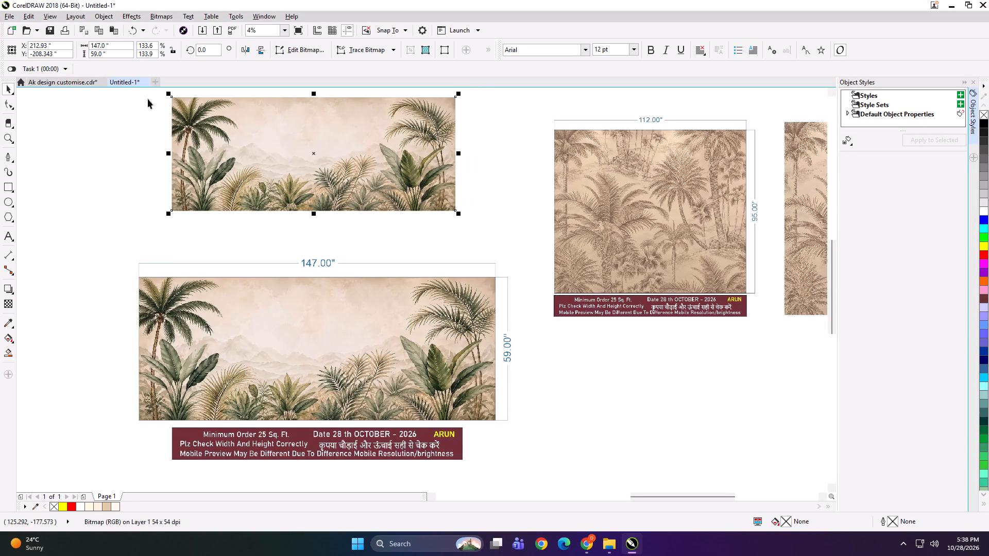
Shift the upper palm image down and add a full-height rectangle 49 inches wide, aligned to the image's left edge.
left_click_drag(234, 113, 234, 142)
double_click(10, 188, "shift")
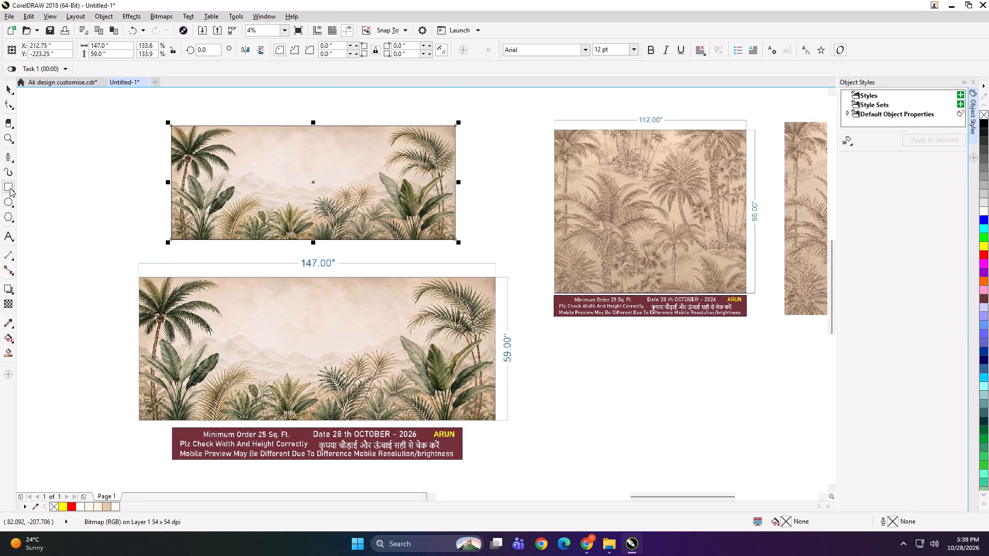
key("shift+space")
left_click(115, 45)
key("ctrl+a")
type("49")
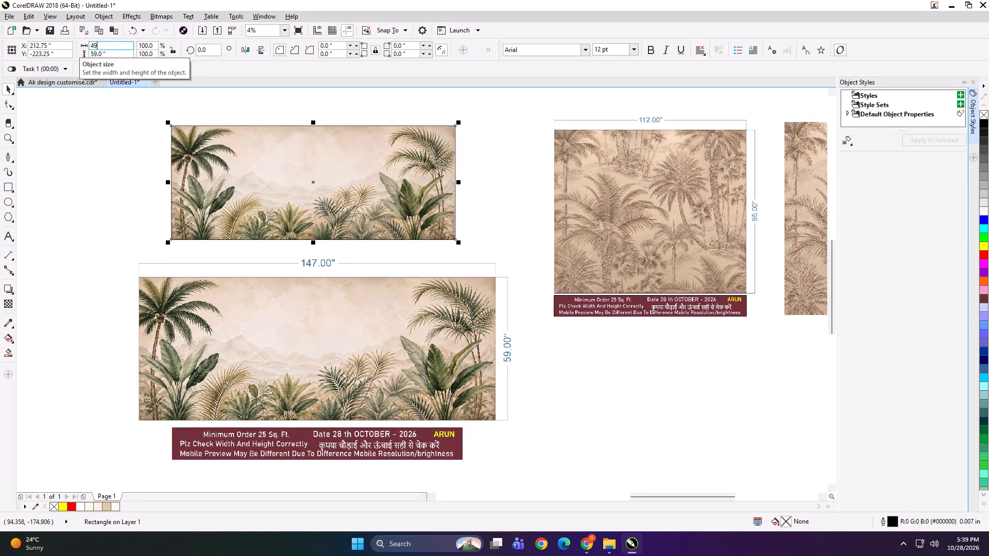
key("Return")
left_click(217, 180, "shift")
key("l")
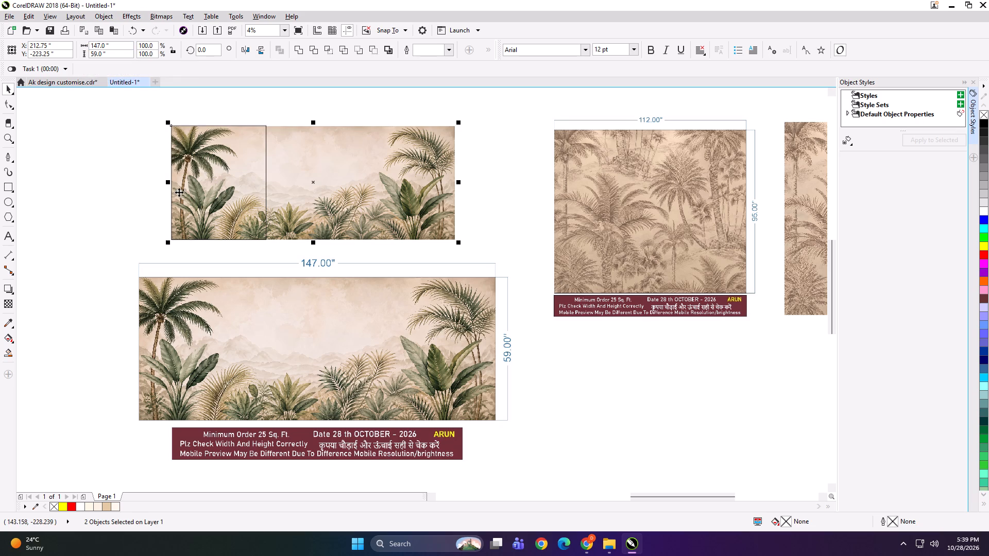
left_click(144, 184)
left_click(201, 184)
left_click_drag(166, 183, 166, 184)
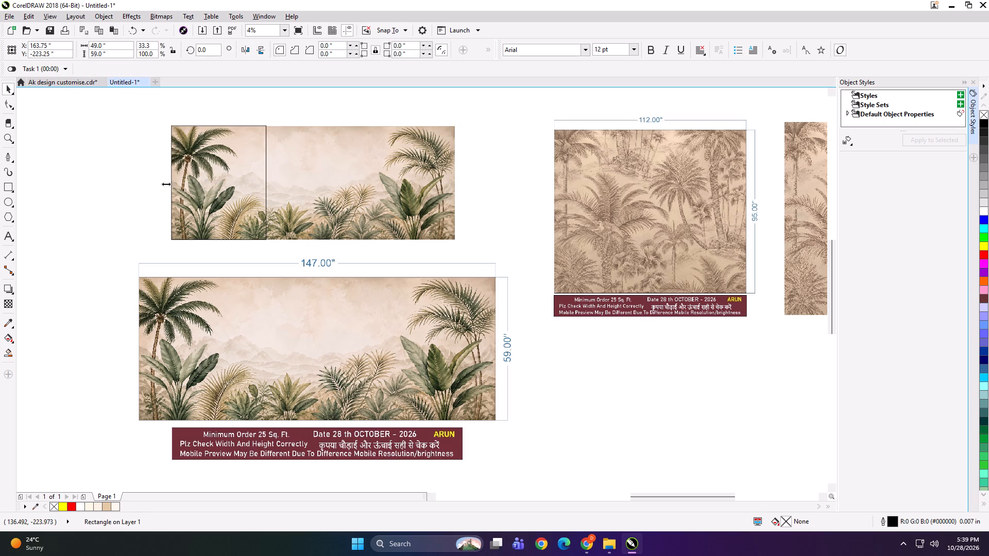
Duplicate the 49-inch panel rectangle twice across the palm image, overlapping each neighbour by 0.5 inch.
left_click_drag(166, 184, 311, 188)
right_click(311, 188, "ctrl")
key("Left")
left_click_drag(260, 183, 438, 176)
right_click(438, 176, "ctrl")
key("Left")
Stretch the three panel rectangles together to 147 inches wide, flush with the image's right edge, and group them.
left_click(282, 161, "shift")
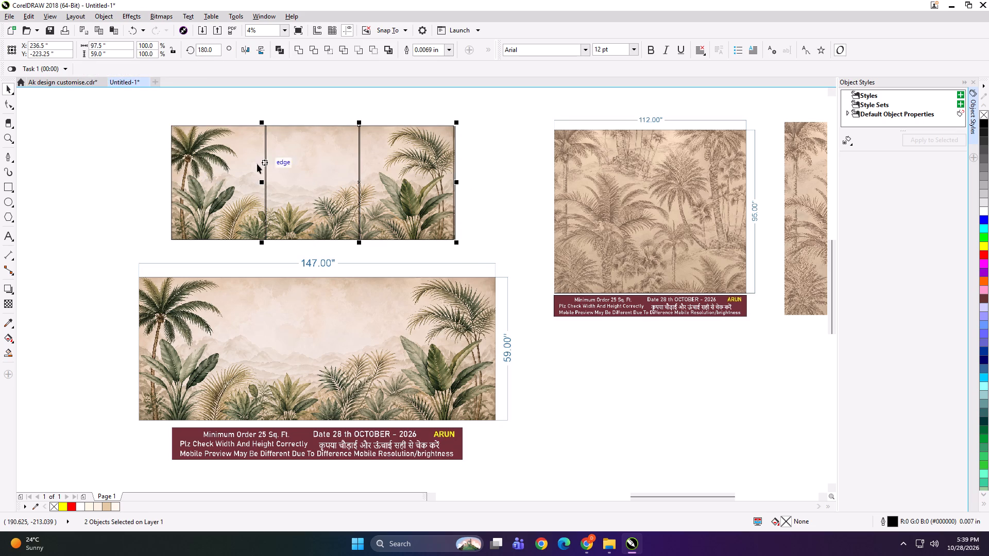
left_click(237, 165, "shift")
scroll(457, 179, "up", 1)
left_click_drag(455, 184, 463, 186)
scroll(471, 196, "down", 1)
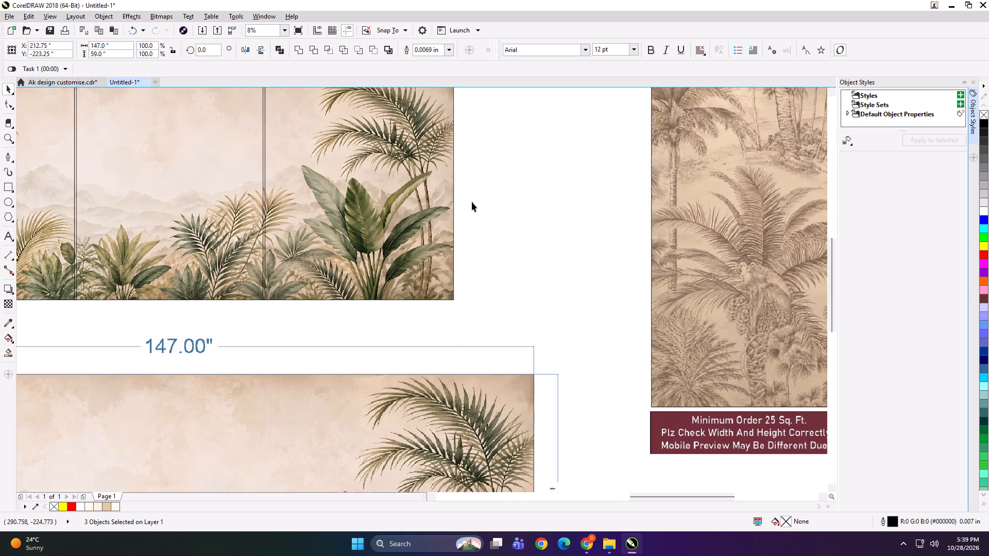
scroll(472, 202, "down", 1)
key("ctrl+g")
PowerClip the palm image into the grouped rectangles and ungroup them into three separate panels.
left_click(405, 126)
left_click(397, 191, "alt")
key("shift+Return")
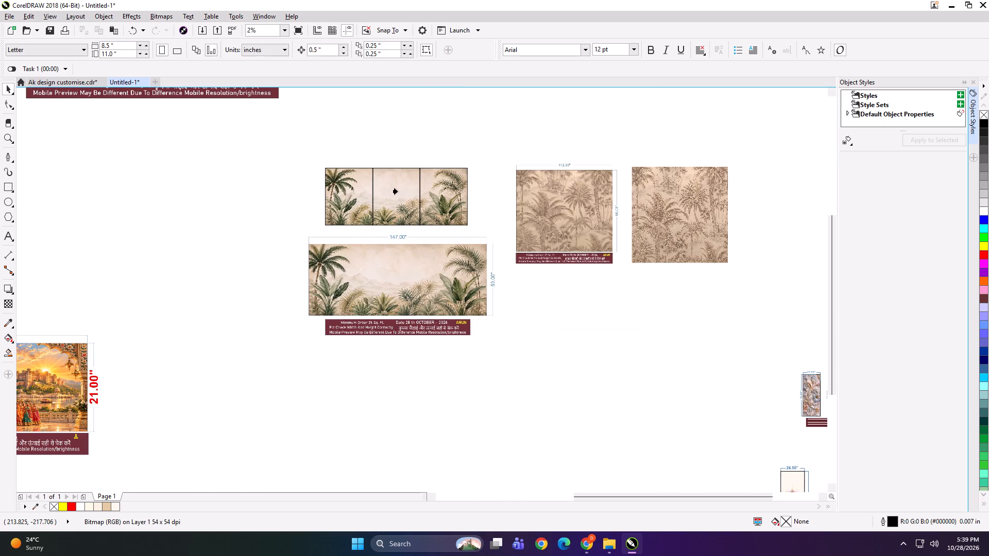
left_click(397, 191)
key("ctrl+u")
left_click(391, 147)
Add the text label "147*59 PANEL 1" at the top edge of the first palm panel and copy its text.
scroll(396, 196, "up", 1)
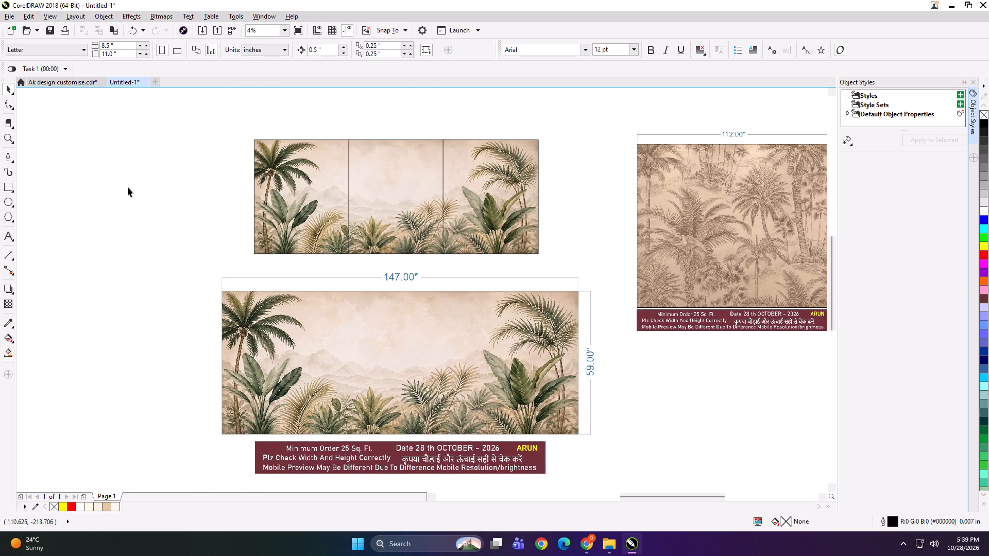
left_click(6, 235)
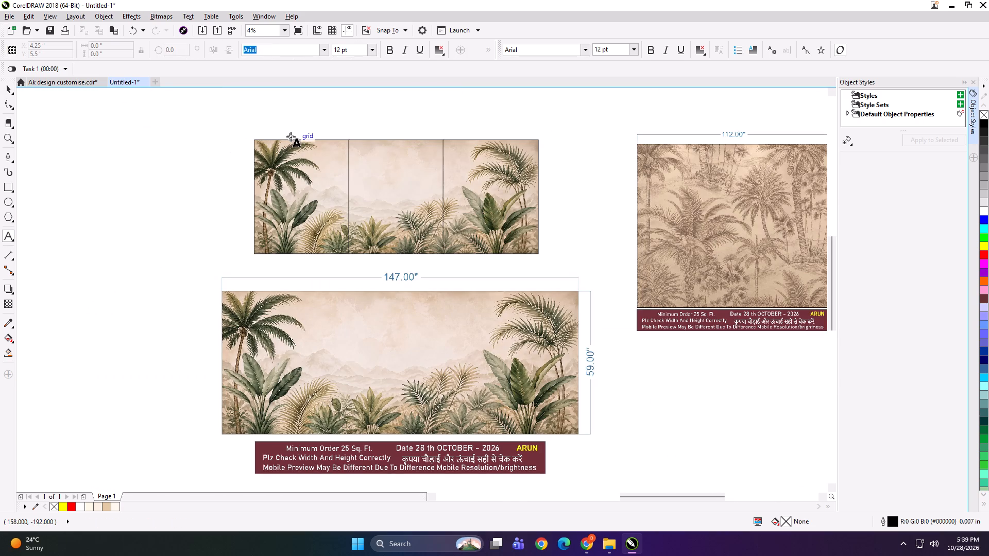
left_click(294, 137)
type("147*")
type("59 PANEL 1")
key("ctrl+a")
key("ctrl+c")
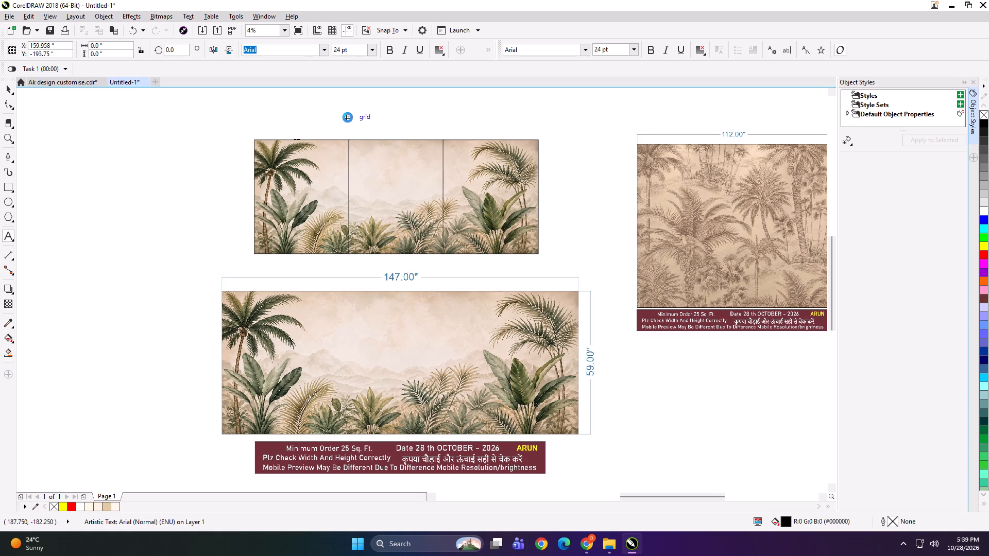
Label the middle and right palm panels "147*59 PANEL 2" and "147*59 PANEL 3" at their top edges using the copied text.
left_click(372, 138)
key("ctrl+v")
key("BackSpace")
key("2")
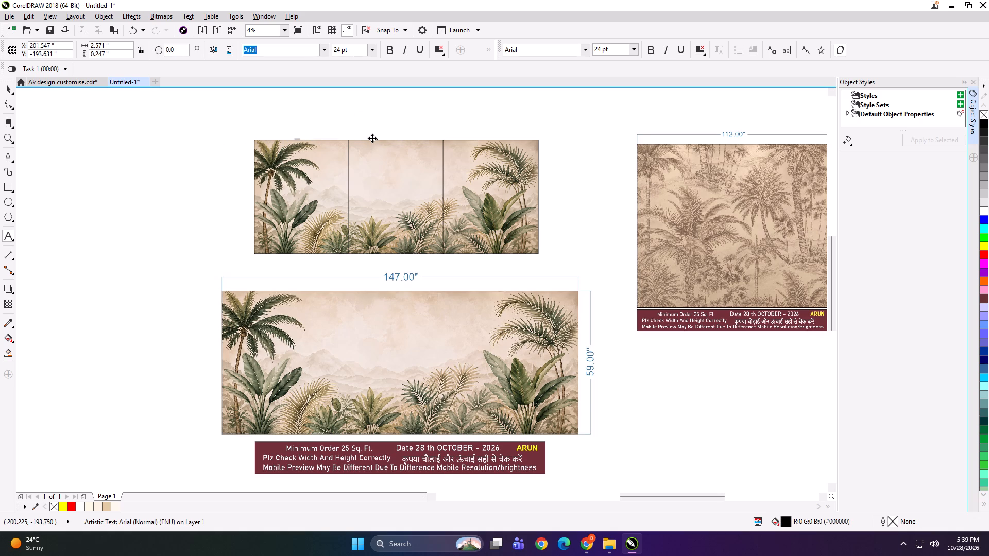
scroll(372, 138, "up", 4)
scroll(277, 157, "down", 4)
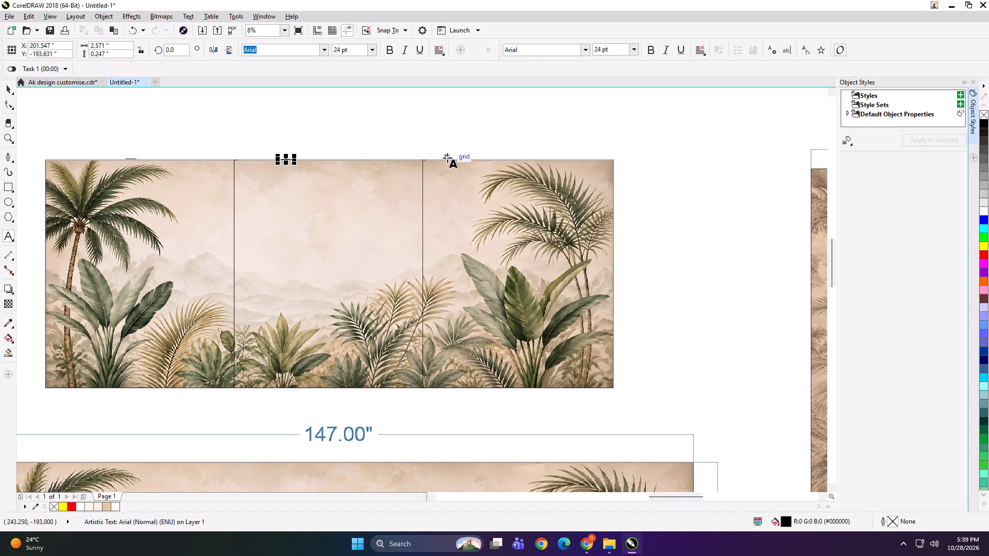
left_click(447, 158)
key("ctrl+v")
key("BackSpace")
key("3")
scroll(447, 167, "down", 1)
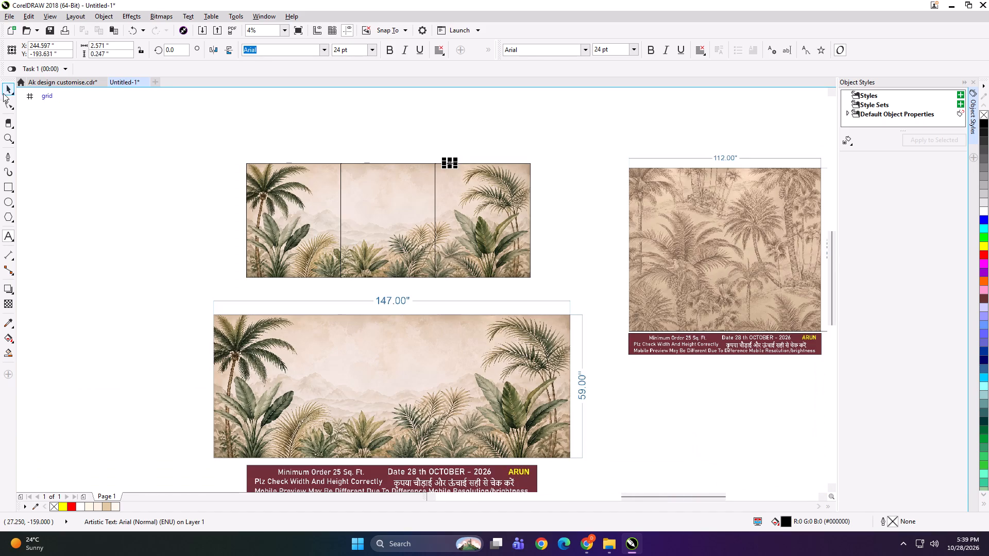
Group each of the three palm panels with its own text label, working from the third panel to the first.
left_click(6, 93)
left_click(463, 212, "shift")
key("ctrl+g")
left_click_drag(423, 145, 355, 204)
left_click(374, 202, "shift")
key("ctrl+g")
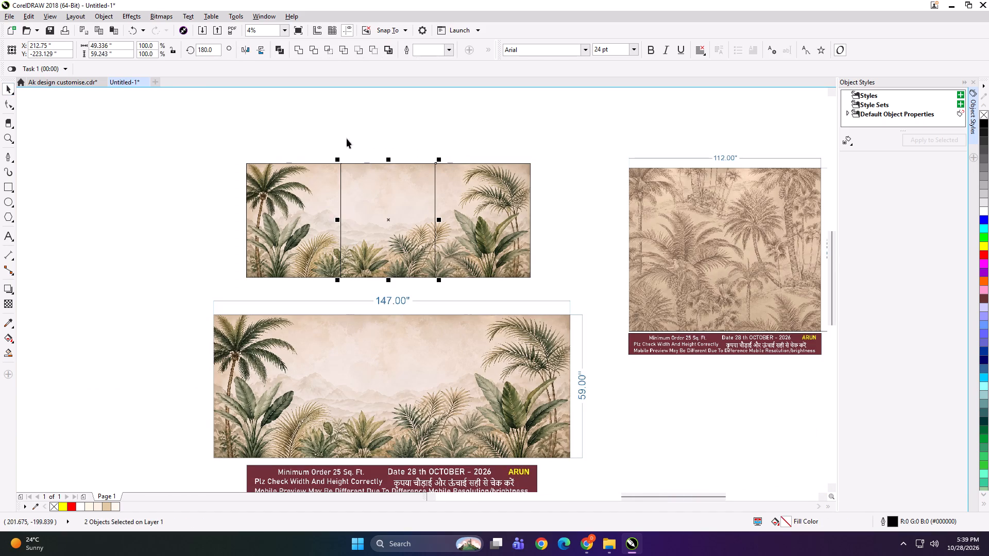
left_click_drag(343, 134, 276, 195)
left_click(279, 194, "shift")
key("ctrl+g")
Start exporting only the selected first palm panel group as an uncompressed TIFF bitmap.
key("ctrl+e")
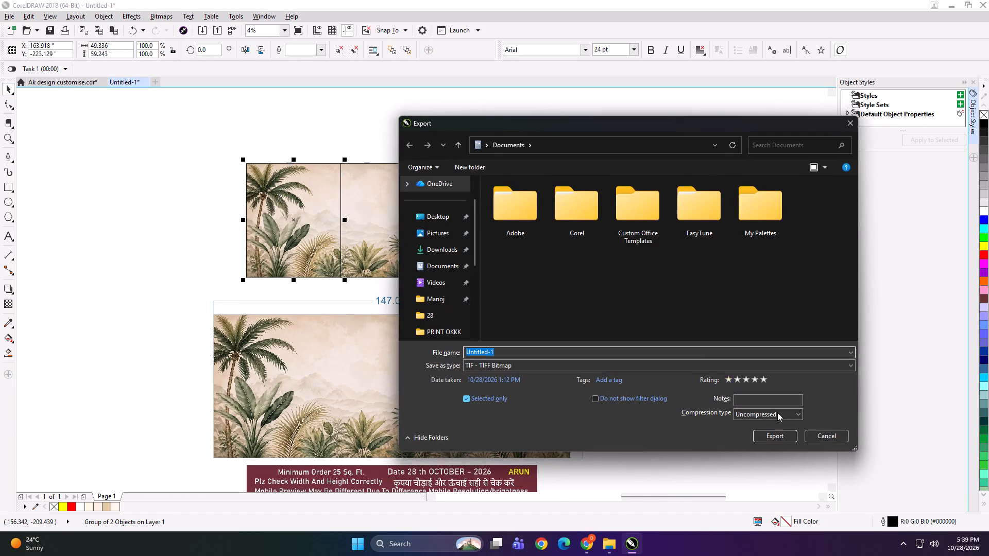
left_click(821, 431)
key("ctrl+e")
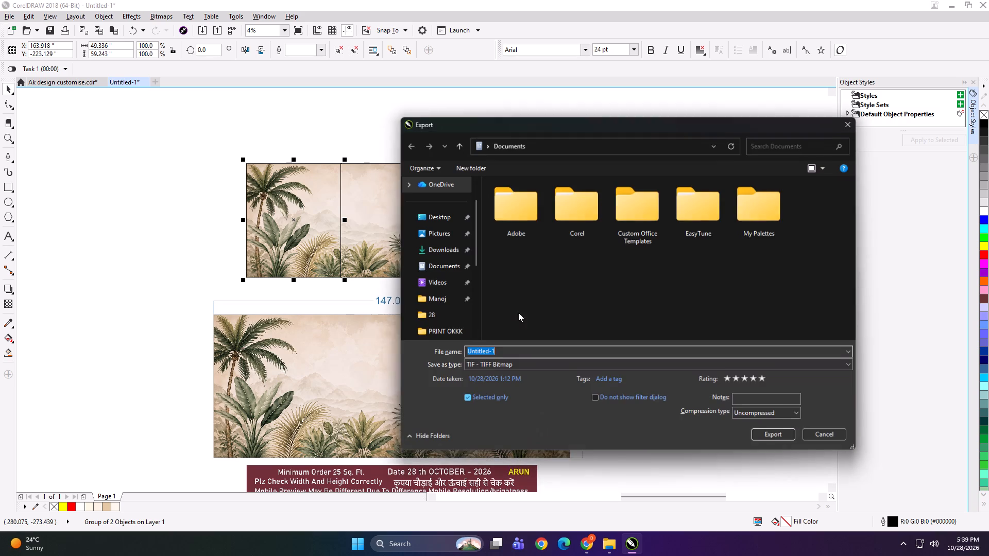
left_click_drag(541, 127, 526, 118)
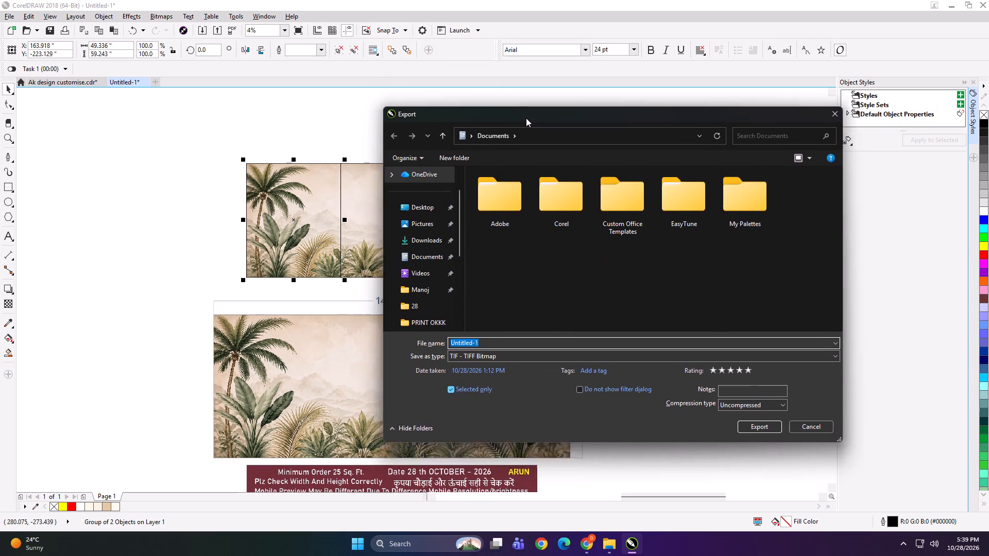
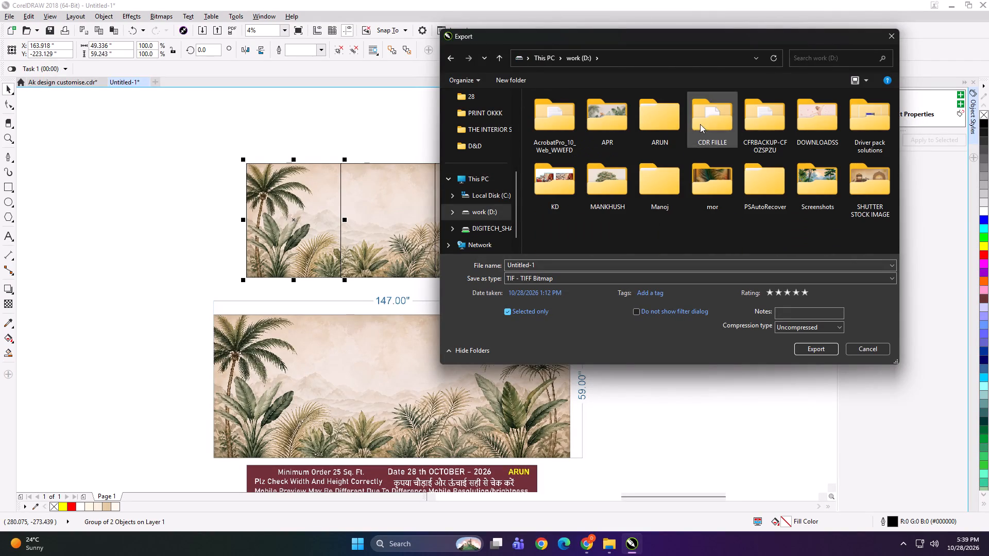
Create a CHANDIGARH folder inside work (D:) > KD > PRINT FILE > 28, with a subfolder 147x59 as the export location.
double_click(567, 178)
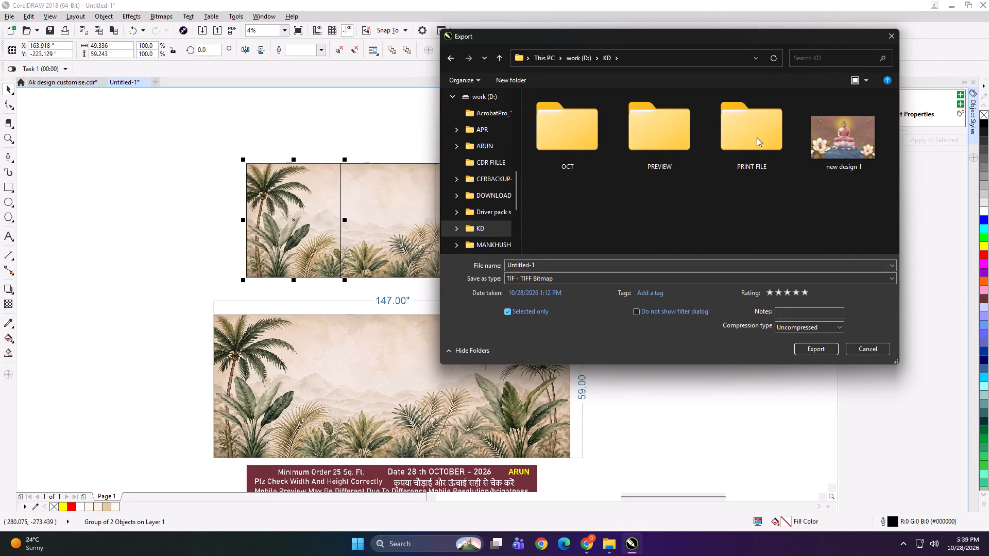
double_click(757, 137)
double_click(741, 161)
left_click(641, 189)
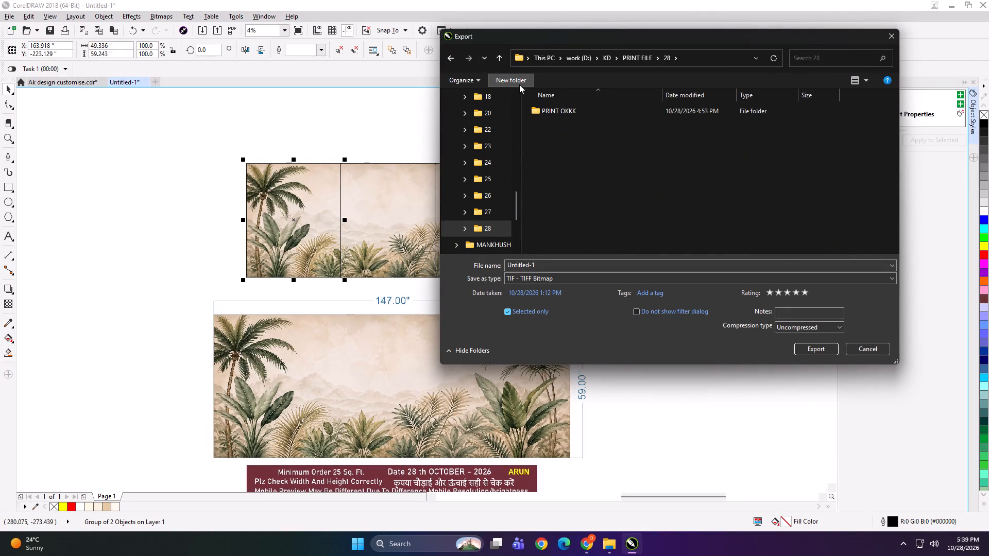
left_click(518, 83)
type("CHANDIGARH")
key("Return")
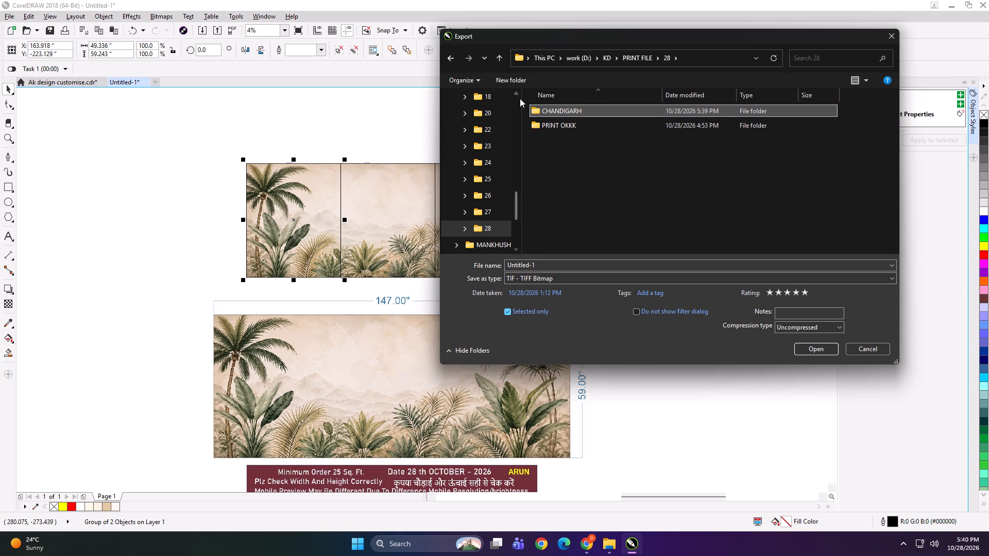
double_click(599, 109)
left_click(514, 82)
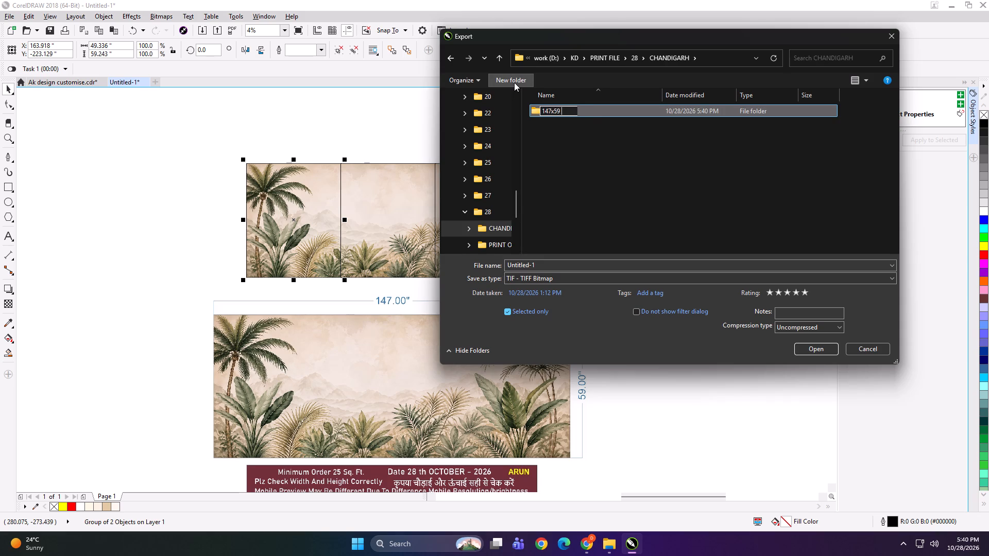
key("Return")
double_click(578, 109)
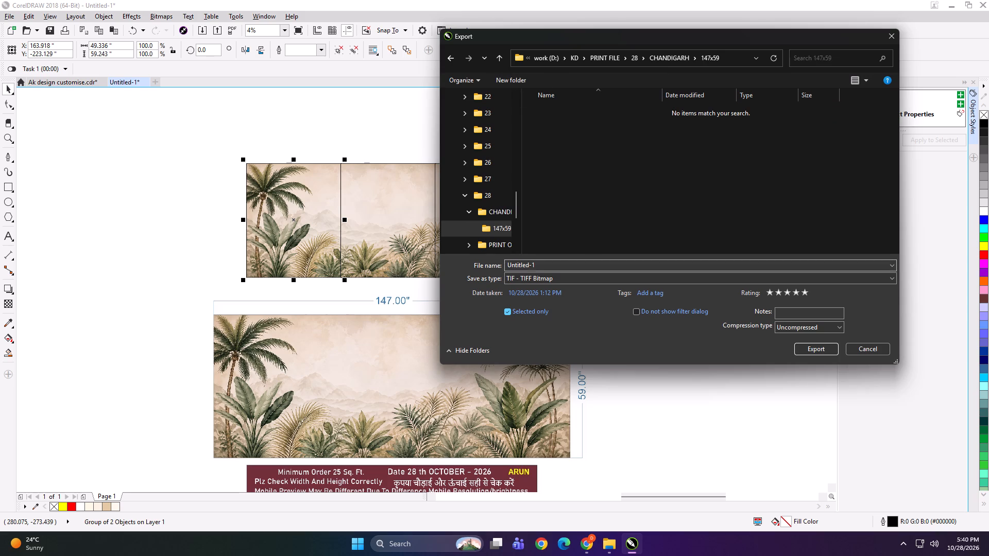
Export the first palm panel as the TIFF file "49.3x59 A" in the 147x59 folder.
left_click(581, 265)
type("49x")
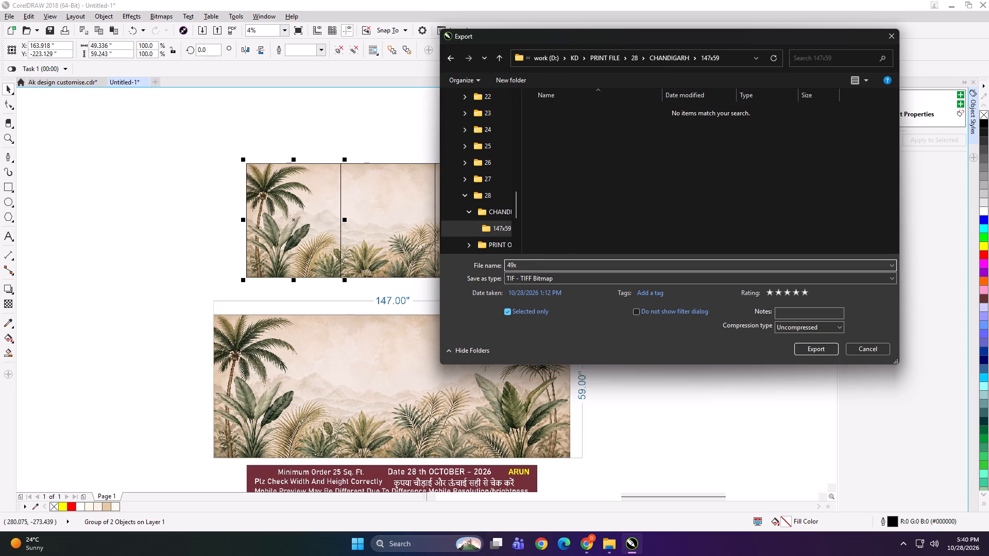
key("ctrl+a")
type("4.")
key("shift+x")
key("BackSpace")
type("3x")
type("59 A")
key("space")
key("Return")
key("Return")
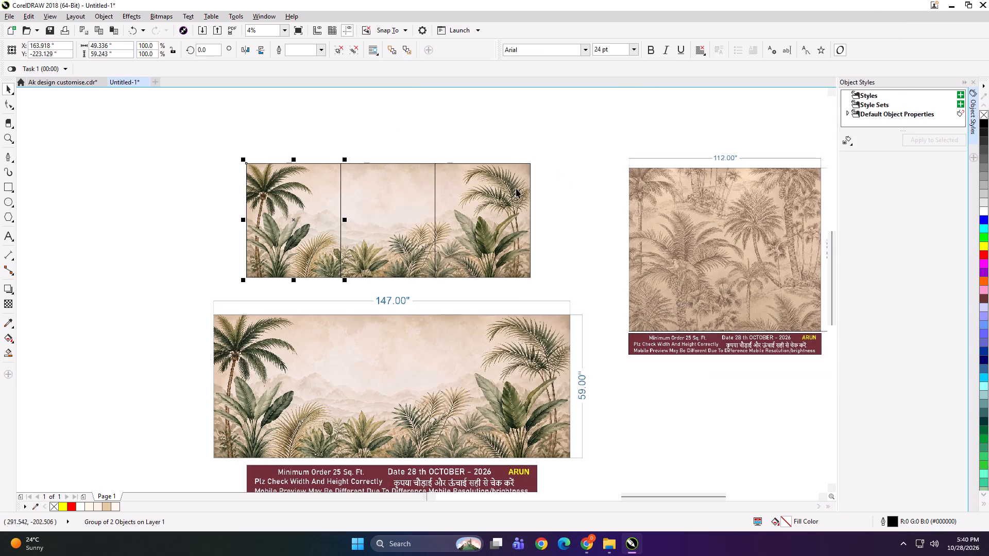
Export the middle palm panel group as the TIFF file "49.3x59 B" in the 147x59 folder.
left_click(421, 209)
key("ctrl+e")
left_click(543, 146)
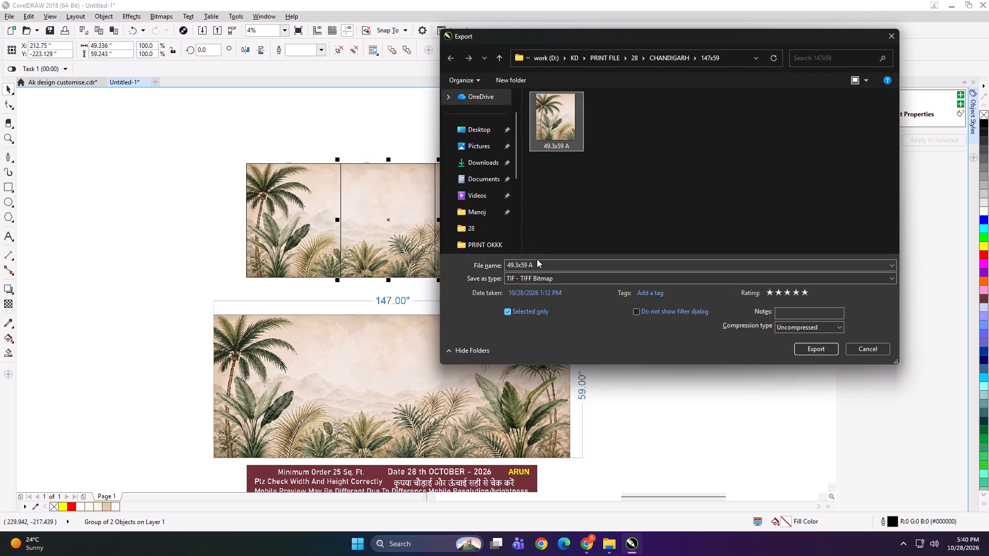
double_click(537, 266)
key("b")
key("Return")
key("Return")
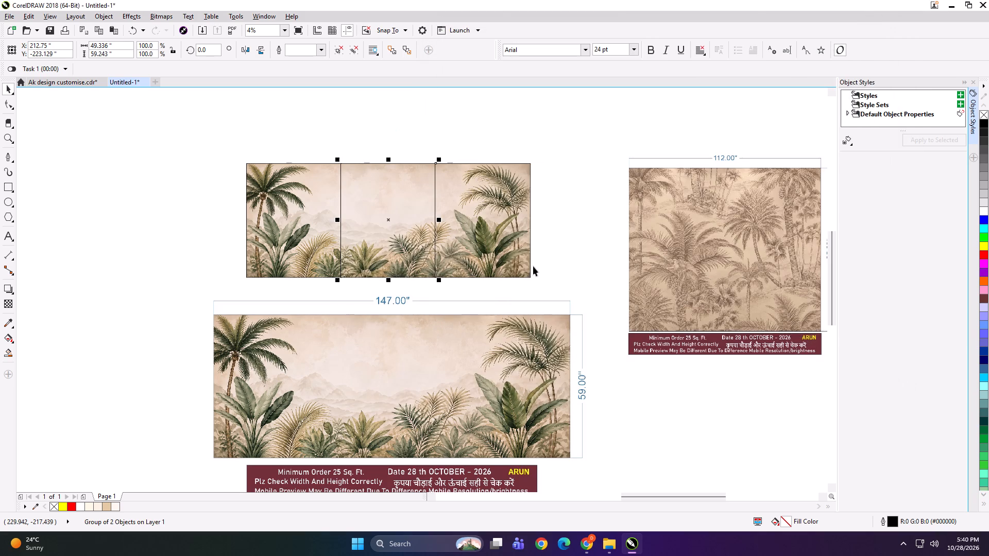
Export the third palm panel group as the TIFF file "49.3x59 C" in the 147x59 folder.
left_click(513, 255)
key("ctrl+e")
left_click(618, 125)
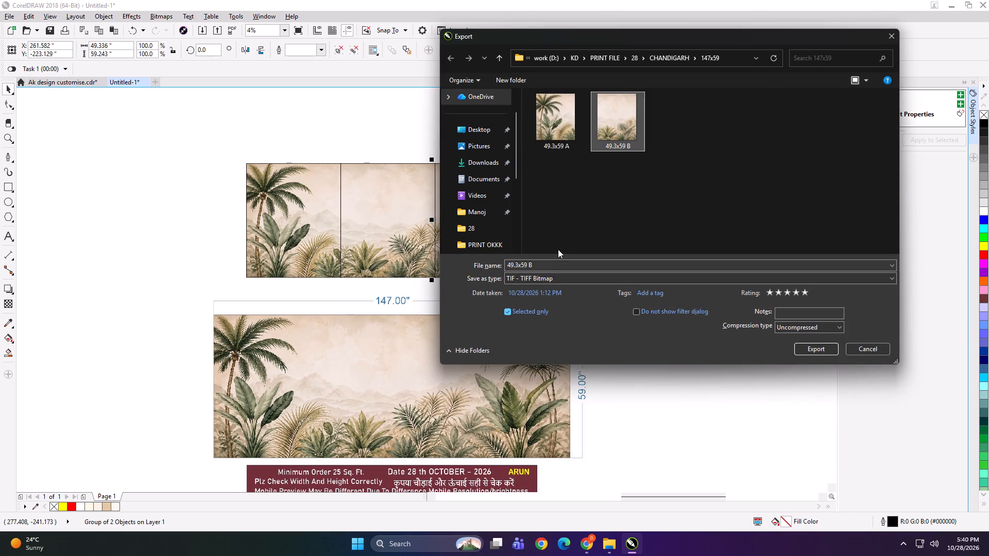
double_click(552, 260)
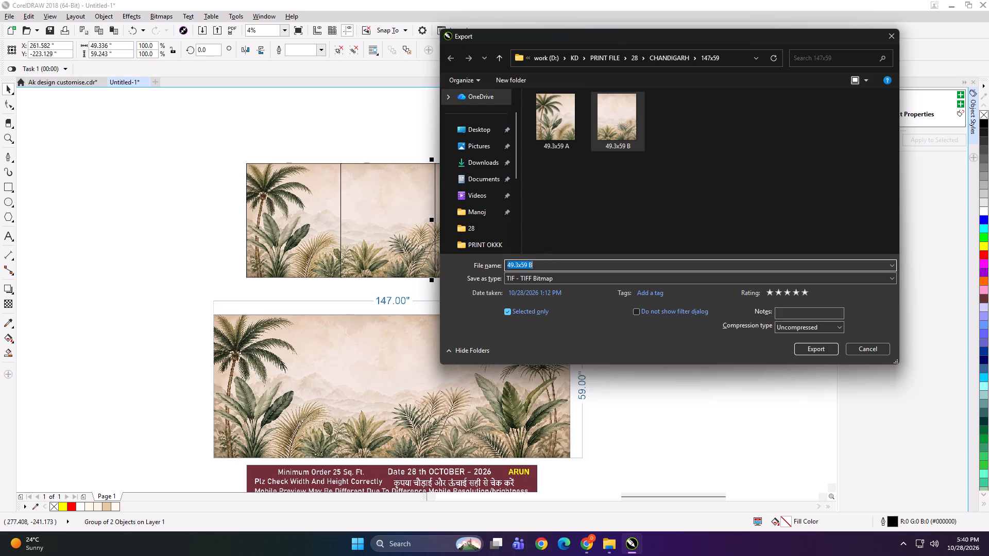
double_click(543, 264)
key("c")
key("Return")
key("Return")
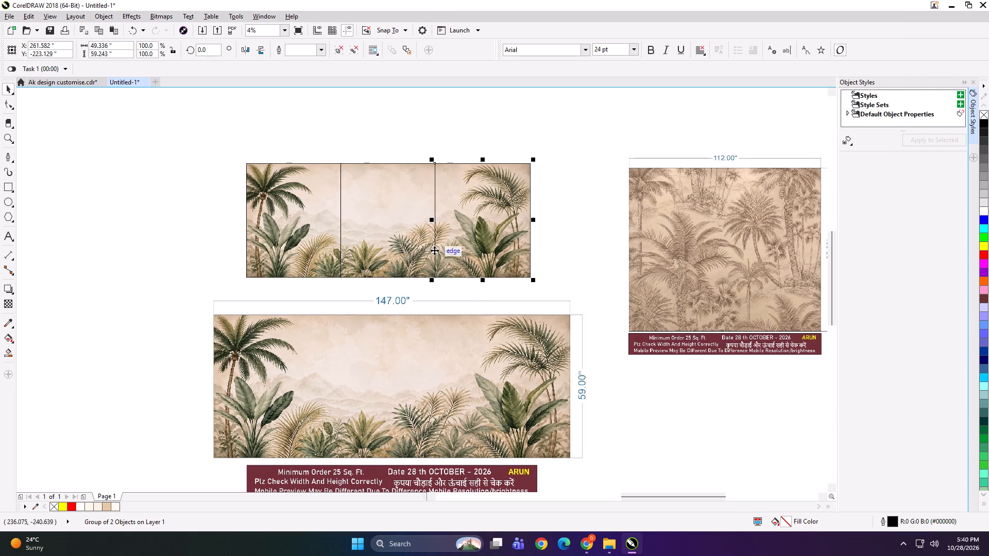
Spread the palm panels apart by moving the third and first panels about 5 inches outward from the middle one.
key("Right")
key("Right")
key("Right")
key("Right")
key("Right")
key("Right")
key("Right")
key("Right")
key("Right")
key("Right")
key("Right")
left_click(301, 229)
key("Left")
key("Left")
key("Left")
key("Left")
key("Left")
key("Left")
key("Left")
key("Left")
key("Left")
key("Left")
key("Left")
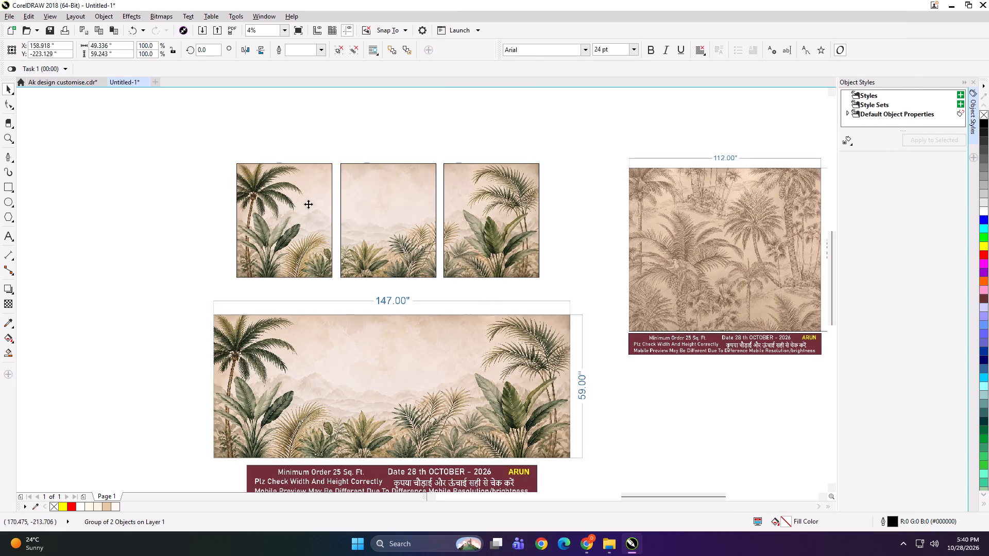
Enlarge the three palm panels proportionally and group them with the 147 x 59 inch preview layout below.
left_click(370, 206, "shift")
left_click(483, 217, "shift")
left_click_drag(542, 282, 566, 291, "shift")
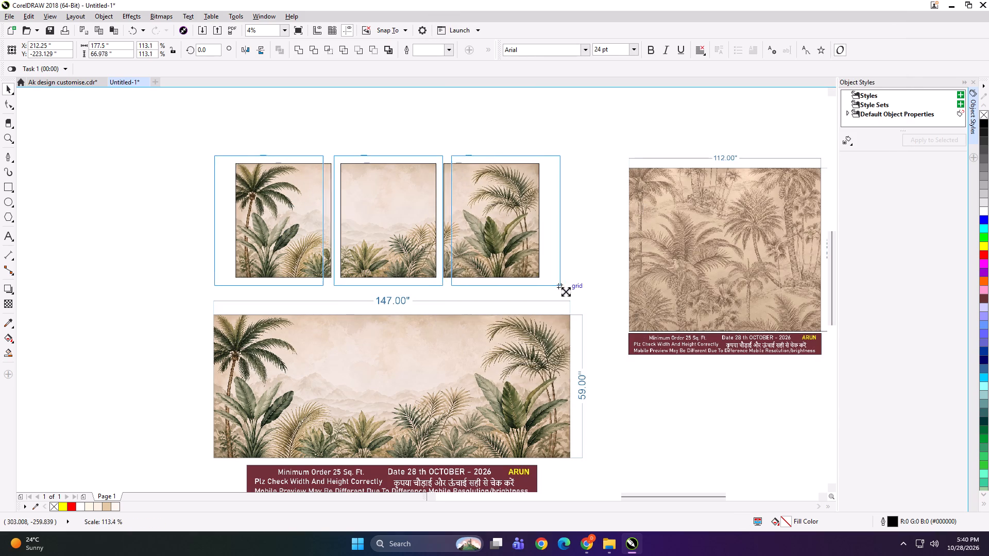
left_click_drag(566, 291, 576, 294, "shift")
left_click(474, 362, "shift")
key("ctrl+g")
left_click_drag(507, 356, 492, 342)
Set the brown palm bitmap beside the 112 x 95 preview to 112 inches wide and 95 inches high.
scroll(398, 269, "down", 1)
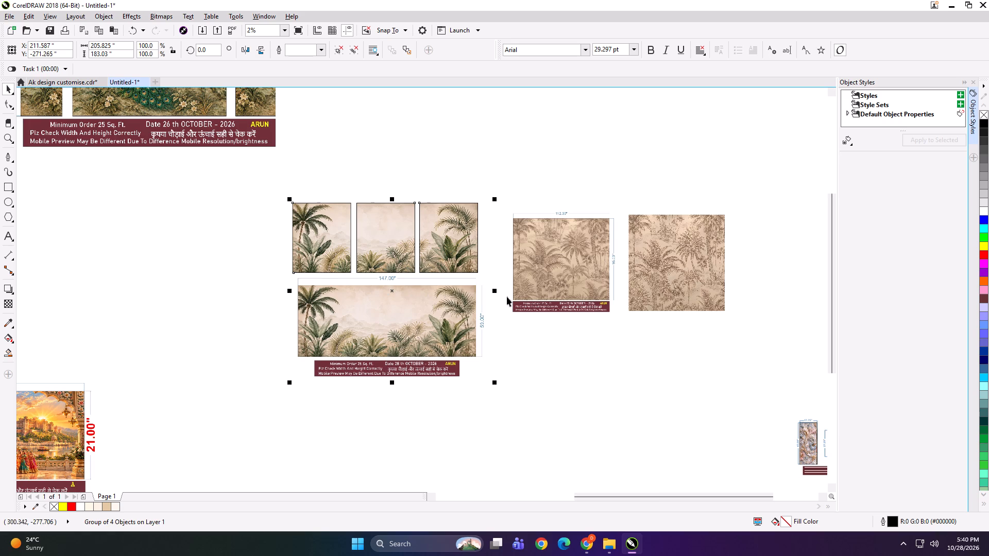
scroll(711, 271, "up", 1)
left_click(657, 240)
left_click(475, 232, "shift")
key("shift+F2")
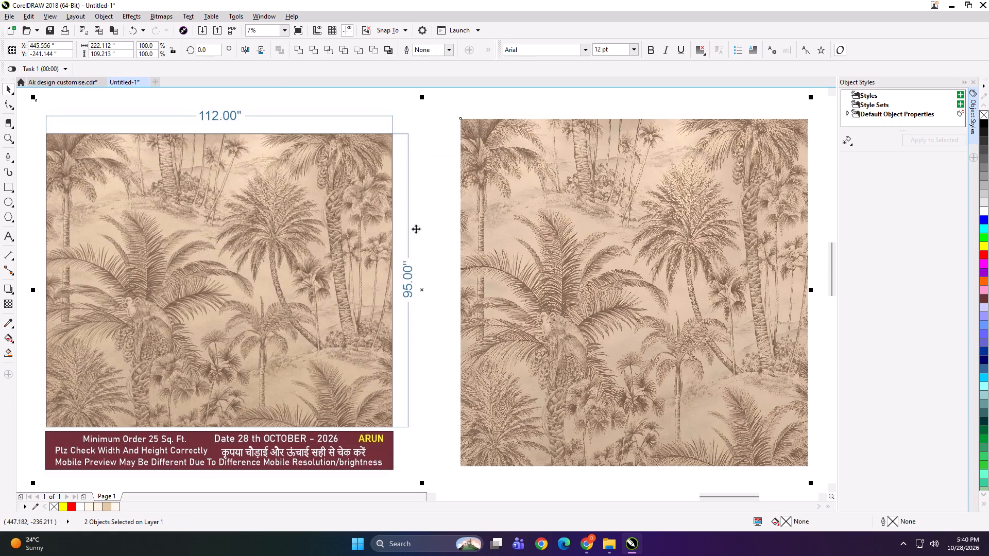
left_click(463, 102)
left_click(492, 166)
left_click_drag(118, 45, 34, 47)
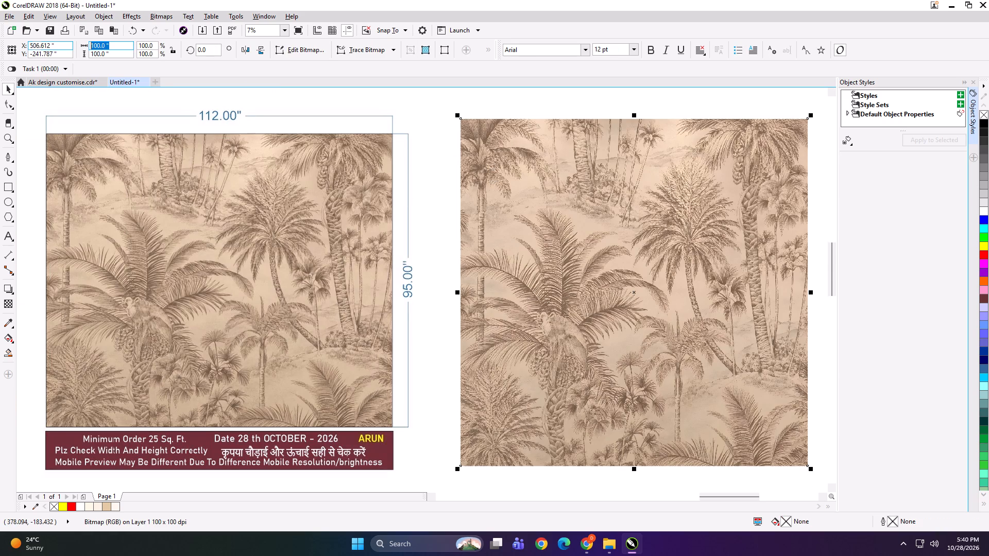
type("112")
key("Tab")
type("95")
key("Return")
Inspect the print detail of the resized brown palm bitmap up close, around the central palm trunk.
scroll(221, 210, "down", 1)
scroll(381, 255, "up", 1)
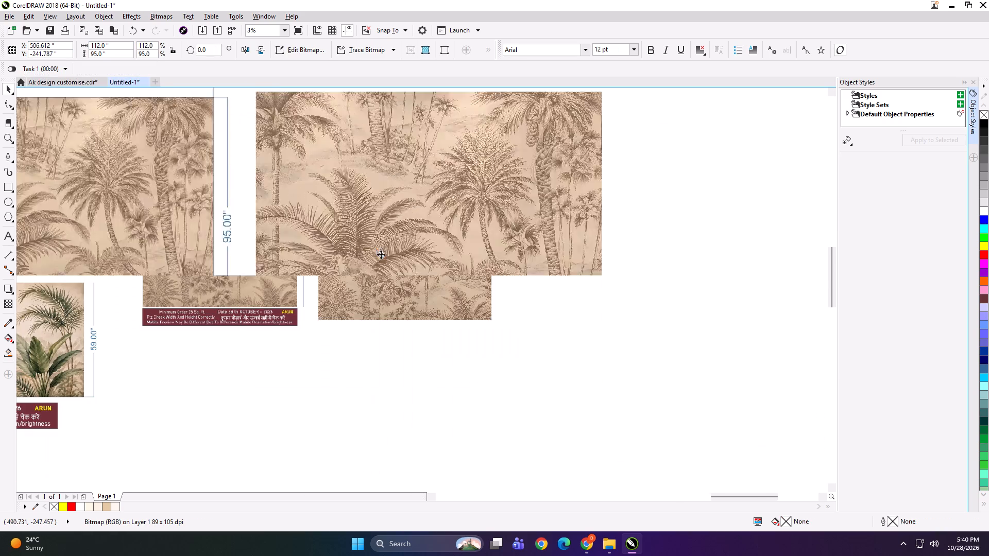
scroll(381, 254, "up", 4)
scroll(381, 253, "down", 3)
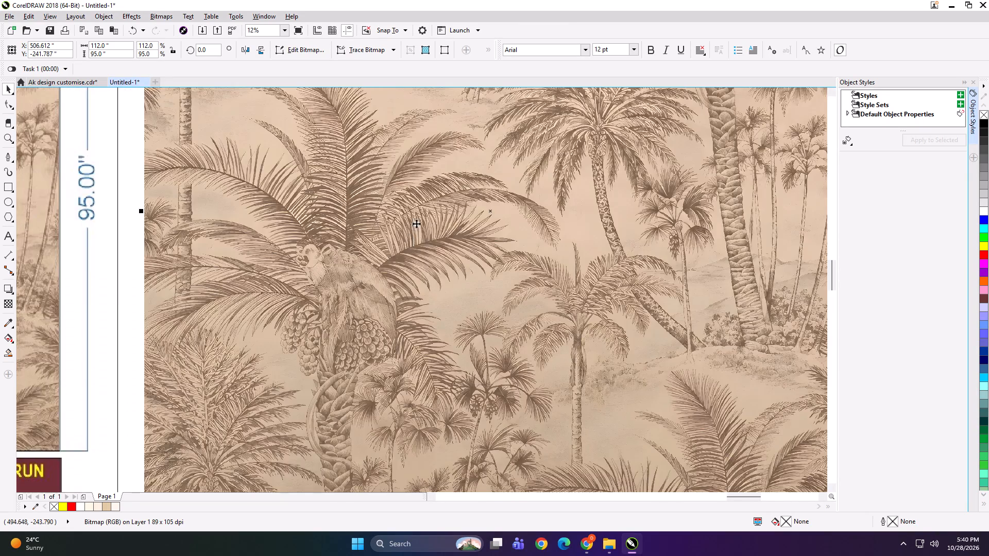
scroll(416, 223, "down", 1)
scroll(365, 250, "up", 3)
scroll(404, 205, "down", 2)
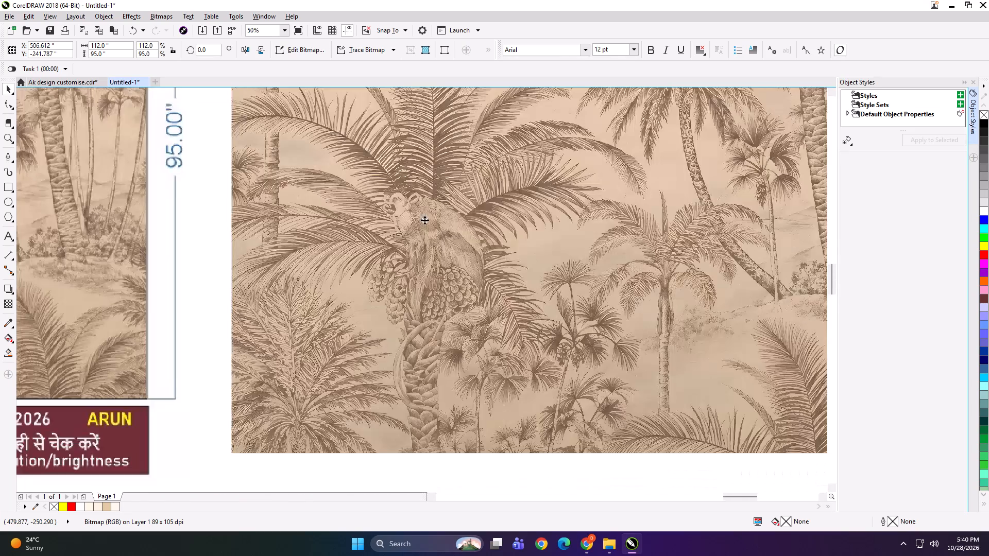
scroll(436, 225, "down", 2)
Create a rectangle matching the brown palm bitmap's outline and set its width to 49 inches.
left_click(358, 227, "shift")
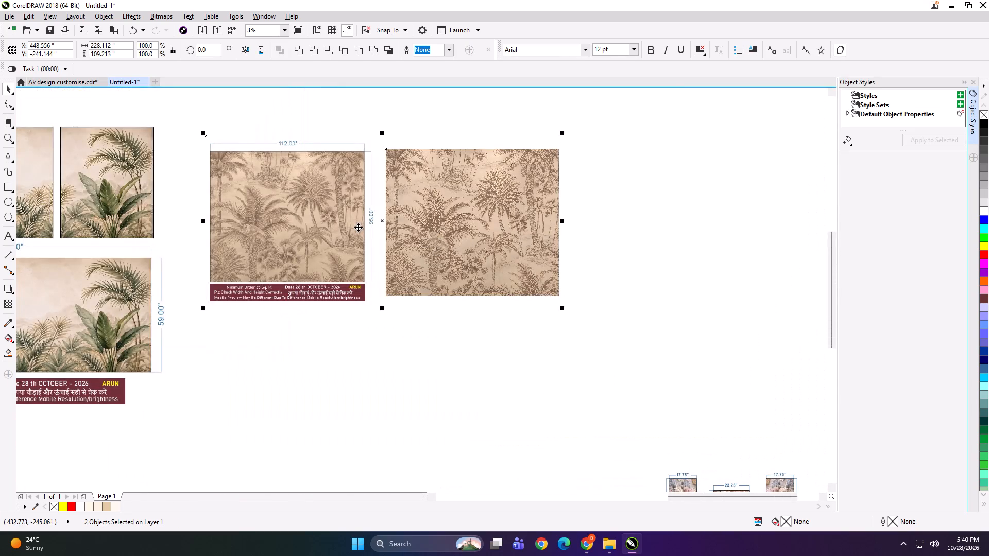
key("shift+F2")
left_click(483, 107)
left_click(479, 175)
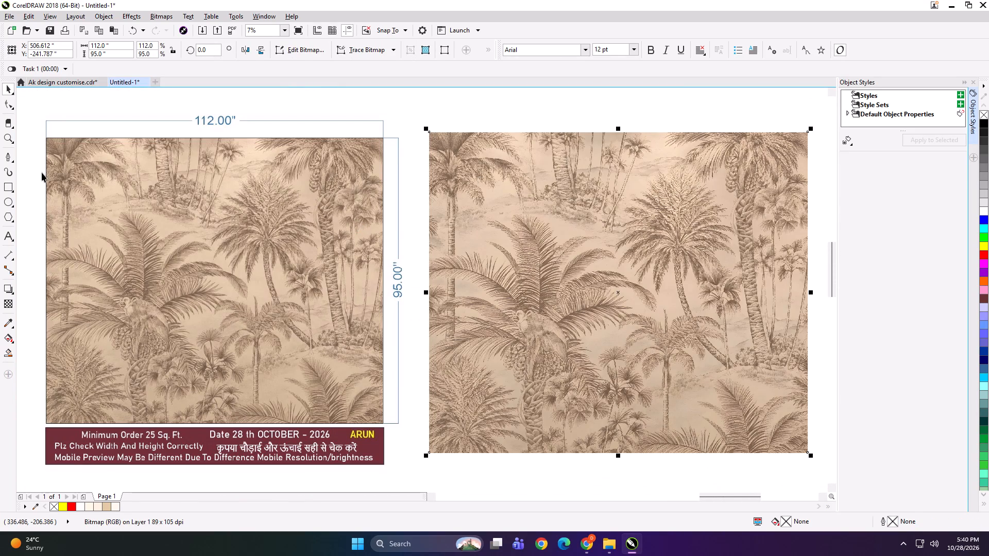
double_click(4, 190, "shift")
key("shift+space")
left_click(126, 41)
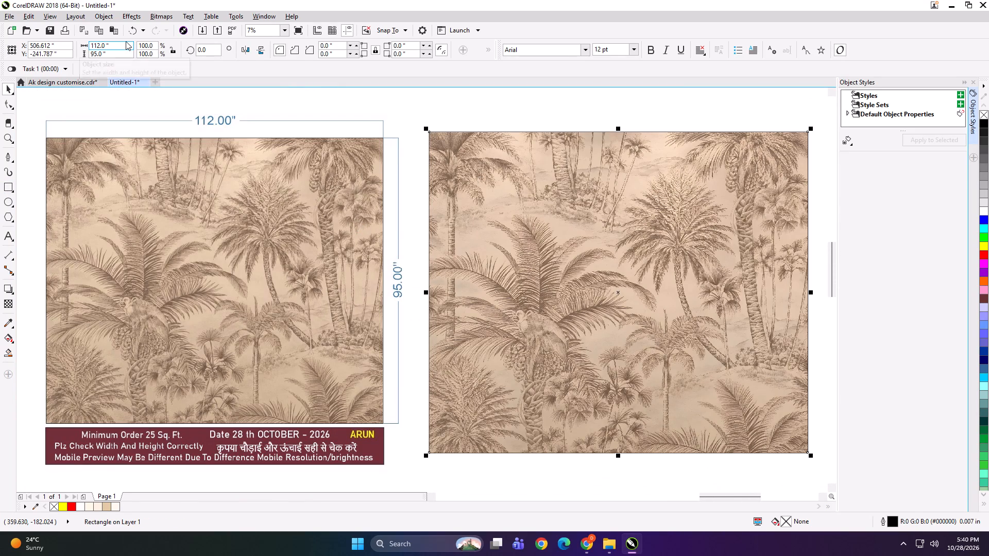
left_click(126, 43)
key("ctrl+a")
type("49")
key("Return")
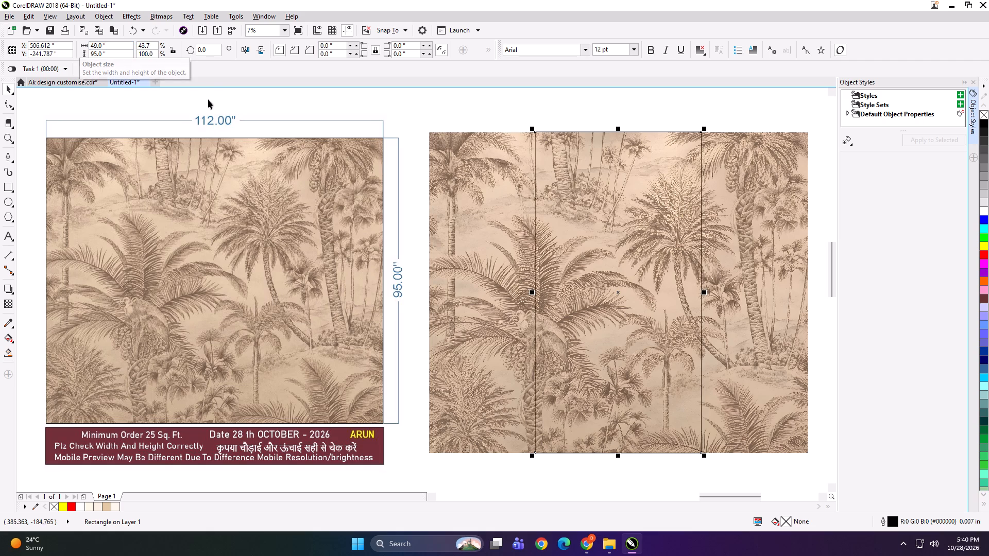
Align the 49-inch panel rectangle with the left edge of the brown palm bitmap.
left_click(458, 209, "shift")
key("l")
left_click(493, 127)
left_click(523, 242)
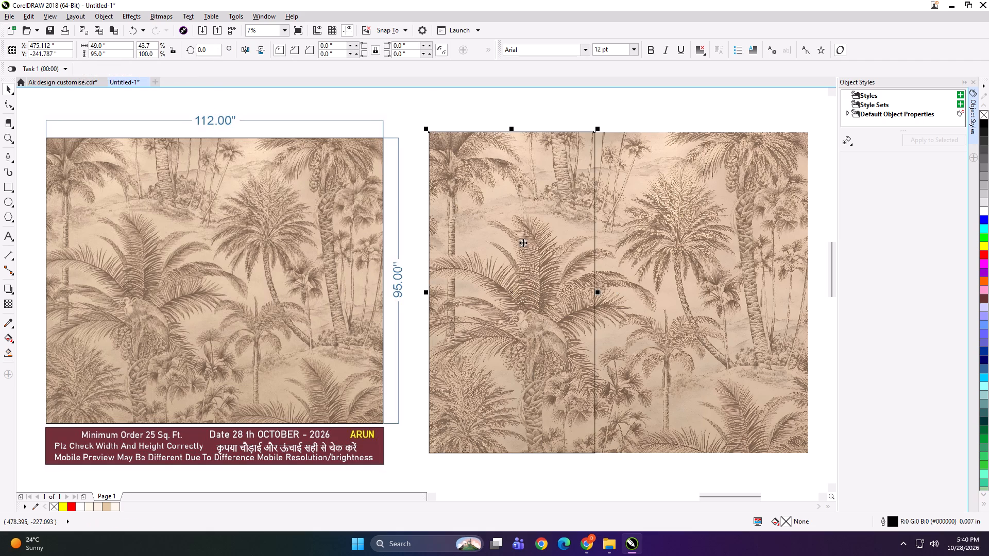
Mirror-copy the panel rectangle rightward twice with a 0.5 inch overlap each, and shorten the third to the bitmap's right edge.
left_click_drag(426, 292, 603, 291, "ctrl")
right_click_drag(562, 288, 603, 291, "ctrl")
key("Left")
scroll(529, 287, "down", 1)
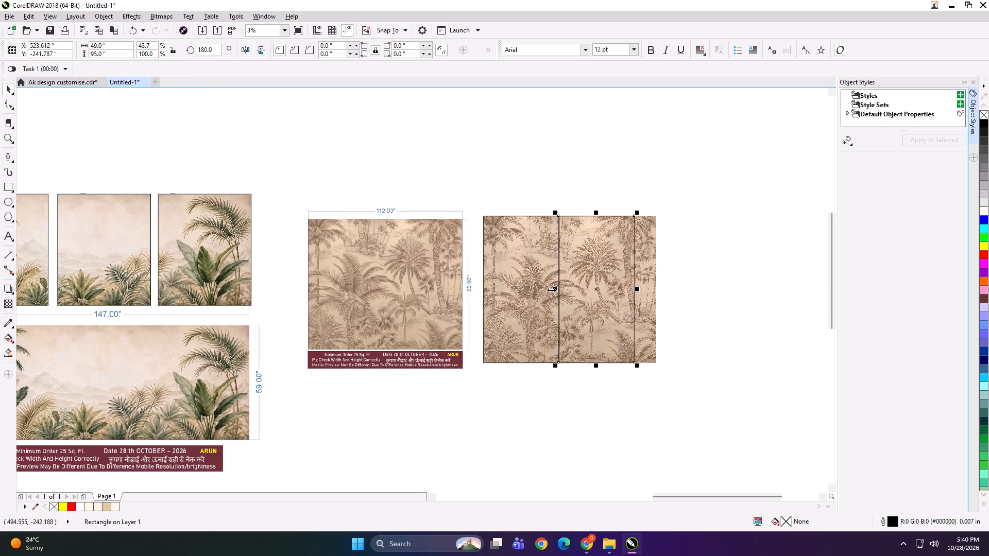
left_click_drag(551, 290, 676, 286)
right_click(676, 286, "ctrl")
key("Left")
scroll(710, 300, "up", 1)
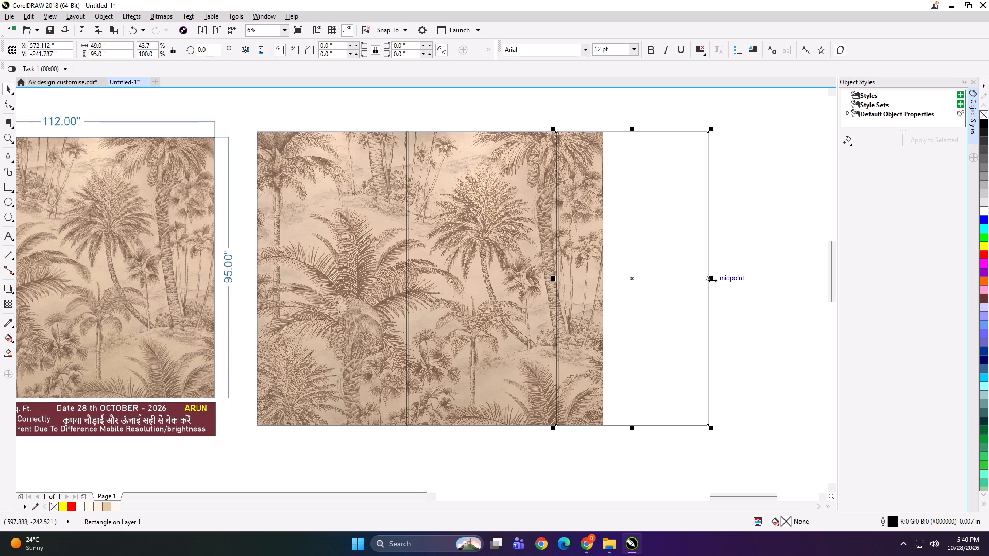
left_click_drag(712, 280, 606, 266)
Group the three panel rectangles, place the brown palm bitmap inside them, and ungroup them into separate panels.
left_click(485, 216, "shift")
left_click(367, 221, "shift")
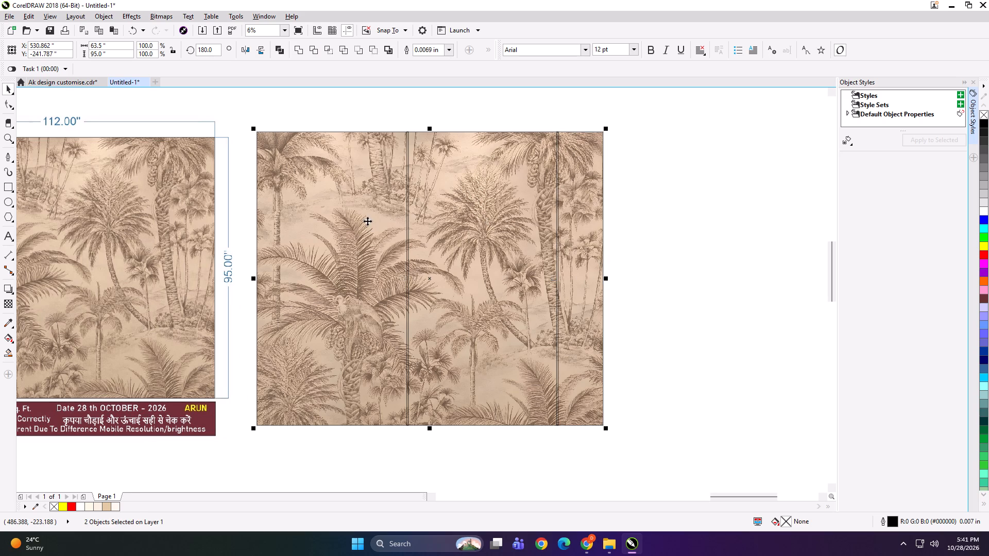
key("ctrl+g")
left_click(655, 252)
left_click(485, 245, "alt")
key("shift+Return")
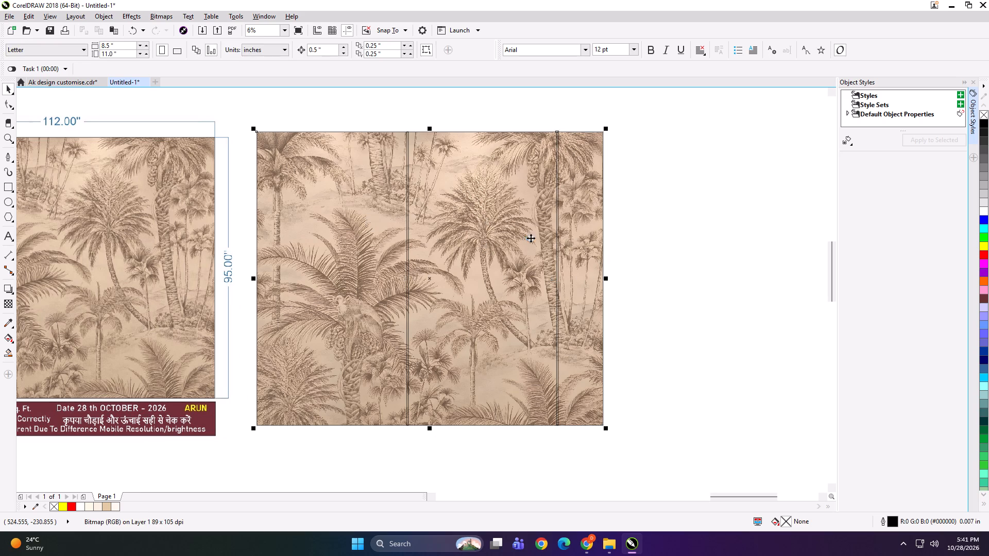
left_click(531, 238)
key("ctrl+u")
left_click(703, 246)
Add the text label "112*95 PANEL 1" at the top edge of the first brown palm panel and copy its text.
scroll(548, 236, "down", 1)
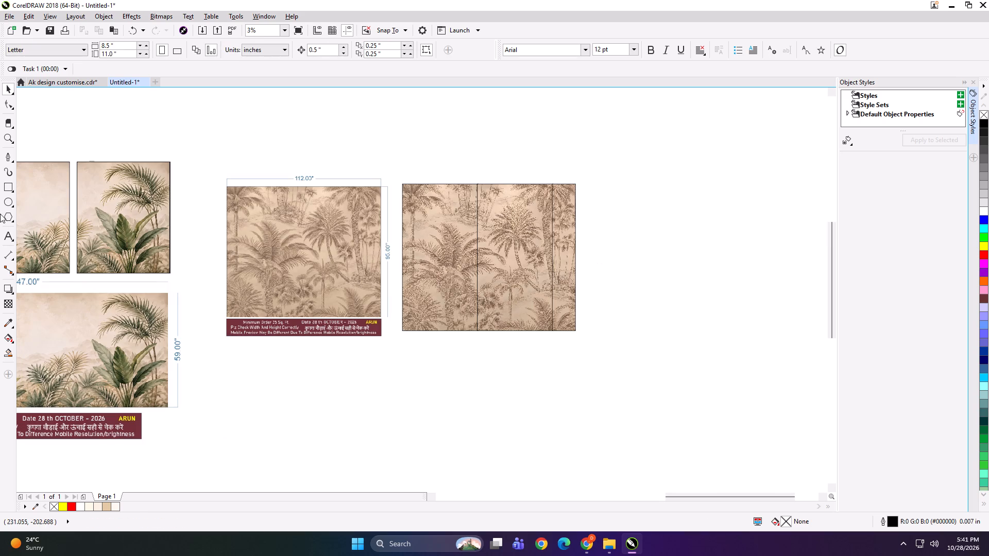
left_click(8, 234)
left_click(438, 182)
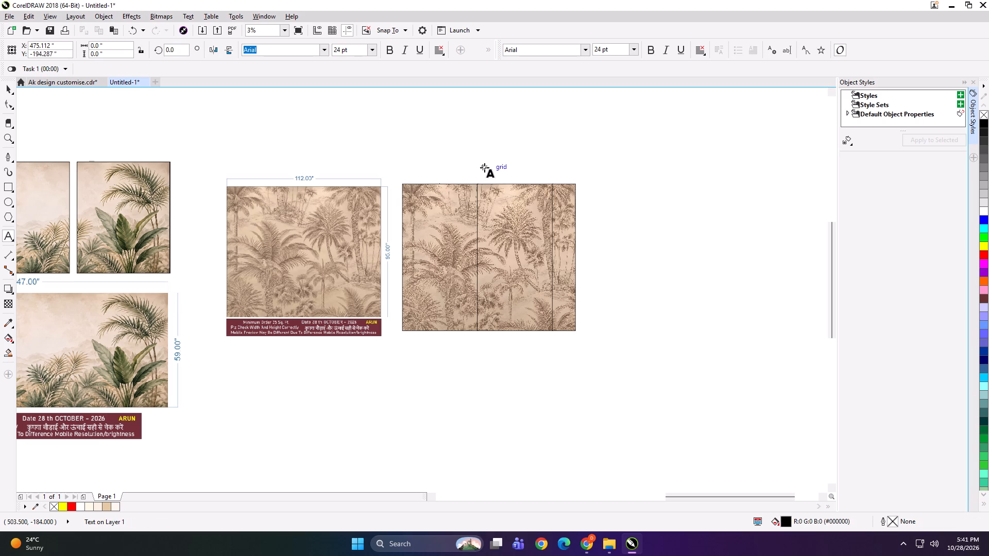
type("112*")
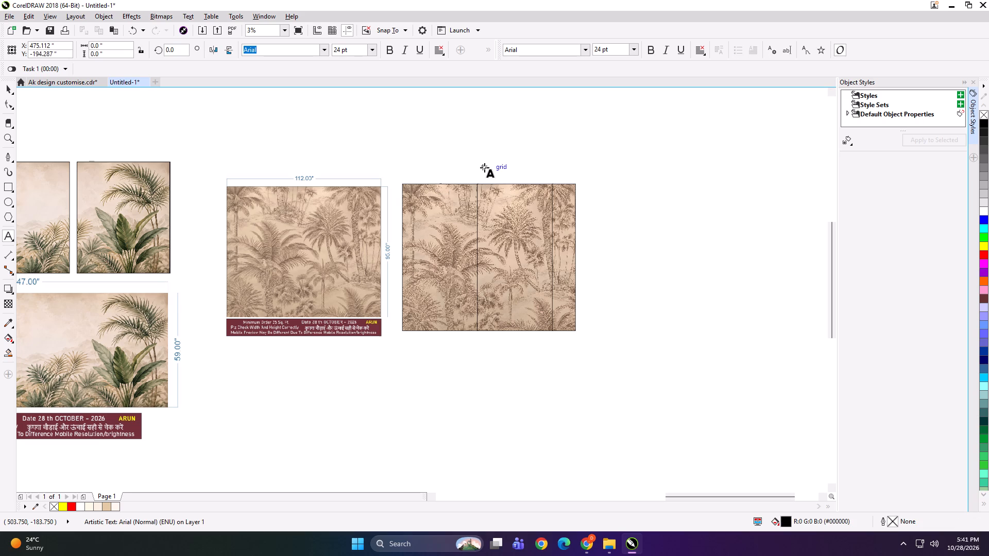
type("95 PANEL 1")
key("ctrl+a")
key("ctrl+c")
Add the text label "112*95 PANEL 2" at the top edge of the second brown palm panel using the copied text.
left_click(504, 182)
scroll(507, 183, "up", 4)
key("ctrl+v")
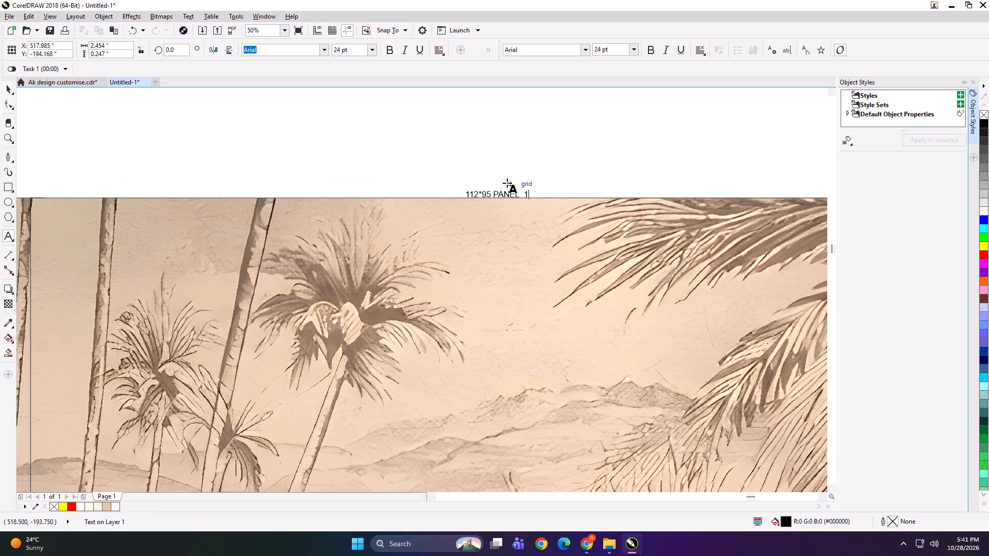
key("BackSpace")
key("2")
Add the text label "112*95 PANEL 3" at the top edge of the narrow third brown palm panel using the copied text.
scroll(446, 185, "down", 4)
scroll(459, 199, "up", 4)
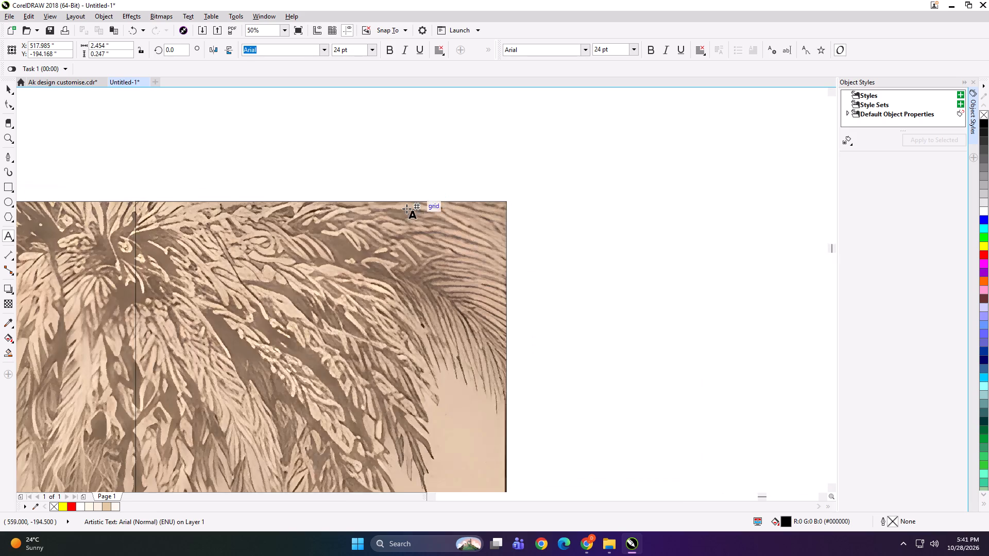
scroll(335, 199, "up", 1)
scroll(398, 225, "down", 1)
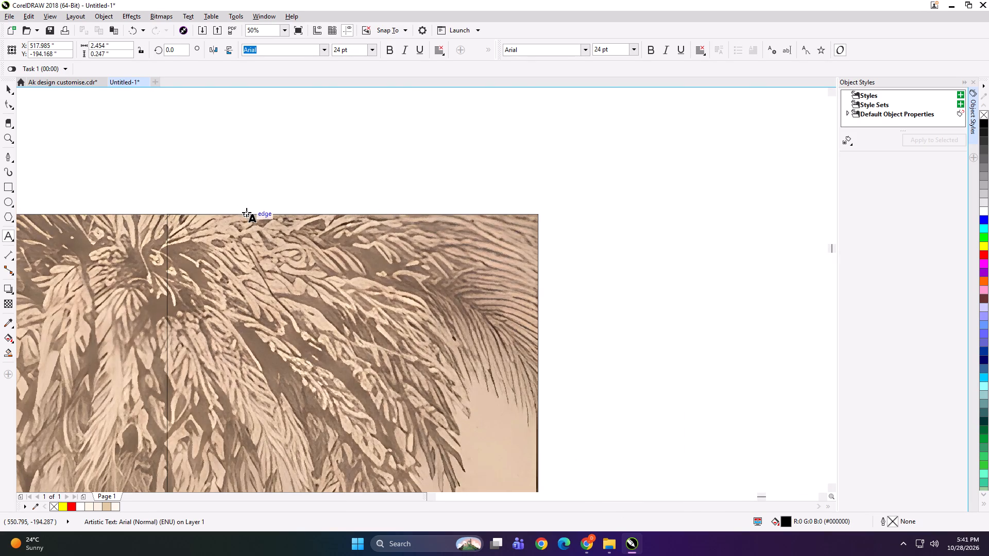
left_click(248, 213)
key("ctrl+v")
key("BackSpace")
key("3")
Group each of the three panel labels with its own brown palm panel.
scroll(250, 213, "down", 5)
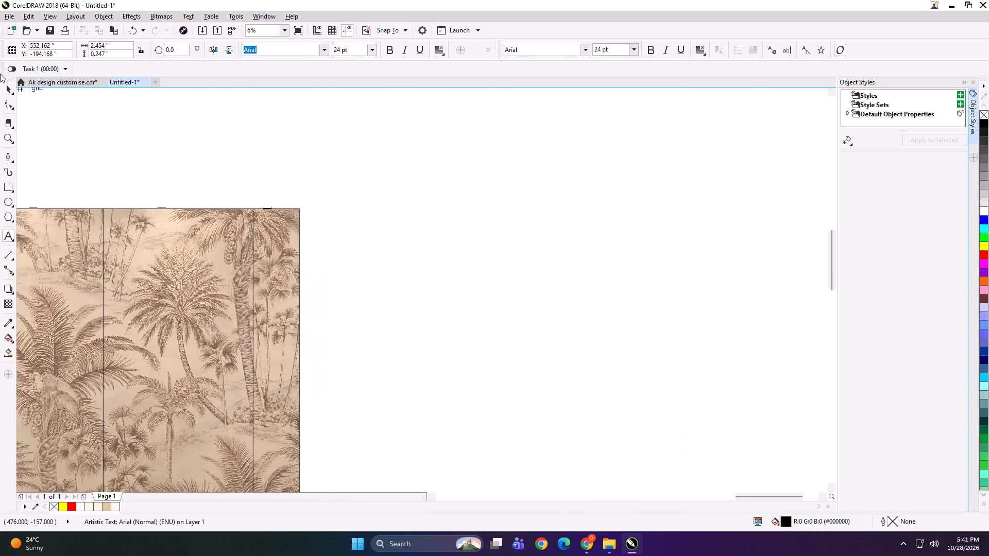
left_click(9, 89)
left_click(277, 290, "shift")
key("ctrl+g")
scroll(377, 214, "down", 1)
left_click_drag(305, 186, 231, 236)
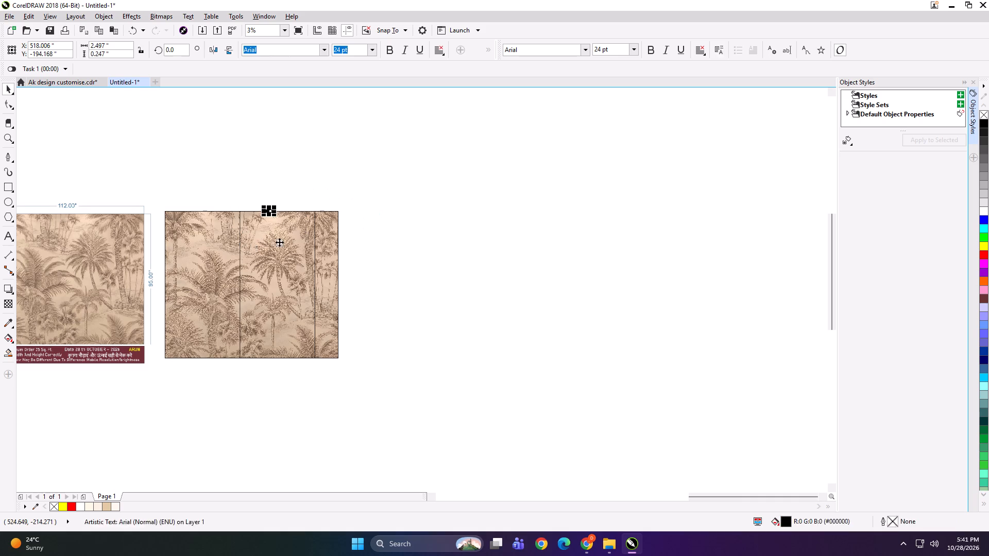
left_click(279, 242, "shift")
key("ctrl+g")
left_click_drag(260, 178, 168, 243)
left_click(187, 245, "shift")
key("ctrl+g")
Export the first brown palm panel as TIFF "49x95 A" into a new folder "112x95" inside the CHANDIGARH folder.
key("ctrl+e")
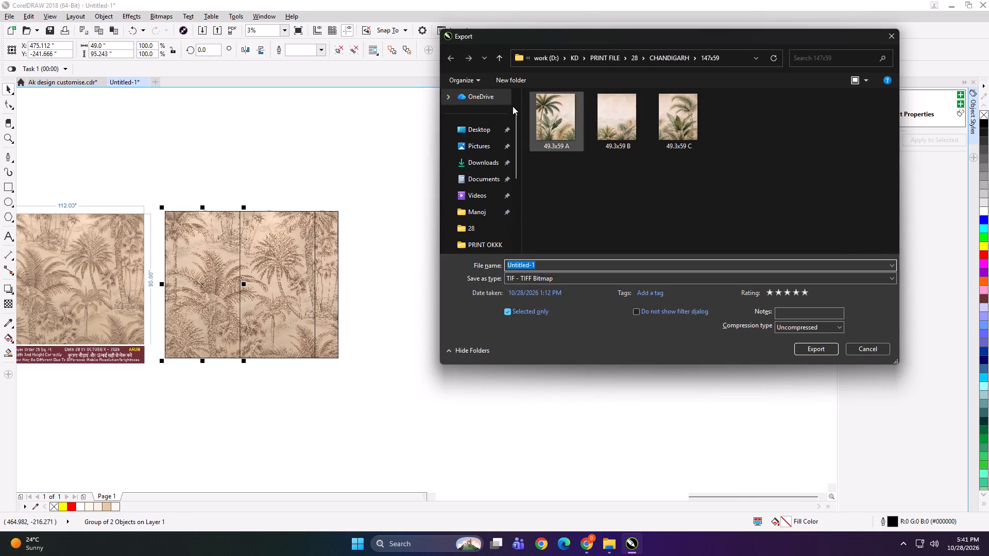
left_click(501, 60)
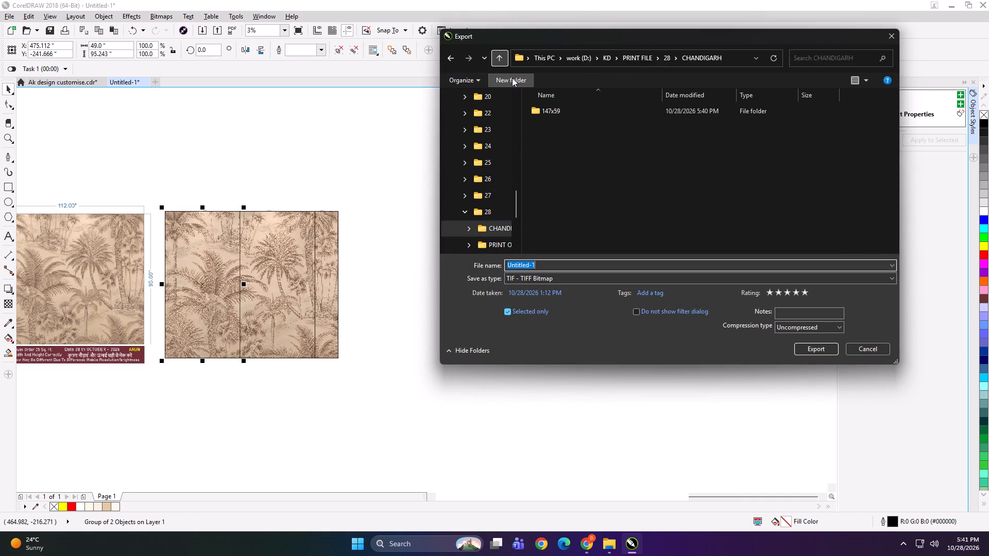
left_click(513, 80)
key("Return")
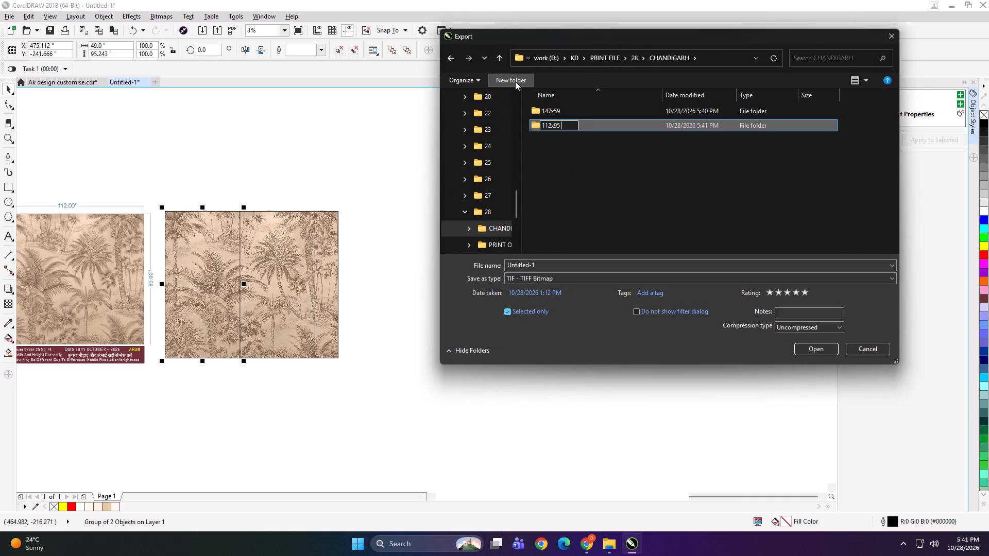
double_click(568, 107)
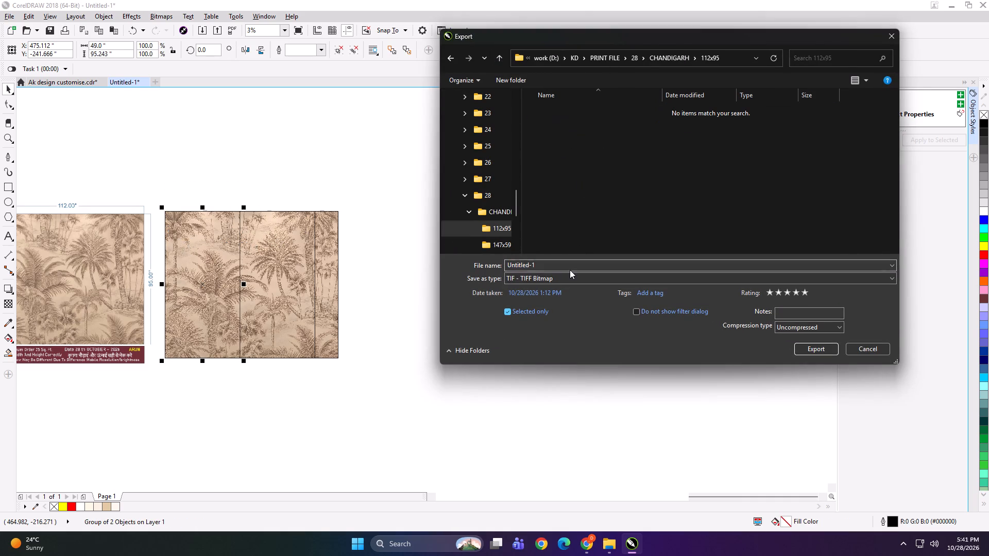
left_click(570, 270)
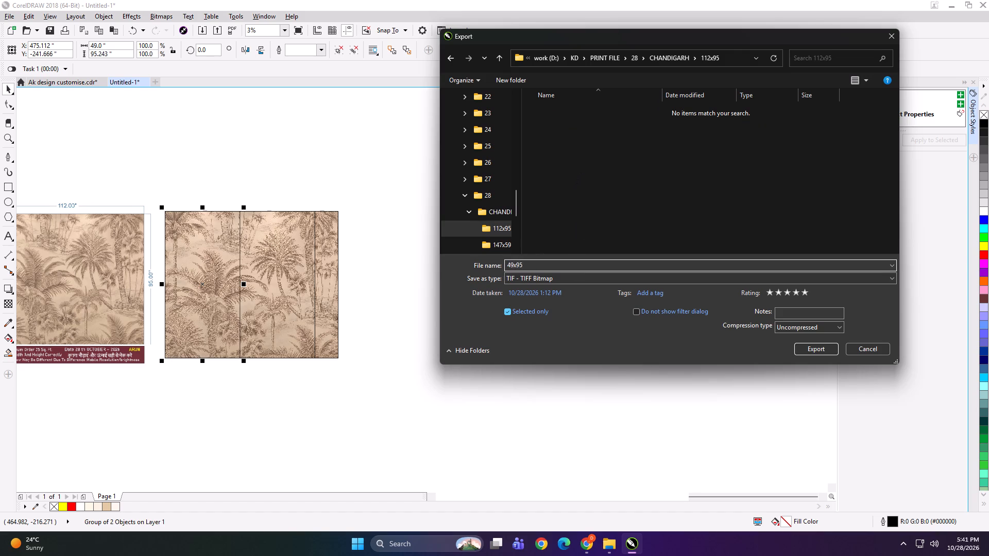
key("Return")
key("Return")
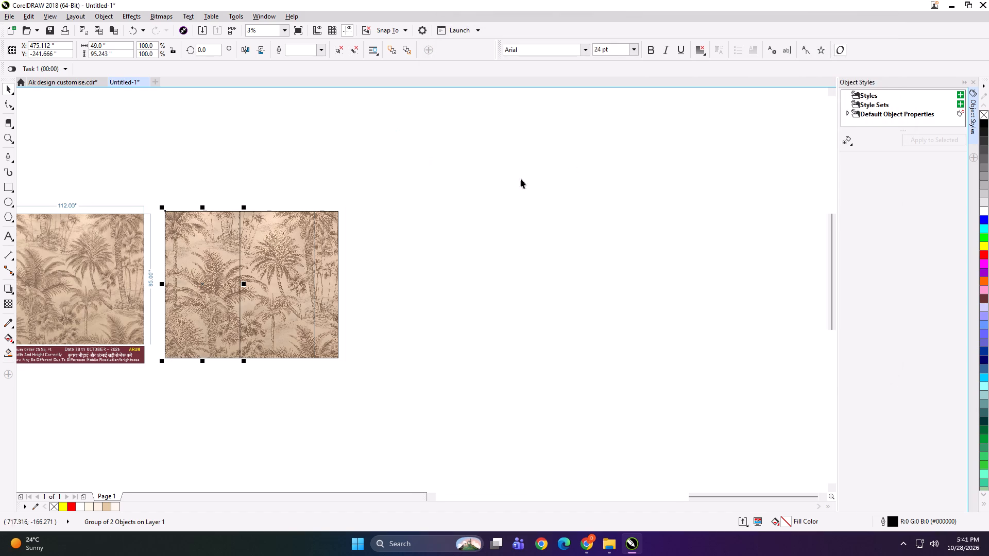
Export the second brown palm panel as "49x95 B" in the 112x95 folder.
left_click(284, 227)
key("ctrl+e")
left_click(537, 138)
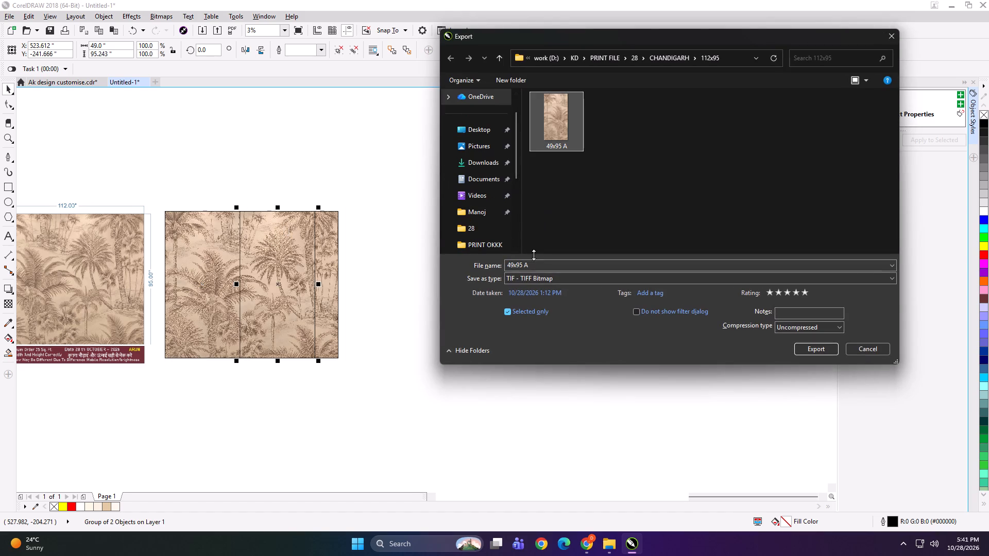
double_click(532, 265)
key("b")
key("Return")
key("Return")
key("Return")
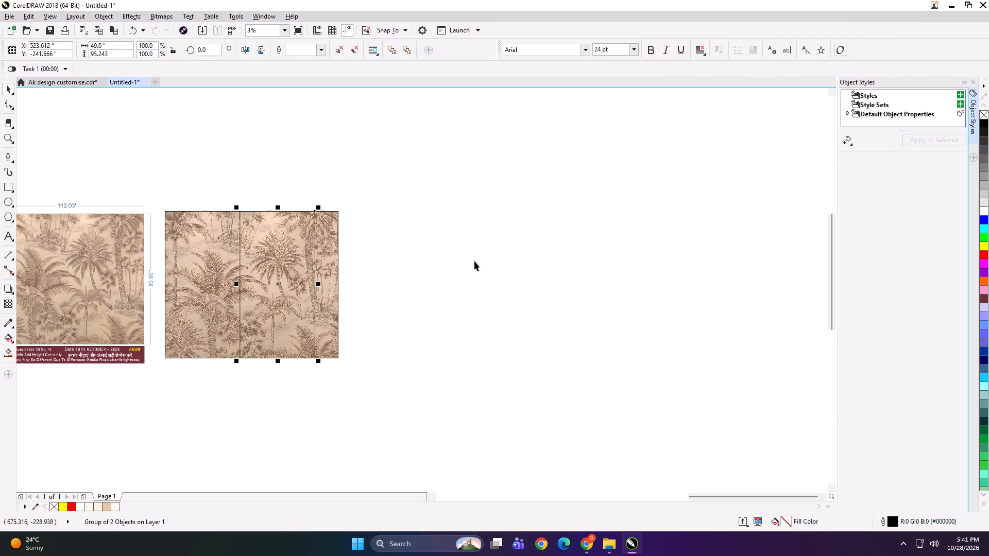
Export the narrow third brown palm panel as "15x9 C" in the same folder.
left_click(327, 235)
key("ctrl+e")
type("15x9 C")
key("Return")
key("Return")
key("Return")
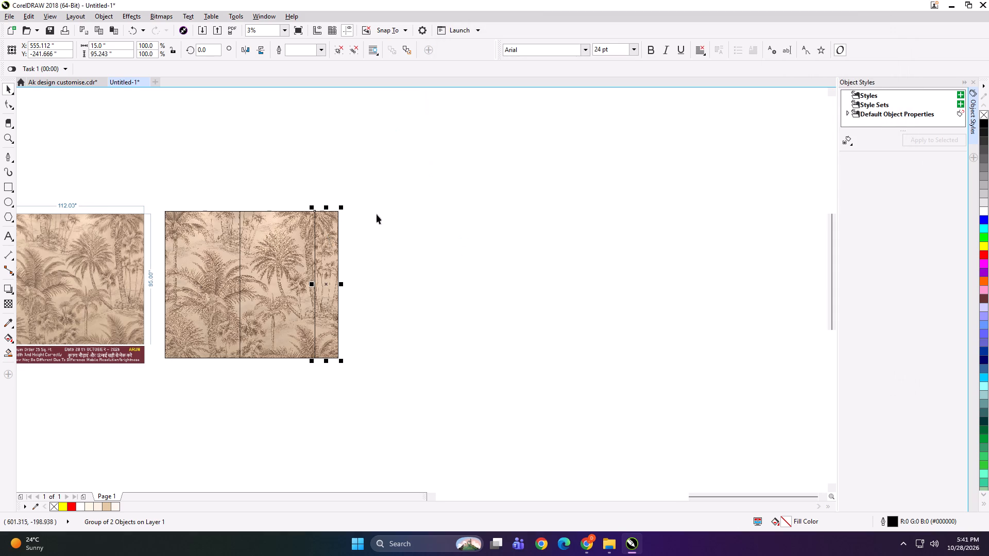
Shift the second and third brown palm panels rightward, and the third further, leaving even gaps between all three panels.
left_click_drag(227, 182, 377, 413)
key("Right")
key("Right")
key("Right")
key("Right")
key("Right")
key("Right")
key("Right")
key("Right")
key("Right")
key("Right")
key("Right")
key("Right")
key("Right")
key("Right")
key("Right")
key("Right")
key("Right")
key("Right")
key("Right")
key("Right")
left_click_drag(272, 190, 408, 387)
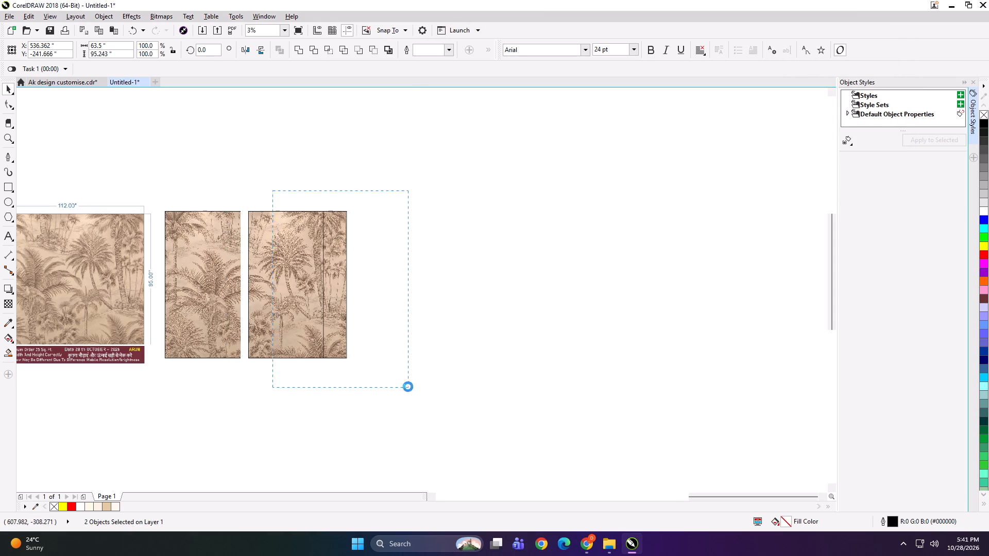
left_click_drag(408, 387, 408, 388)
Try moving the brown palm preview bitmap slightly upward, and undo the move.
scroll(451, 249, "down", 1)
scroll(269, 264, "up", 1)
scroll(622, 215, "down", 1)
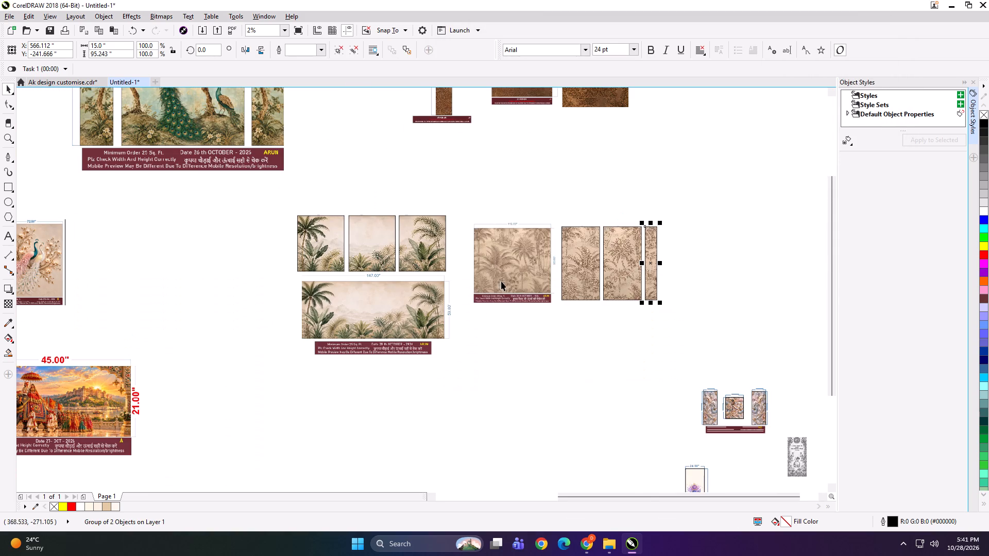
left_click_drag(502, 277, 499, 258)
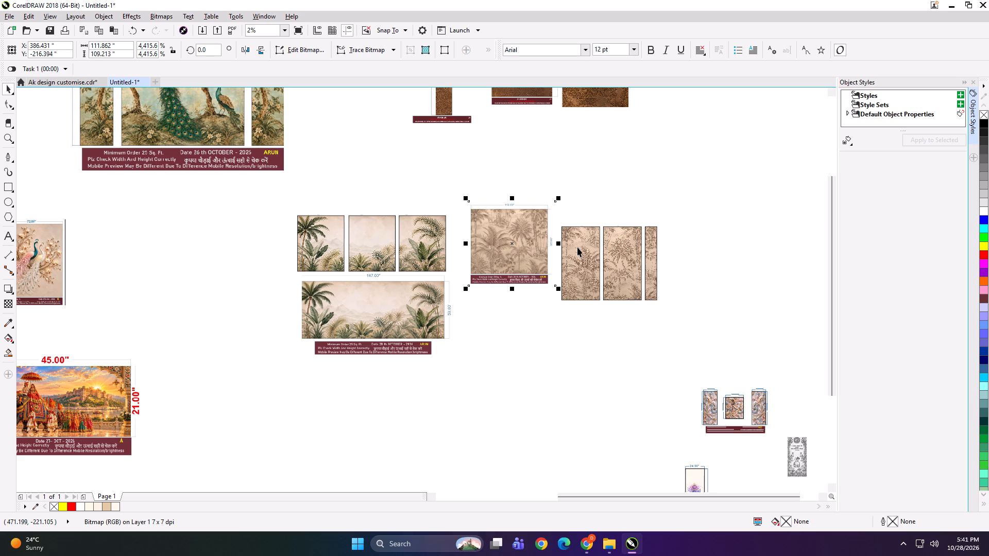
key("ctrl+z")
Enlarge the brown palm preview and its three panels together to about 303 inches wide and place them beside the green palm layout.
left_click_drag(689, 206, 507, 333, "shift")
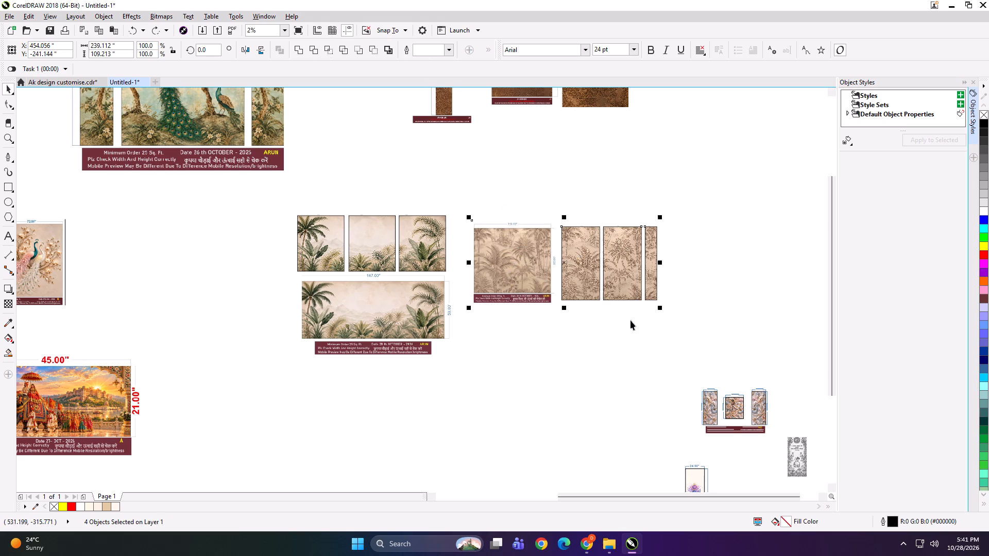
left_click_drag(661, 307, 686, 325, "shift")
left_click_drag(505, 267, 534, 279)
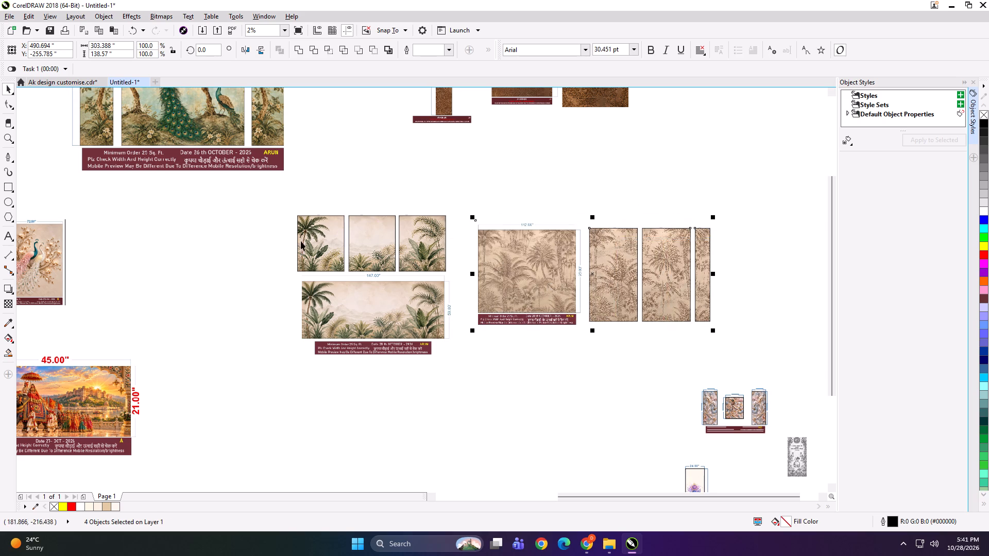
Group the green palm and brown palm layouts together and scale the group down proportionally to about 8.4 inches wide.
left_click_drag(252, 194, 778, 369)
key("ctrl+g")
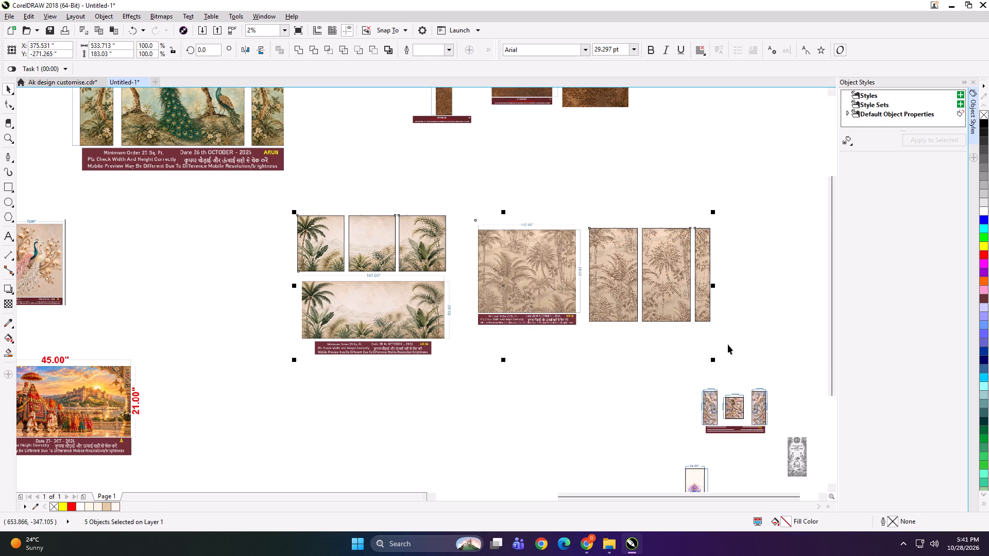
left_click_drag(714, 359, 522, 305, "shift")
scroll(513, 286, "up", 2)
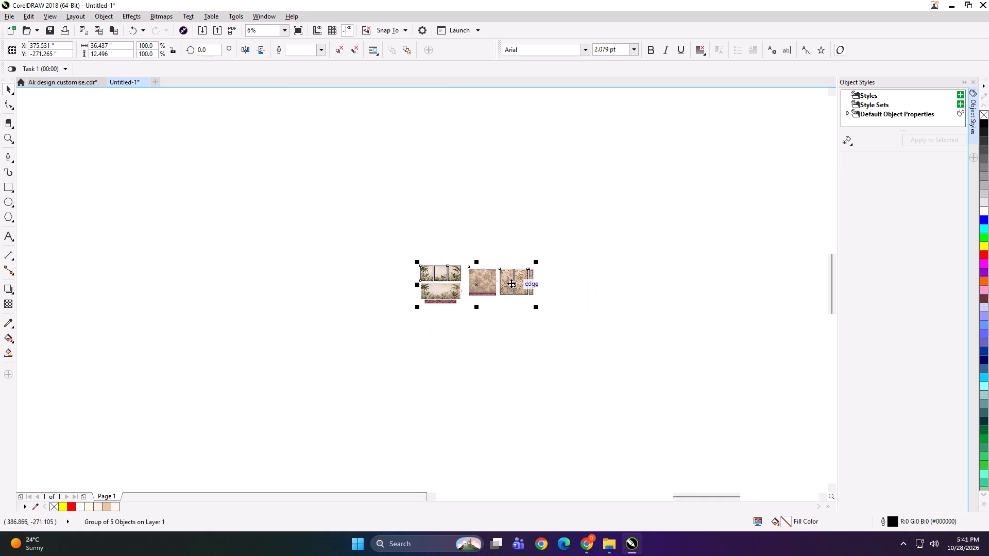
scroll(511, 283, "up", 2)
left_click_drag(641, 378, 475, 321, "shift")
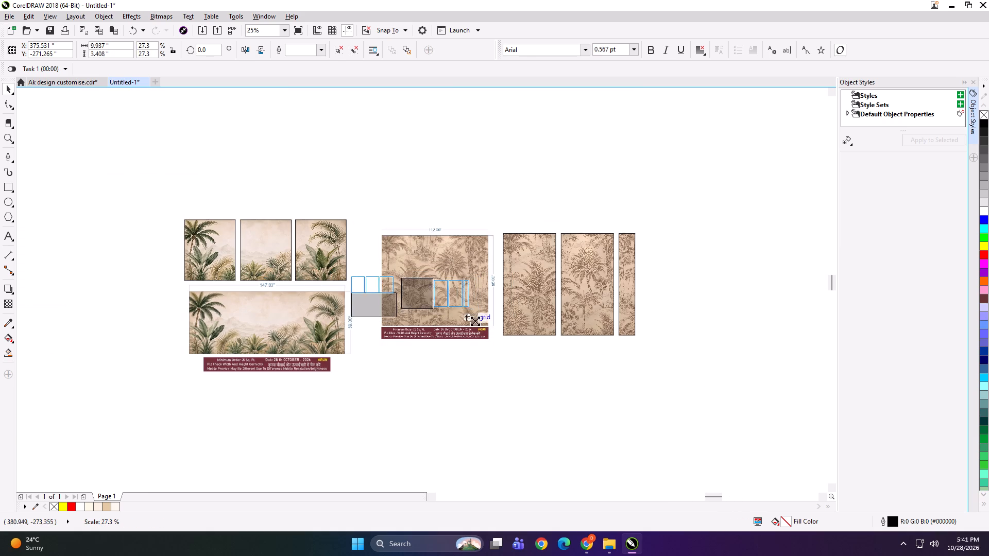
left_click_drag(475, 321, 465, 315, "shift")
left_click_drag(452, 312, 468, 320, "shift")
Export the reduced overview group as "GDFHJ" at 100 dpi in RGB colour.
key("ctrl+e")
type("GDFHJ")
key("Return")
key("Return")
key("Return")
key("Return")
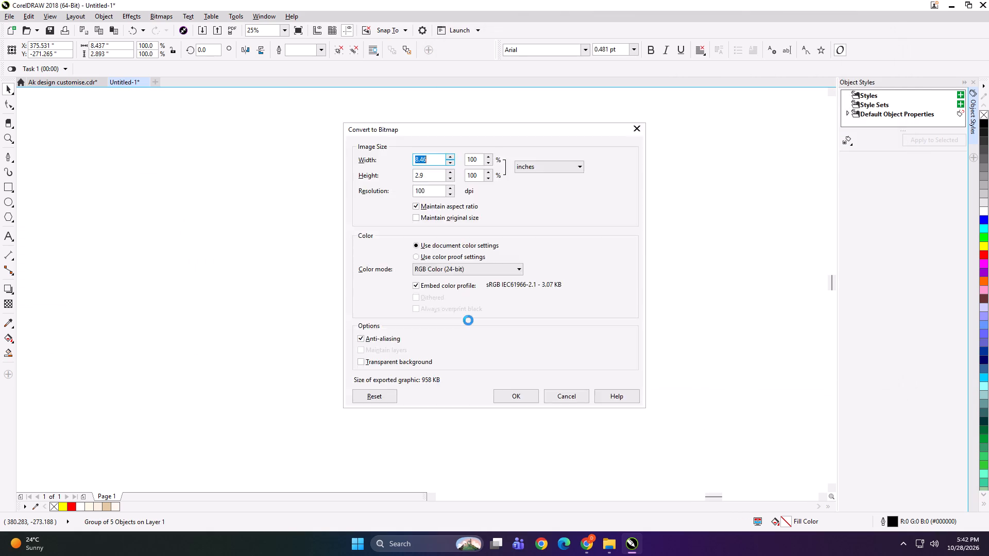
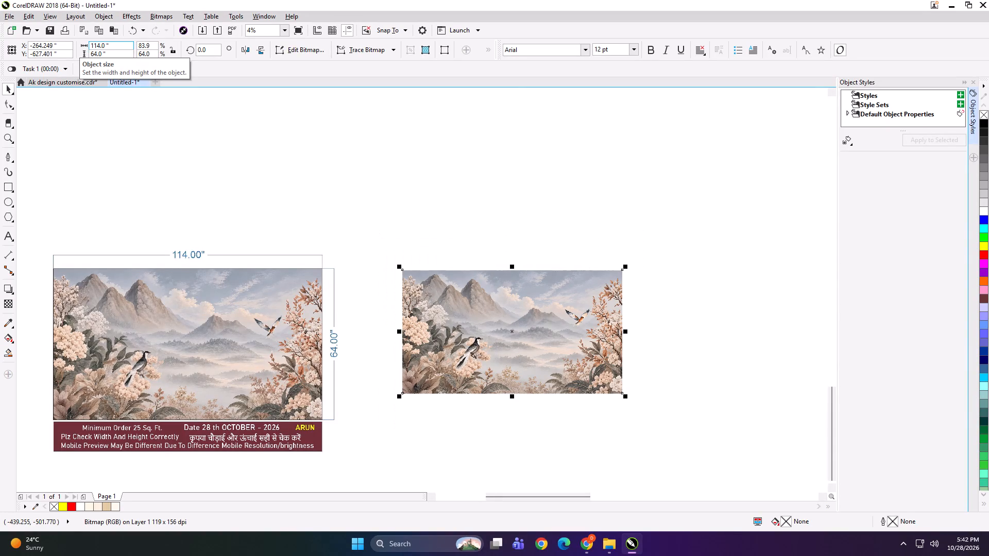
Move the mountain landscape preview and the separate 114 x 64 inch landscape bitmap slightly upward.
left_click_drag(288, 288, 309, 246)
left_click_drag(484, 303, 490, 262)
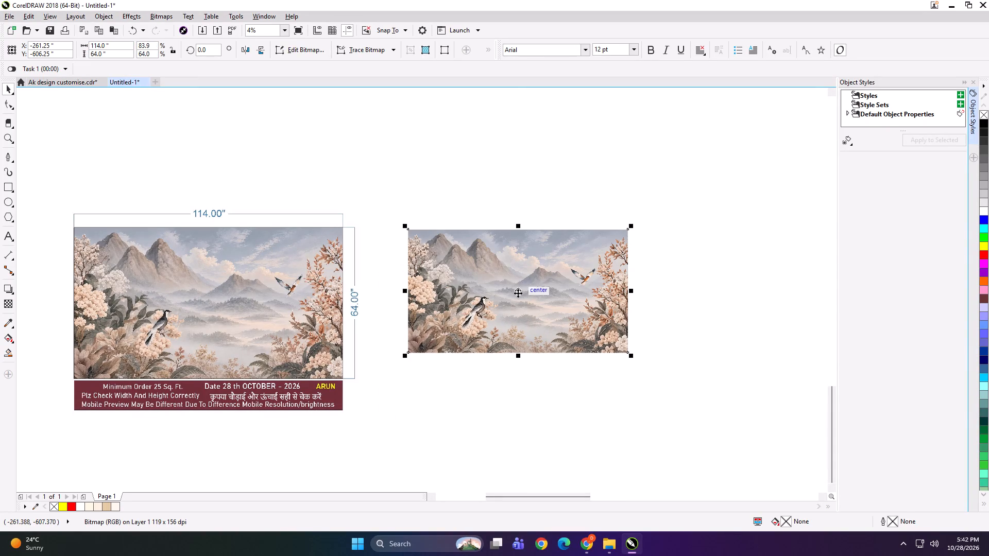
Add a rectangle framing the landscape bitmap, set its width to 49 inches and align it with the bitmap's left edge.
double_click(7, 184, "shift")
key("space")
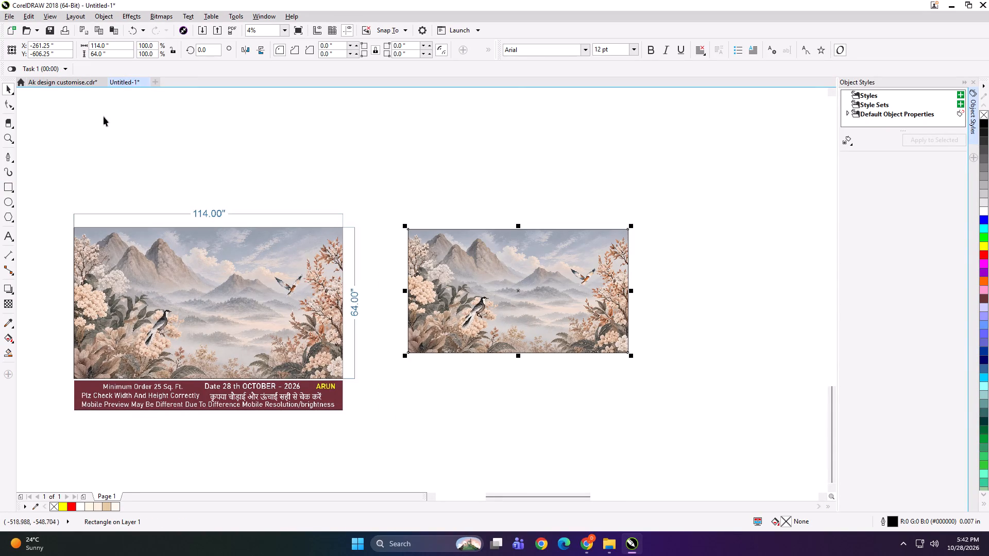
left_click(118, 50)
key("ctrl+a")
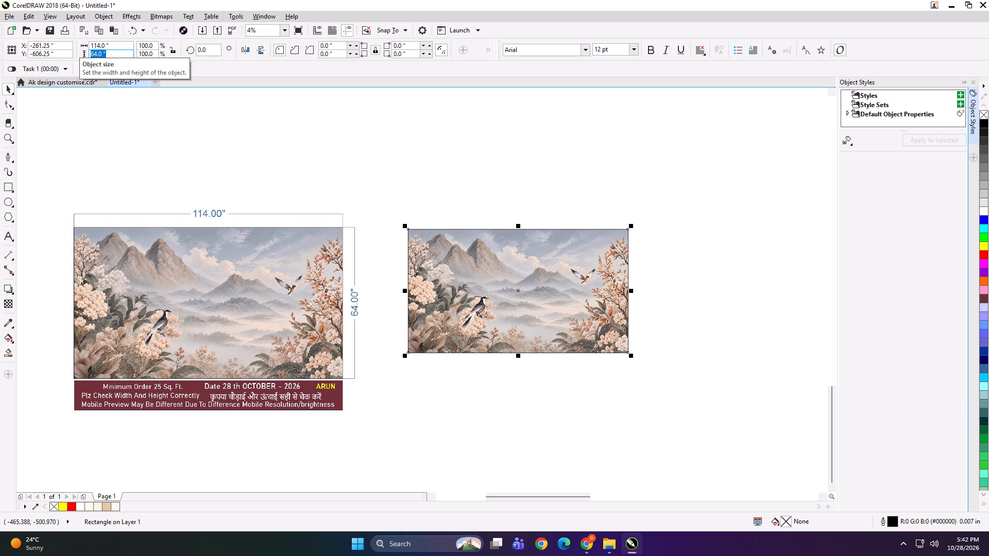
left_click(123, 46)
key("ctrl+a")
type("49")
key("Return")
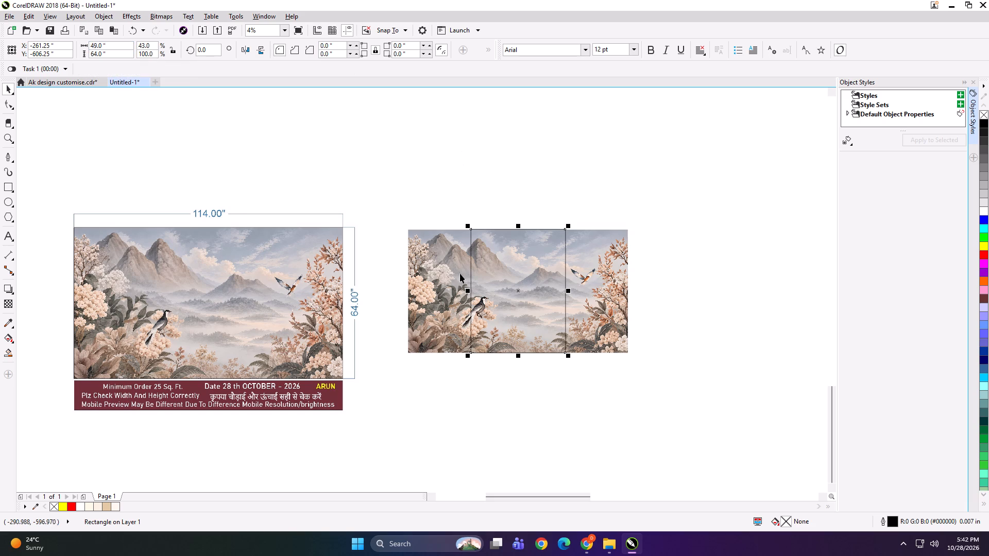
left_click(460, 273, "shift")
key("l")
left_click(454, 197)
left_click(468, 266)
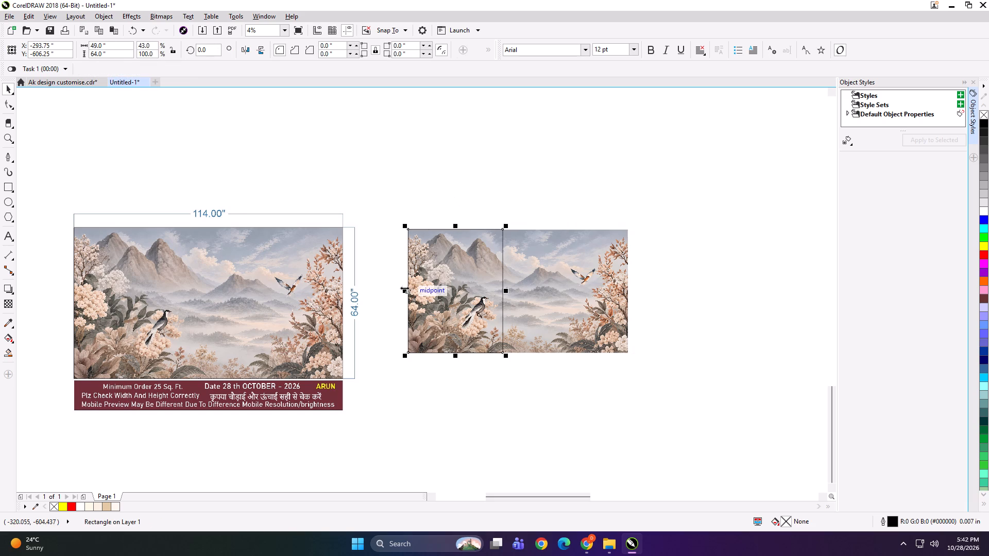
Mirror-copy the 49-inch rectangle to its right as the second panel and nudge the copy left for a 0.5-inch overlap.
left_click_drag(404, 290, 542, 288)
right_click(542, 288, "ctrl")
scroll(543, 288, "up", 1)
key("Left")
scroll(420, 321, "up", 2)
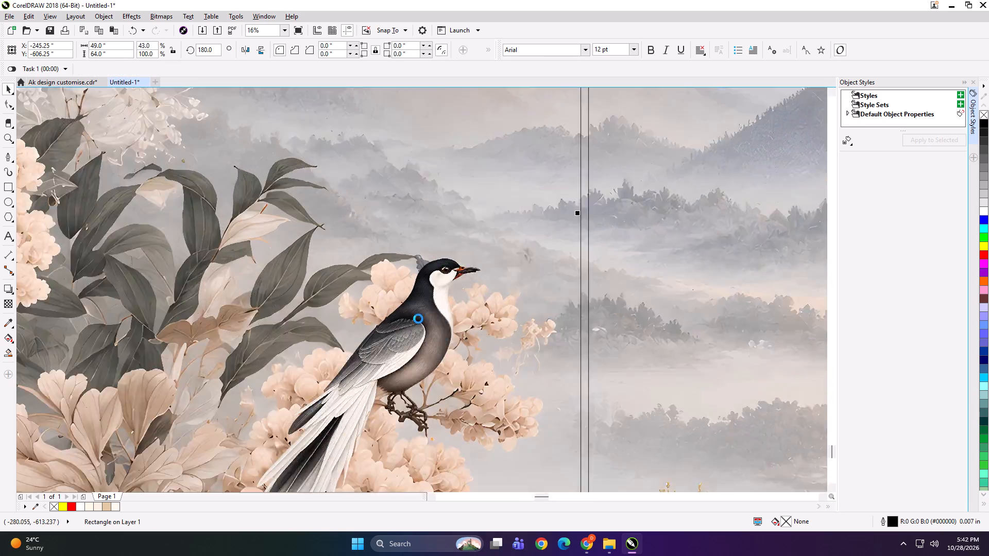
scroll(418, 319, "up", 1)
scroll(445, 219, "up", 2)
scroll(383, 234, "down", 5)
scroll(348, 262, "up", 3)
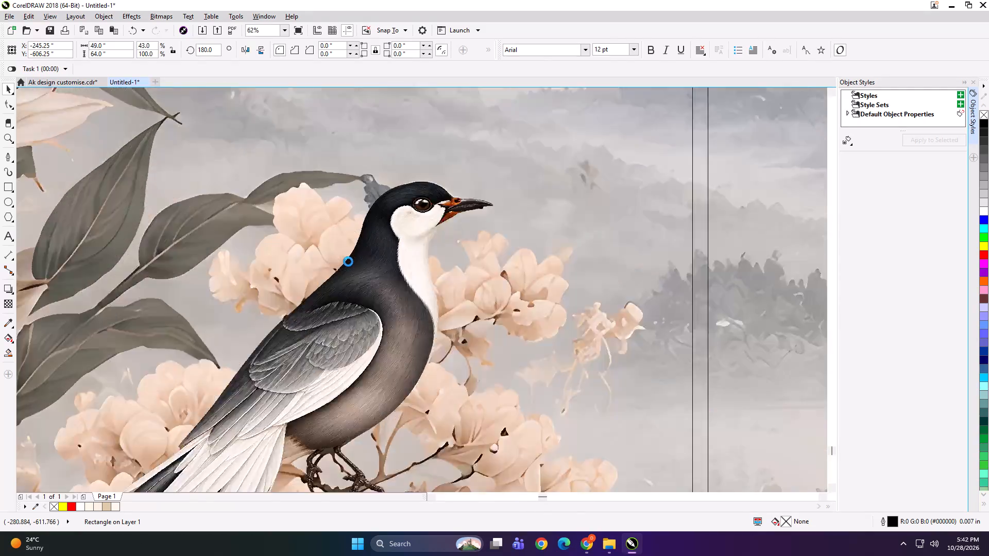
scroll(348, 262, "up", 2)
scroll(337, 266, "down", 5)
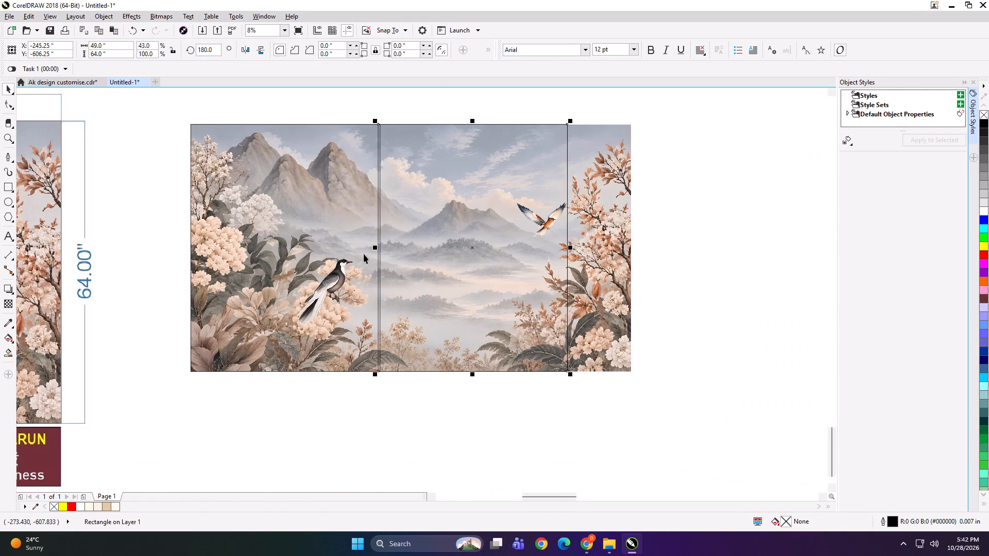
Mirror-copy the second rectangle to its right with the same overlap and narrow the copy to 17 inches, ending at the bitmap's edge.
left_click_drag(374, 247, 694, 241)
right_click(694, 241, "ctrl")
key("Left")
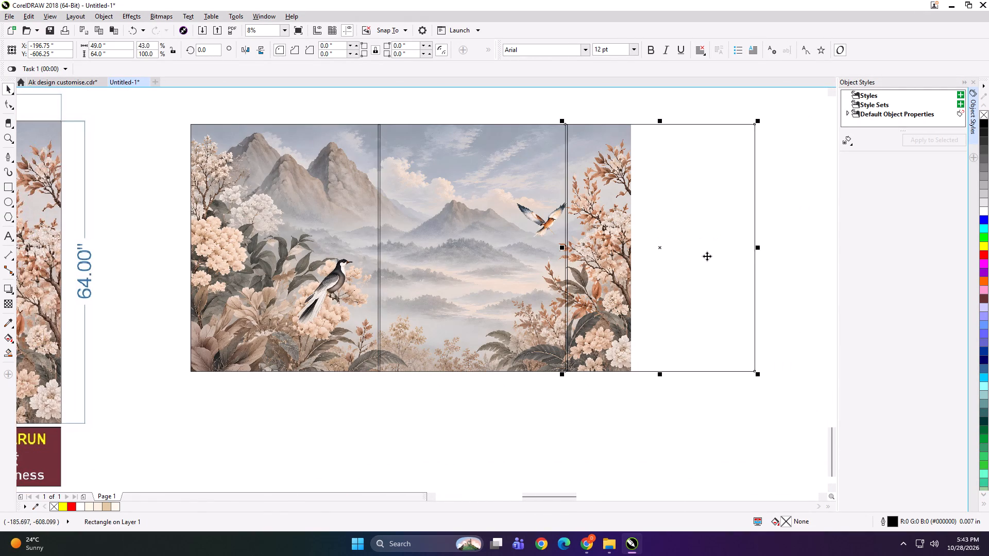
left_click_drag(761, 249, 638, 228)
Group the three rectangles, place the landscape bitmap inside them as a PowerClip, and ungroup them into separate panels.
left_click(447, 212, "shift")
left_click(363, 208, "shift")
key("ctrl+g")
scroll(484, 242, "down", 1)
left_click(463, 164)
left_click(466, 236, "alt")
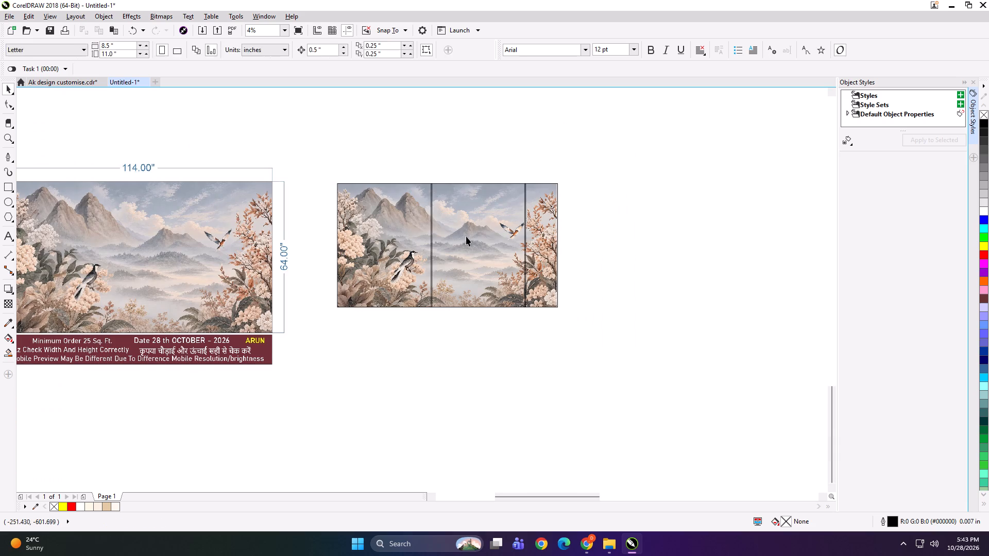
key("shift+Return")
left_click(467, 236)
key("ctrl+u")
left_click(468, 125)
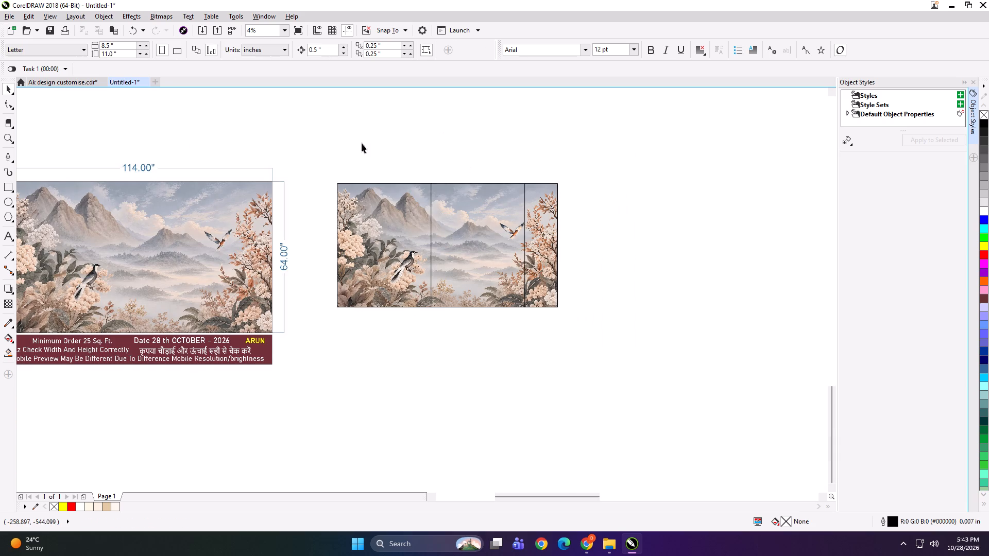
Add the label "114*64 PANEL 1" on the first panel's top edge and copy its text.
left_click(3, 231)
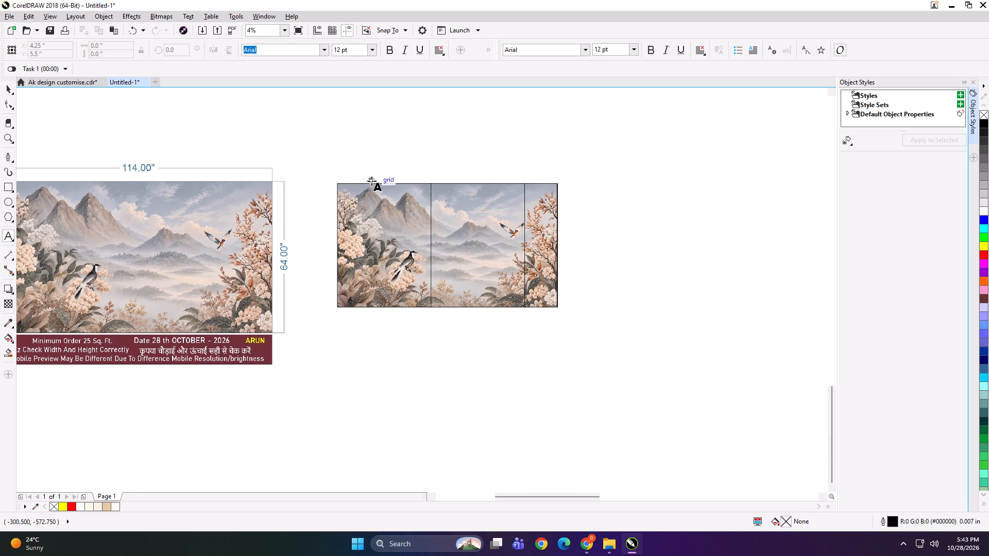
left_click(373, 181)
type("114*64 PANEL 1")
key("ctrl+a")
key("ctrl+c")
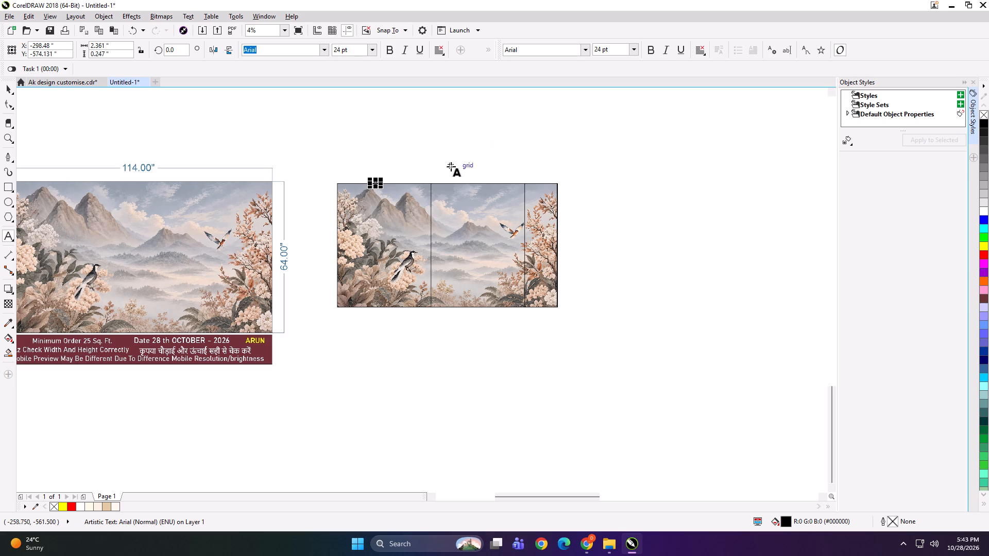
Paste the label onto the second panel's top edge with its number changed, and onto the third panel's as "114*64 PANEL 3".
left_click(460, 182)
key("ctrl+v")
key("BackSpace")
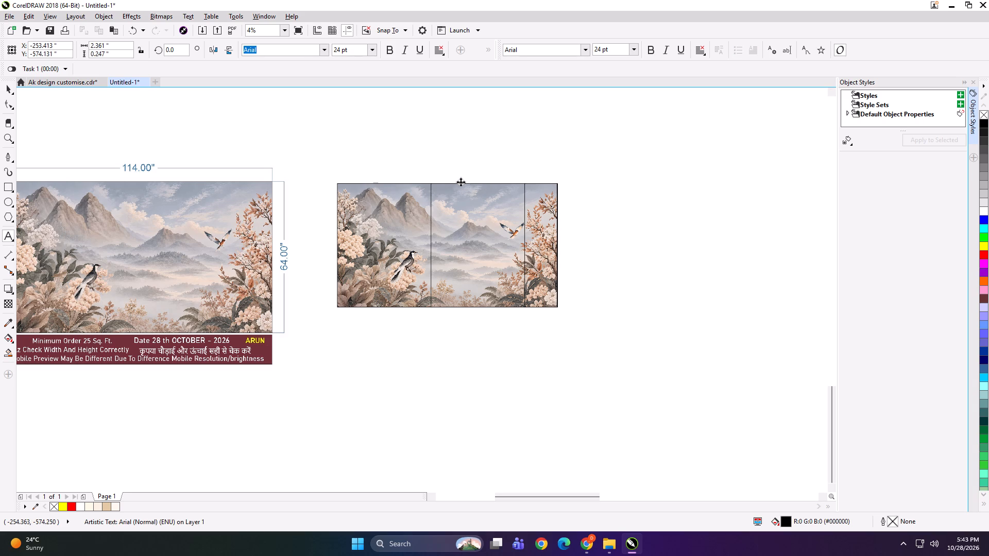
scroll(550, 178, "up", 2)
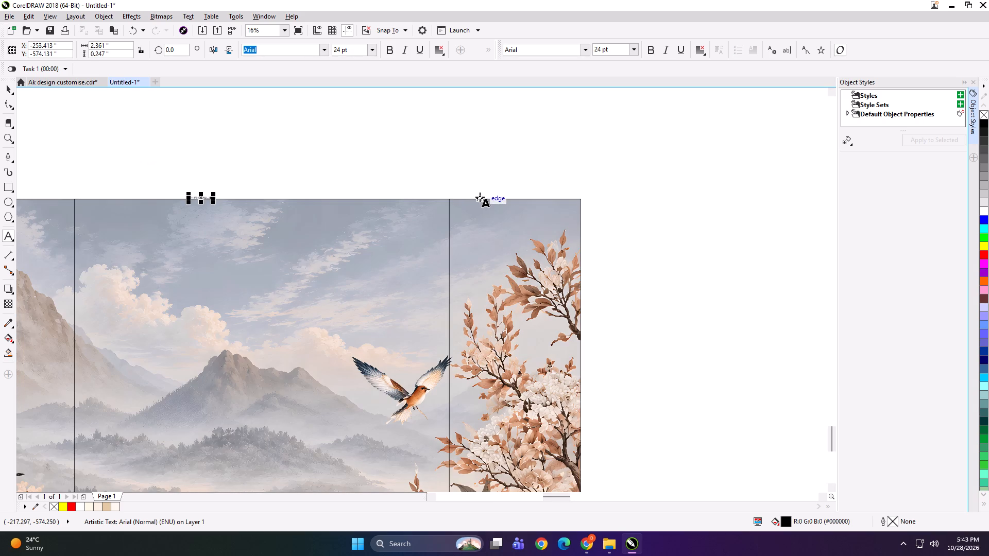
left_click(480, 197)
key("ctrl+v")
key("BackSpace")
key("3")
scroll(485, 194, "up", 3)
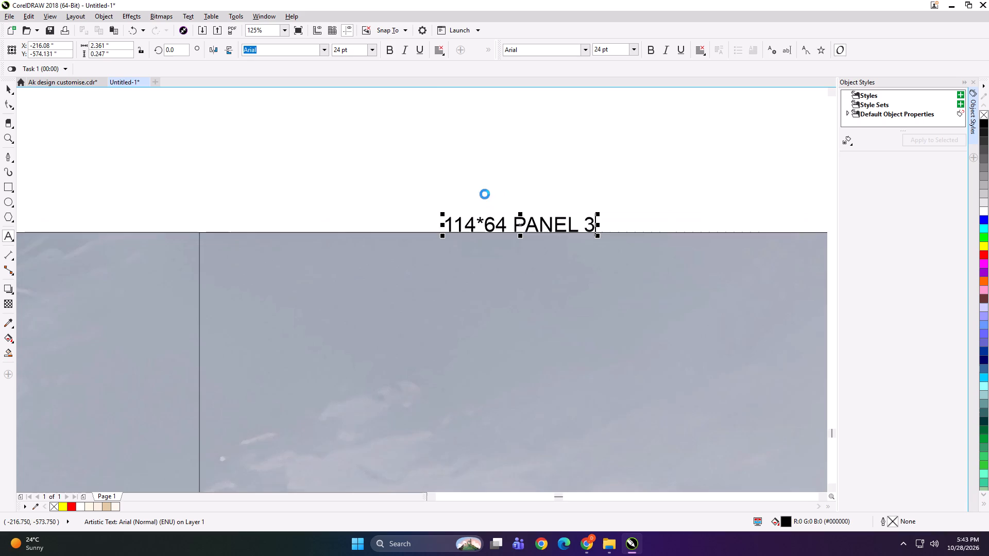
scroll(495, 188, "down", 5)
Group each of the three landscape panels with its own label.
left_click(7, 86)
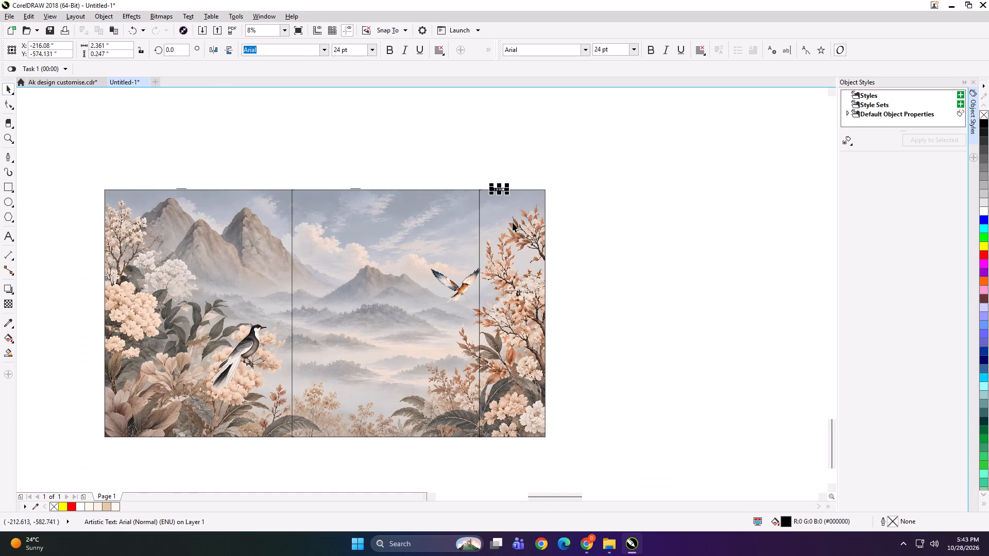
left_click(513, 222, "shift")
key("ctrl+g")
left_click_drag(417, 155, 308, 249)
left_click(361, 249, "shift")
key("ctrl+g")
left_click_drag(218, 151, 155, 246)
left_click(166, 246, "shift")
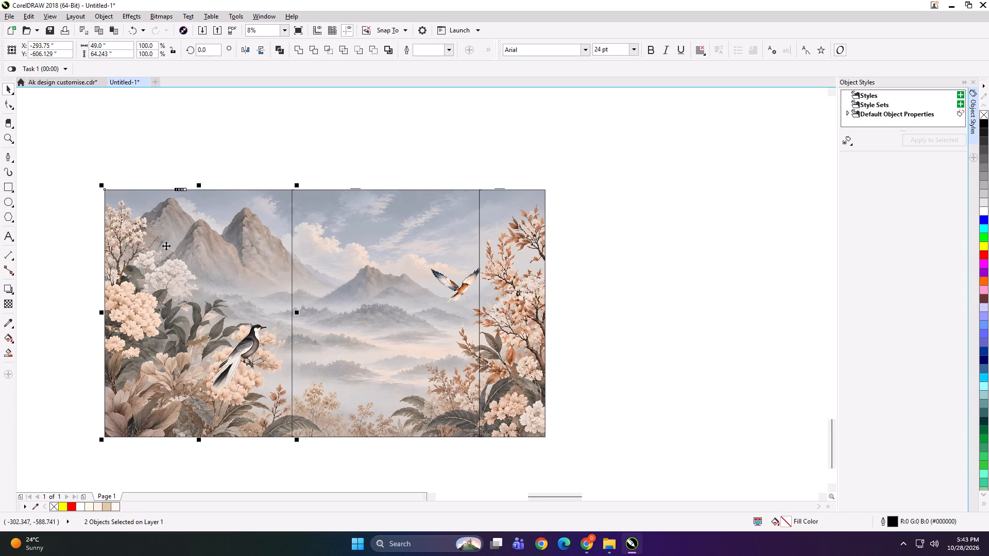
key("ctrl+g")
Export the first panel as TIFF "49x64 A" into a new folder "114x64" inside the CHANDIGARH folder.
scroll(372, 237, "down", 2)
scroll(288, 260, "up", 1)
key("ctrl+e")
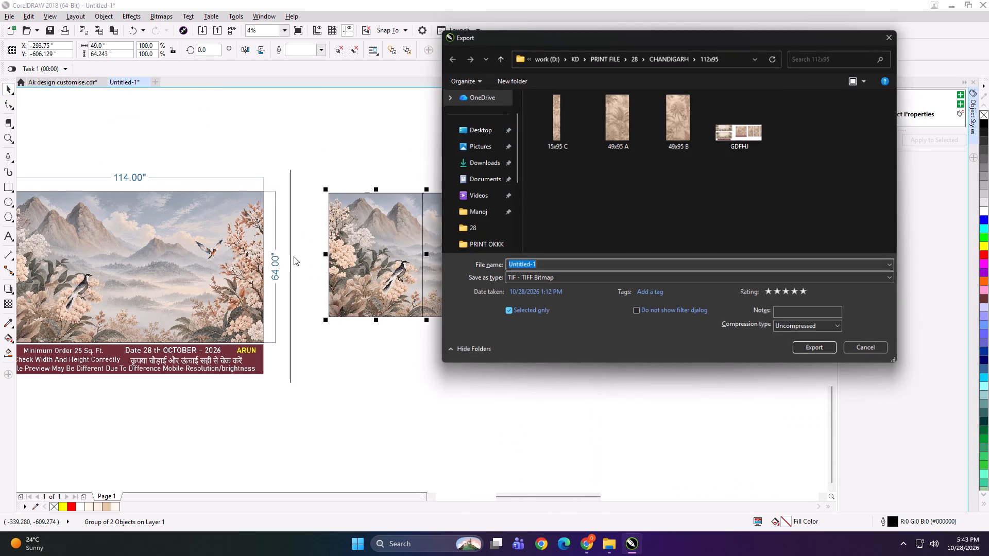
left_click(500, 57)
left_click(512, 76)
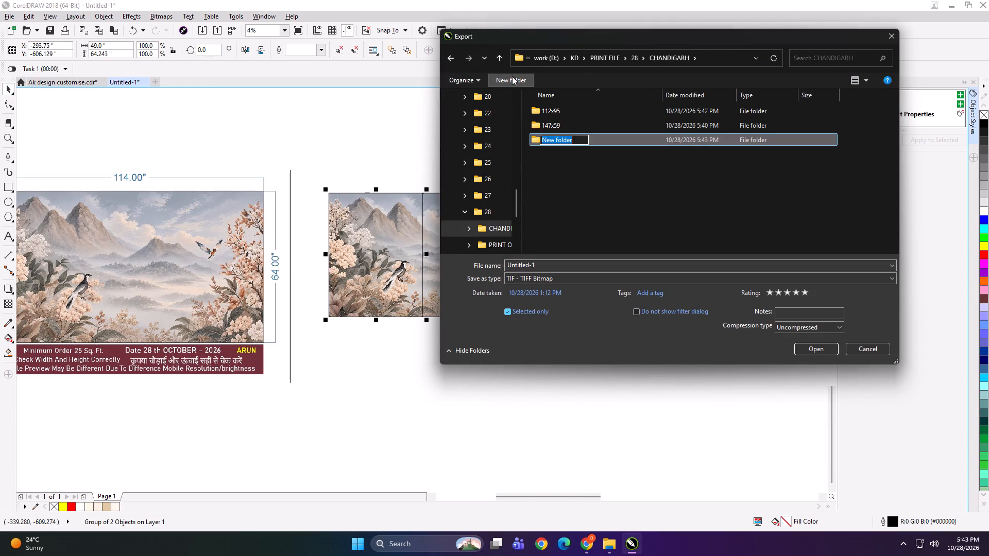
type("114x64")
key("space")
key("Return")
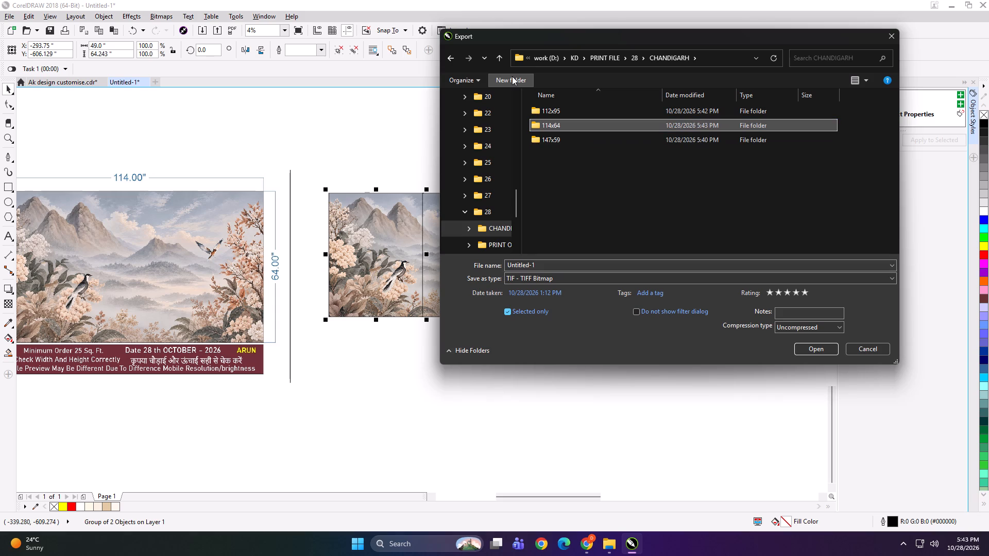
double_click(568, 126)
left_click(582, 265)
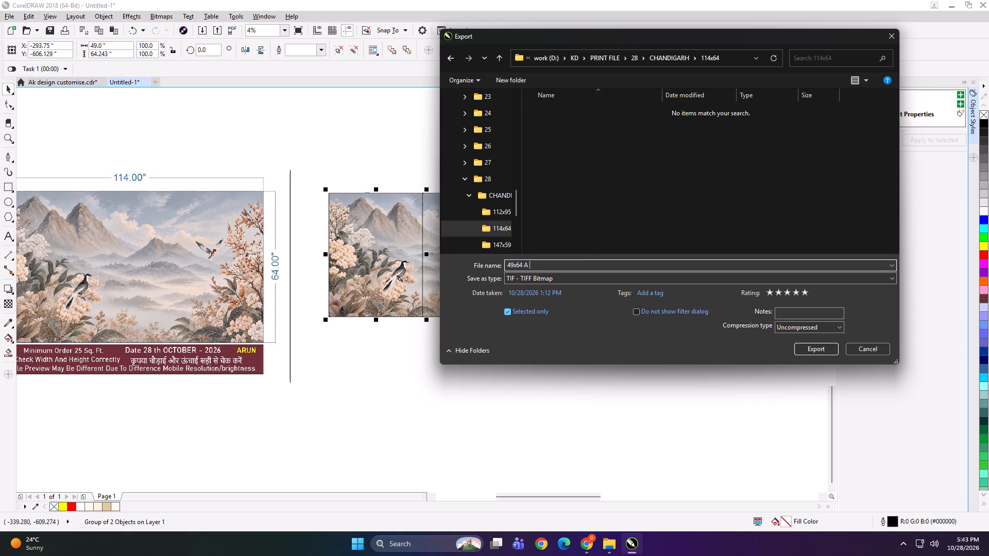
key("Return")
key("Return")
Export the middle panel as TIFF "49x64 B" in the 114x64 folder.
left_click(493, 214)
key("ctrl+e")
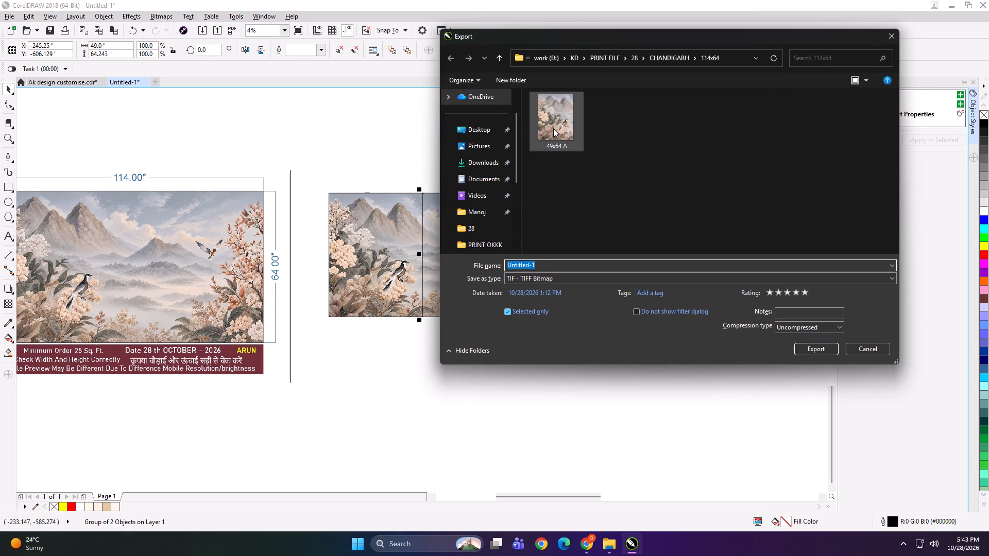
left_click(553, 128)
double_click(534, 263)
key("b")
key("Return")
key("Return")
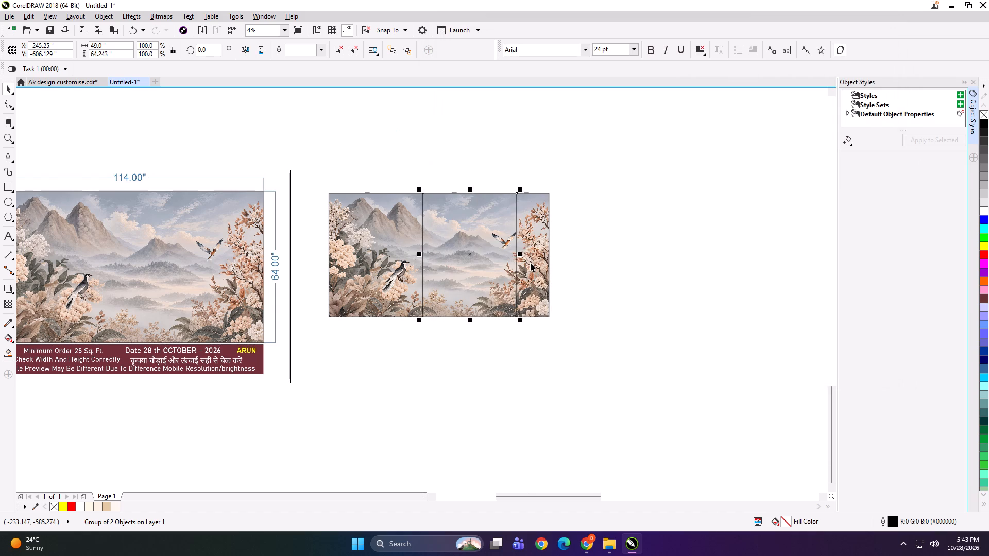
Export the narrow third panel as TIFF "1x64 C" in the 114x64 folder.
left_click(531, 263)
key("ctrl+e")
type("1x64 C")
key("Return")
key("Return")
key("Return")
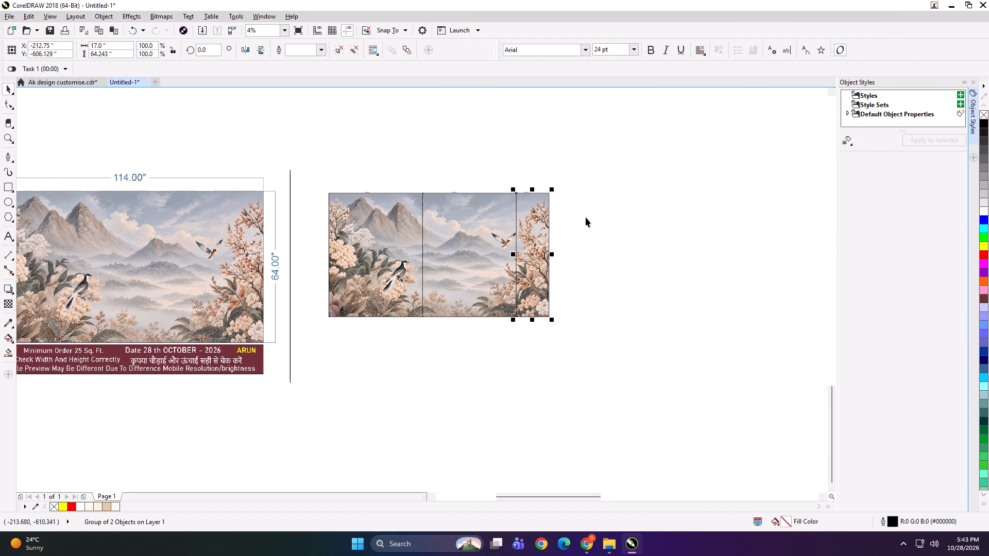
Space the landscape panels apart by nudging the second and third panels rightward, leaving gaps between them.
left_click_drag(362, 160, 584, 374)
key("Right")
key("Right")
key("Right")
key("Right")
key("Right")
key("Right")
key("Right")
key("Right")
key("Right")
key("Right")
key("Right")
key("Right")
key("Right")
key("Right")
key("Right")
key("Right")
key("Right")
key("Right")
key("Right")
key("Right")
left_click_drag(468, 164, 514, 230)
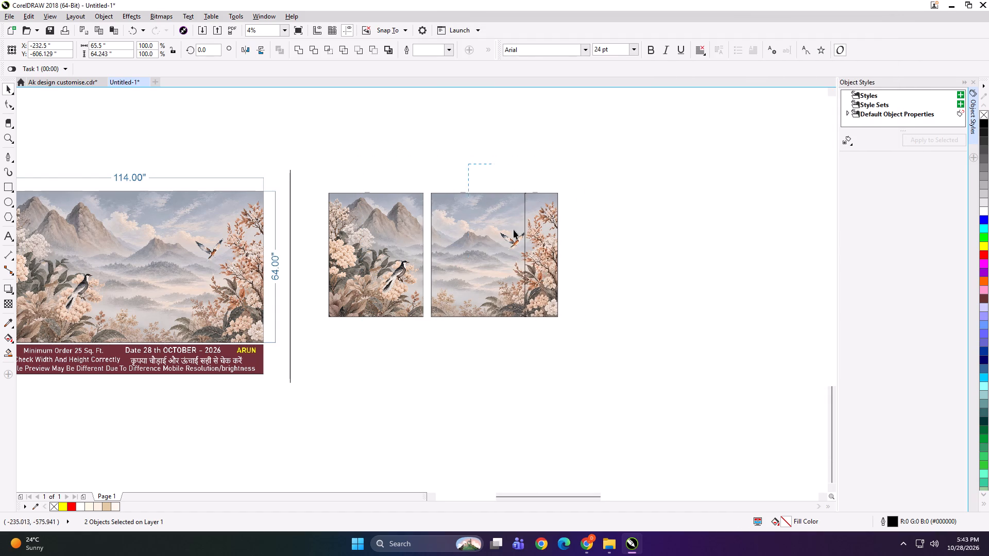
left_click_drag(514, 230, 591, 341)
Enlarge the three landscape panels together proportionally and position them beside the 114 x 64 preview.
left_click_drag(601, 159, 292, 334)
left_click_drag(569, 320, 632, 360)
left_click_drag(461, 304, 437, 284)
Group the landscape preview with the three panels and scale the group down proportionally to a small overview size.
left_click(139, 267, "shift")
key("ctrl+g")
left_click_drag(529, 316, 560, 326)
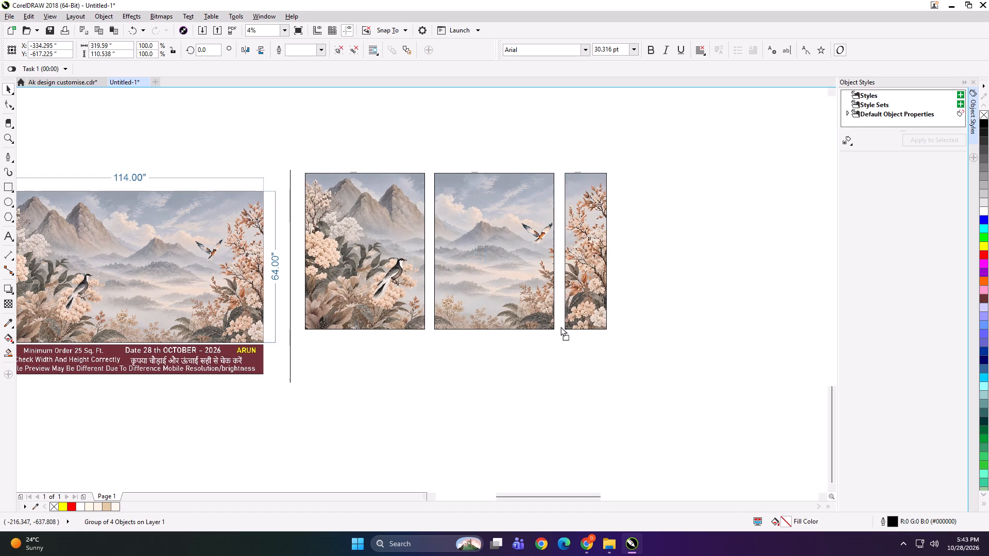
left_click_drag(560, 326, 580, 330)
left_click_drag(661, 397, 365, 301, "shift")
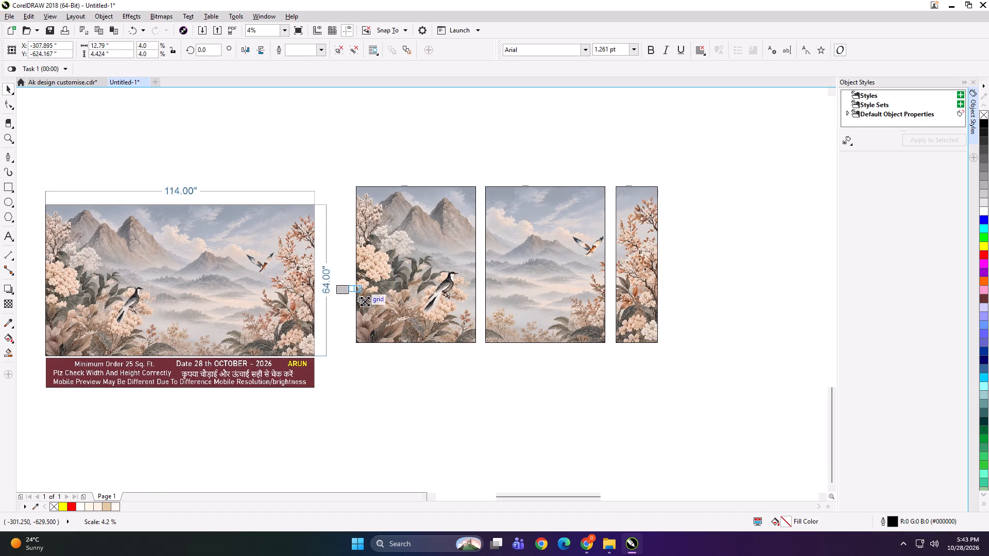
left_click_drag(365, 301, 364, 301, "shift")
scroll(353, 291, "up", 4)
left_click_drag(384, 288, 416, 297)
left_click_drag(564, 349, 556, 348, "shift")
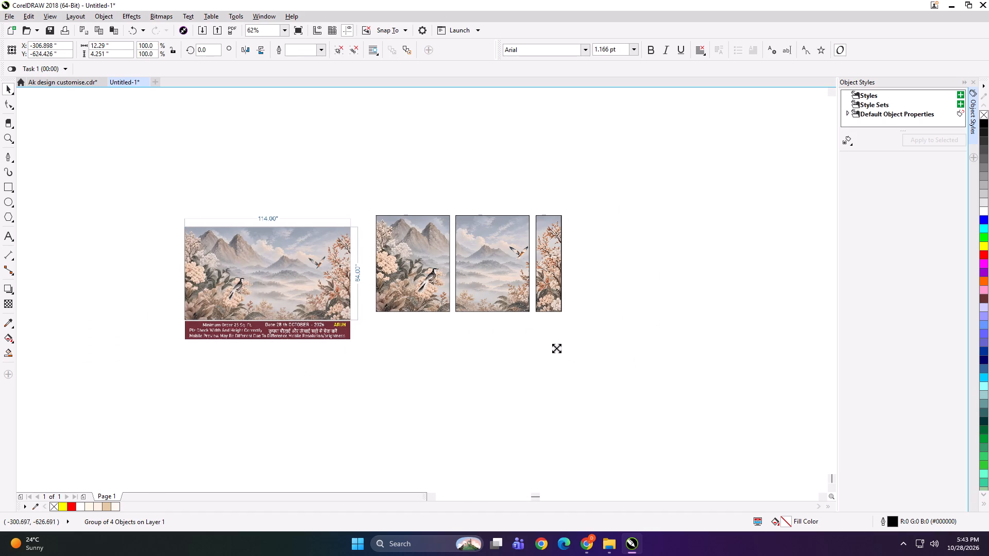
left_click_drag(556, 348, 474, 329, "shift")
Export the reduced overview group as "FDG" and delete the group from the document.
key("ctrl+e")
type("FDG")
key("Return")
key("Return")
key("Return")
key("Return")
key("Delete")
Move the 45-inch-wide elephant procession artwork slightly from its place among the remaining designs.
key("F4")
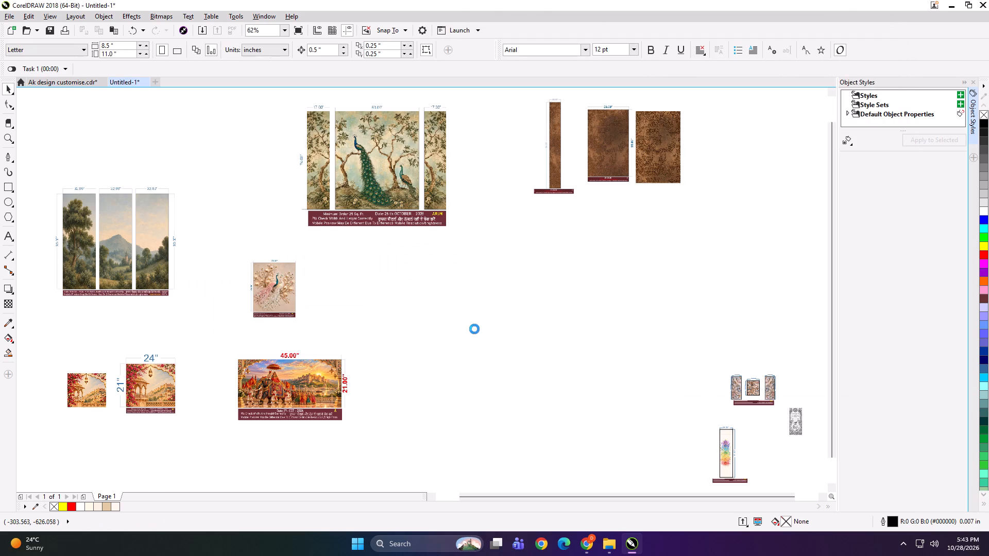
left_click_drag(332, 385, 316, 394)
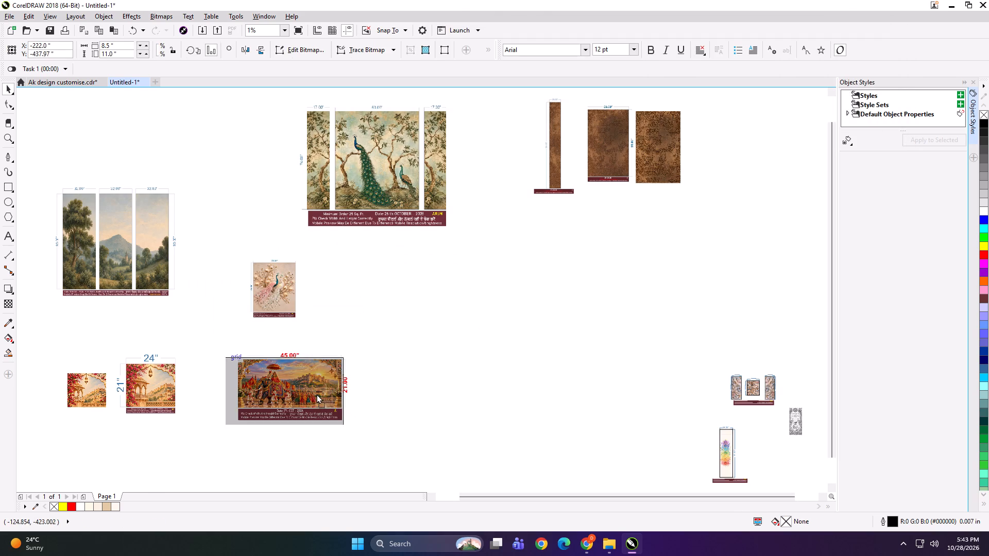
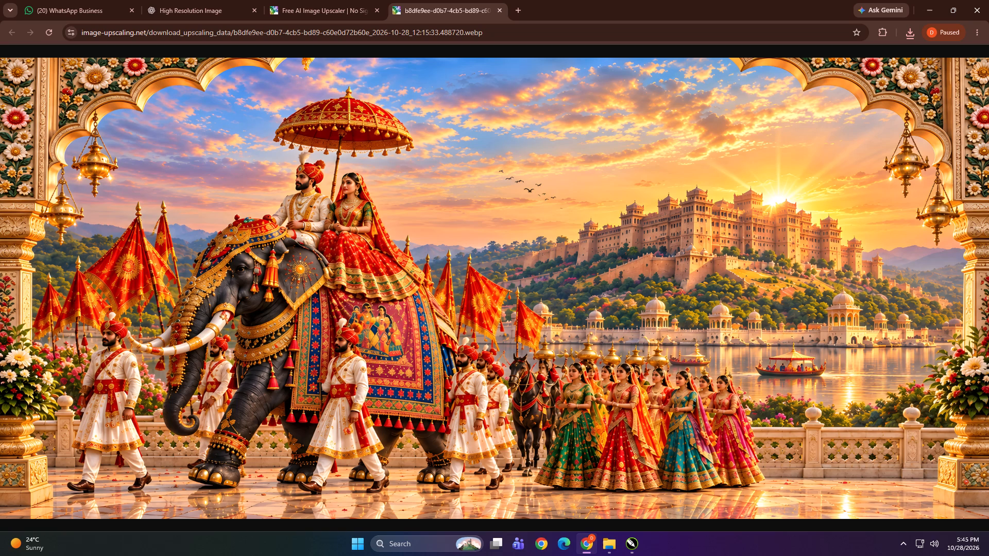
Inspect the upscaled elephant procession image at full size, checking the couple's faces beneath the red umbrella for clarity.
left_click(487, 376)
left_click(488, 376)
left_click(635, 355)
left_click(635, 355)
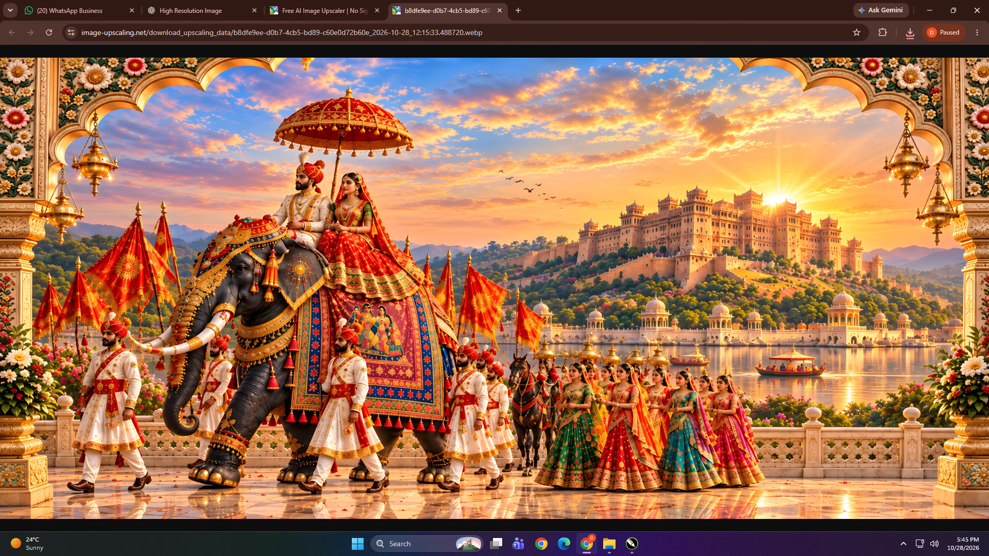
left_click(305, 173)
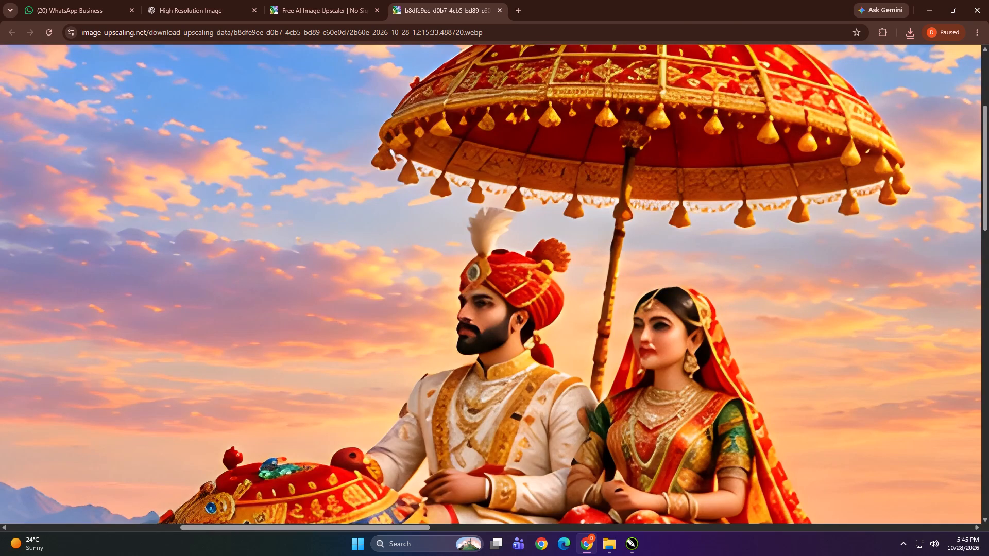
left_click(364, 181)
Return to the High Resolution Image chat in ChatGPT and close the enlarged view of the elephant procession image.
left_click(306, 0)
left_click(211, 0)
left_click(383, 231)
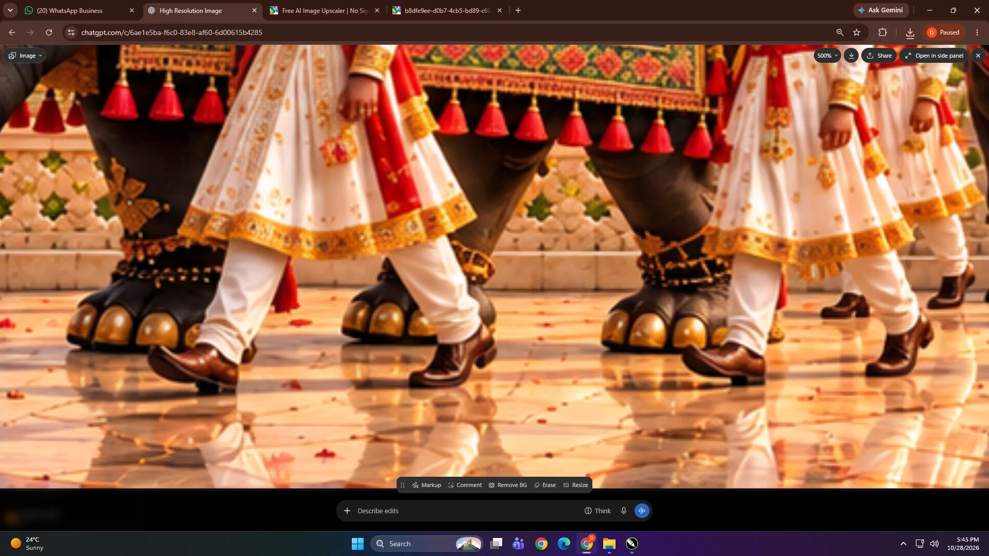
left_click(979, 54)
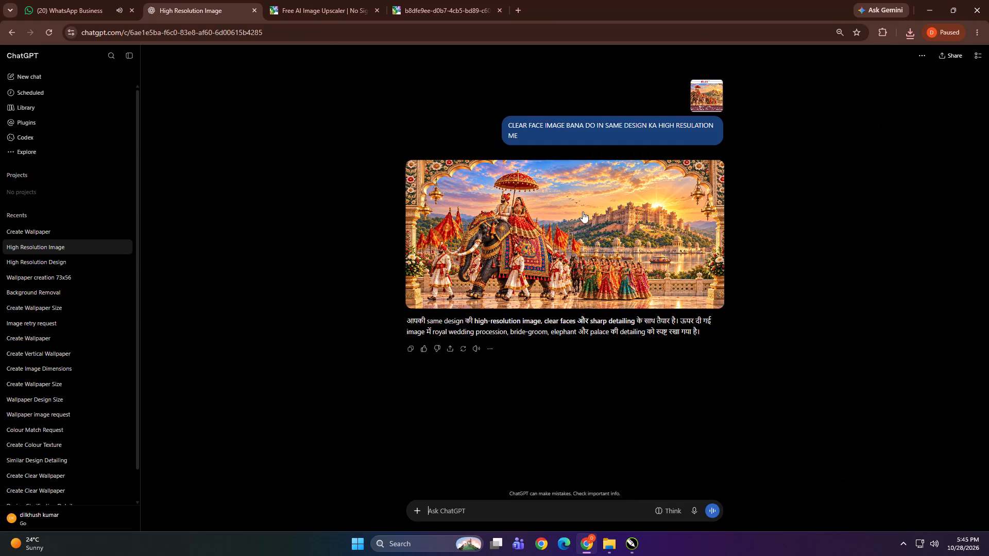
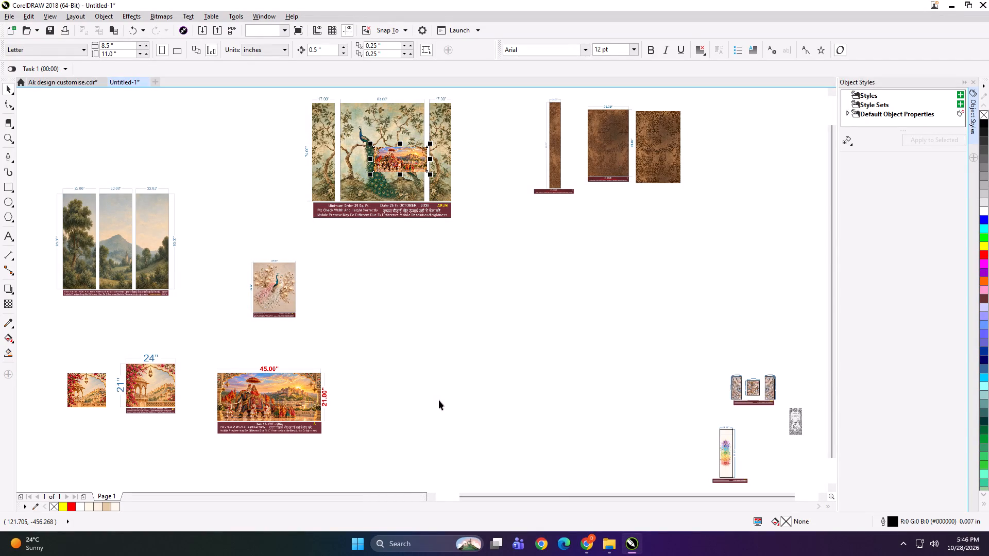
Enlarge the new elephant procession image proportionally to about 193 × 90 inches and place it beside the 45-inch-wide elephant preview.
left_click_drag(431, 177, 455, 196, "shift")
left_click_drag(401, 170, 391, 397)
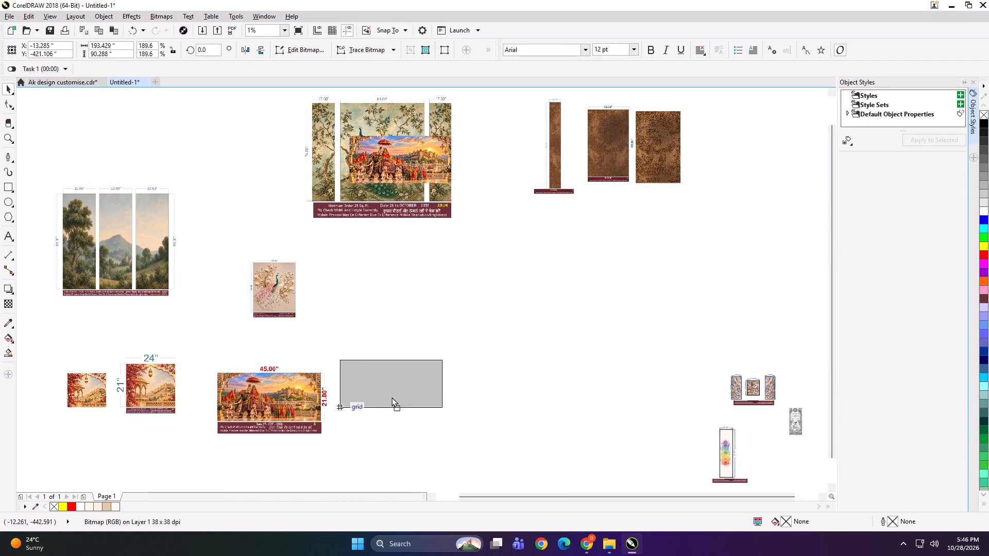
left_click_drag(391, 397, 391, 406)
left_click(344, 325)
scroll(61, 431, "up", 1)
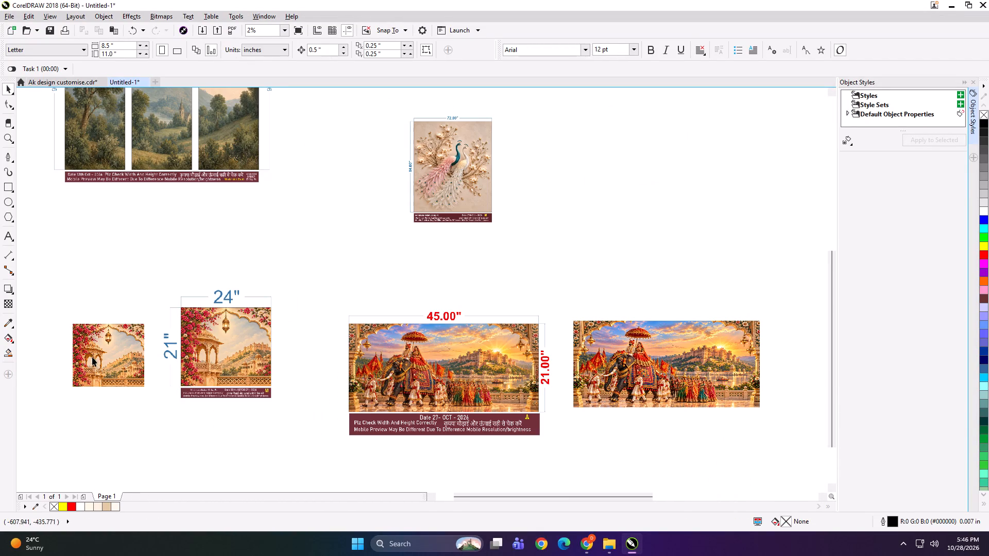
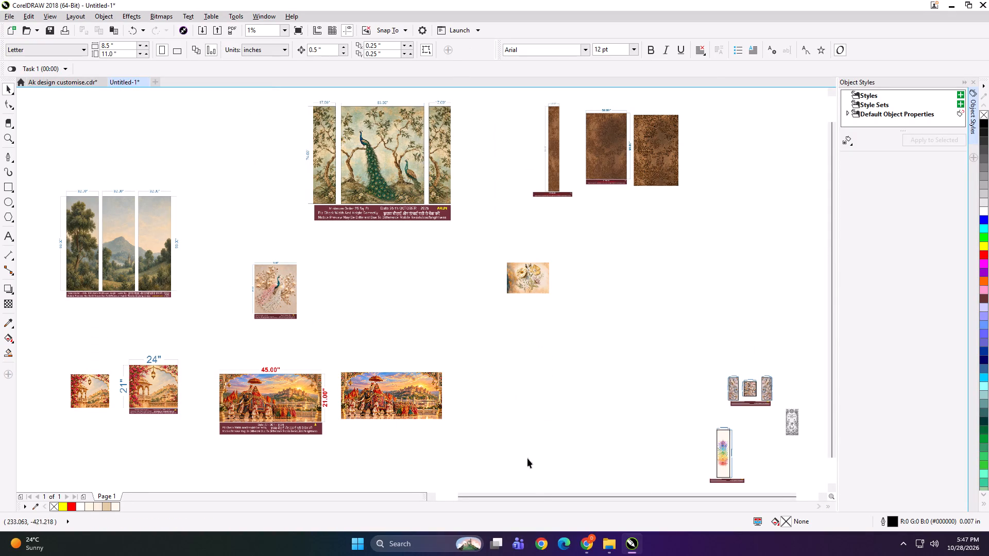
Switch to File Explorer and select the floral WhatsApp Image 2026-10-28 at 17.38.07 in the Downloads folder.
left_click(606, 546)
scroll(87, 212, "up", 8)
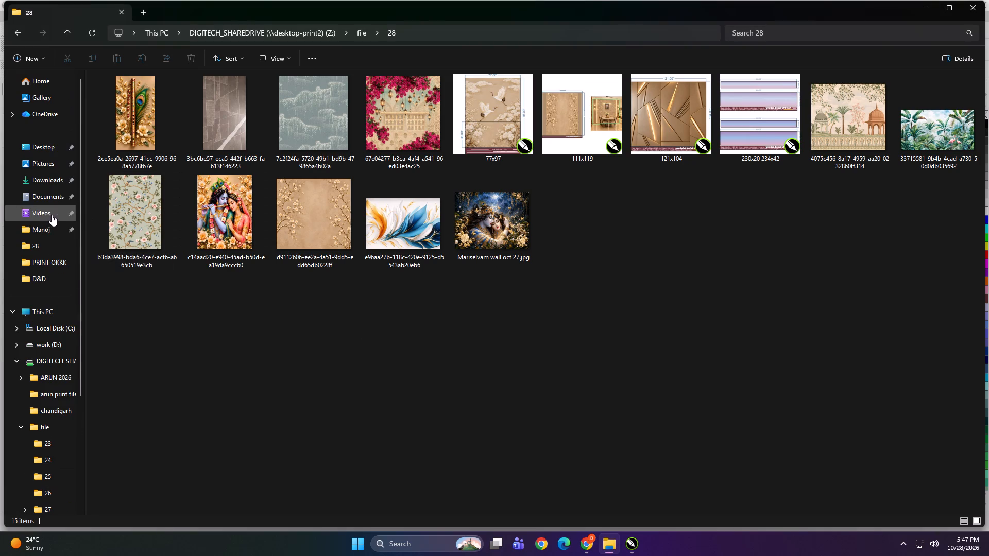
scroll(65, 245, "up", 3)
scroll(25, 188, "up", 4)
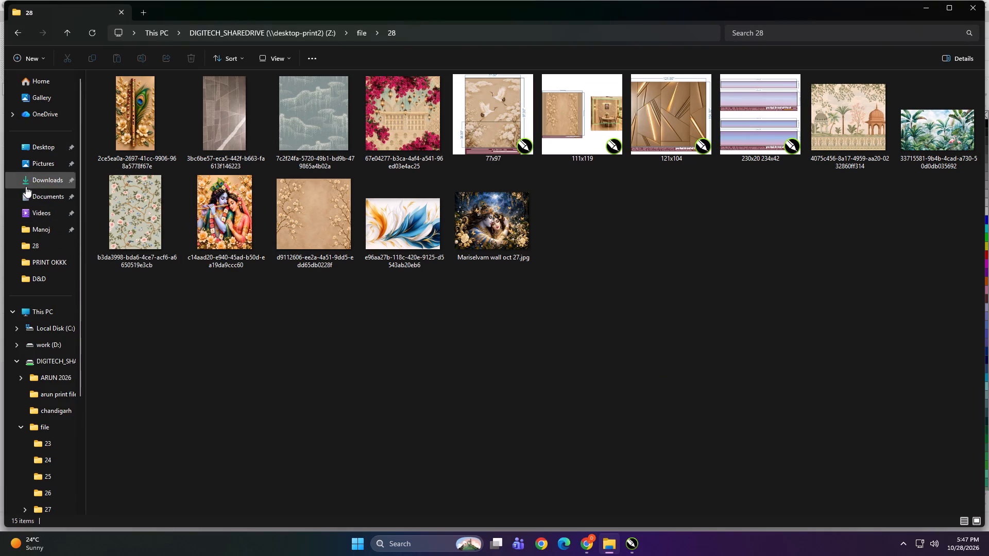
left_click(43, 176)
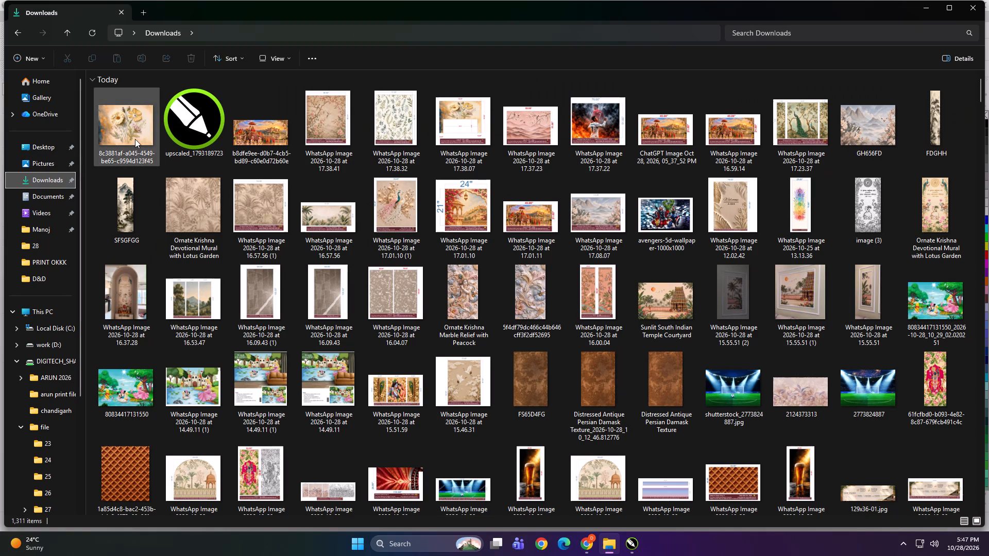
left_click(135, 139)
left_click(459, 110)
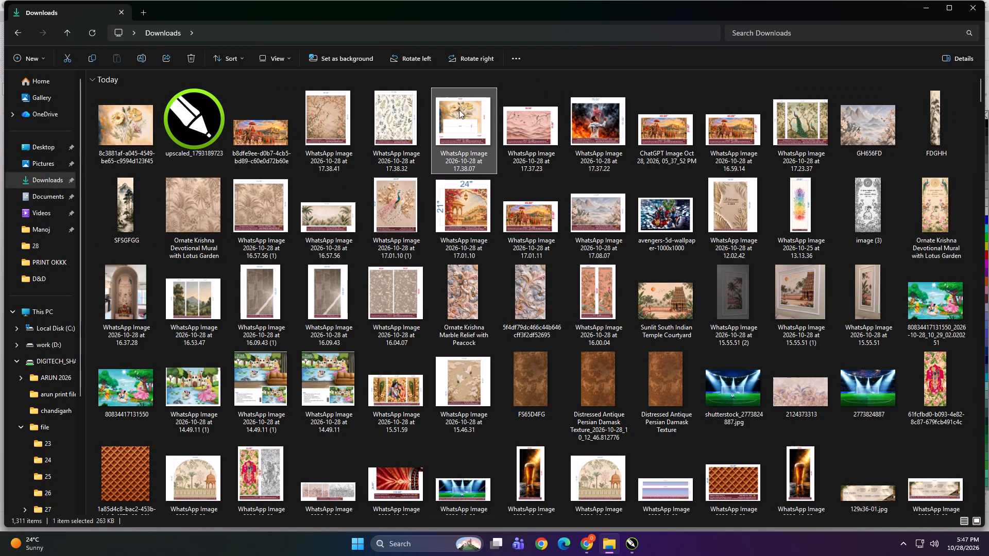
Place the floral WhatsApp image in the CorelDRAW document near the plain floral artwork and enlarge it to about 153.5 inches high.
left_click_drag(461, 105, 480, 264)
scroll(541, 262, "up", 1)
left_click_drag(424, 270, 418, 279, "shift")
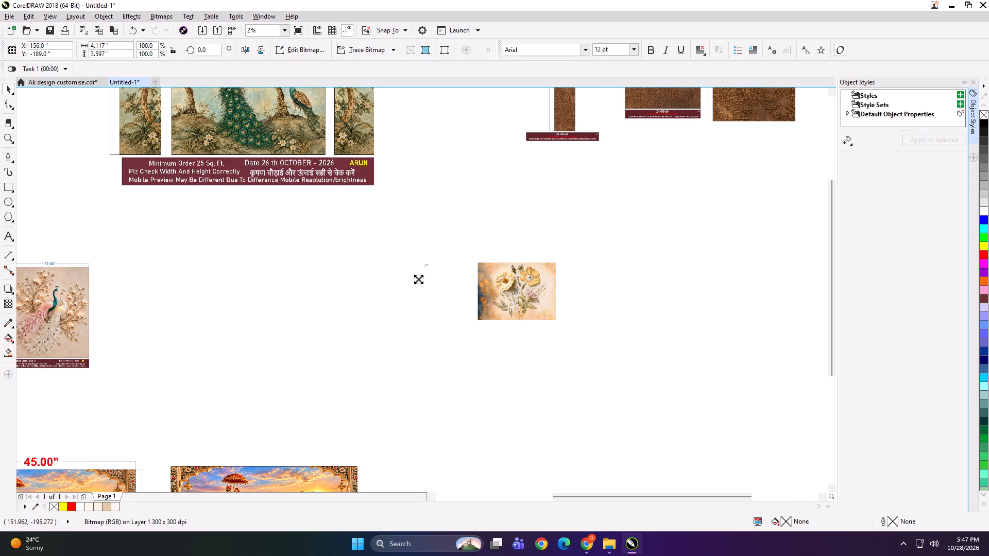
left_click_drag(418, 279, 338, 342, "shift")
Arrange the enlarged 132.50-by-101.00-inch floral preview and the plain floral artwork side by side without overlap.
left_click_drag(476, 248, 387, 305)
left_click_drag(508, 290, 543, 299)
left_click_drag(346, 310, 414, 303)
left_click(556, 293, "shift")
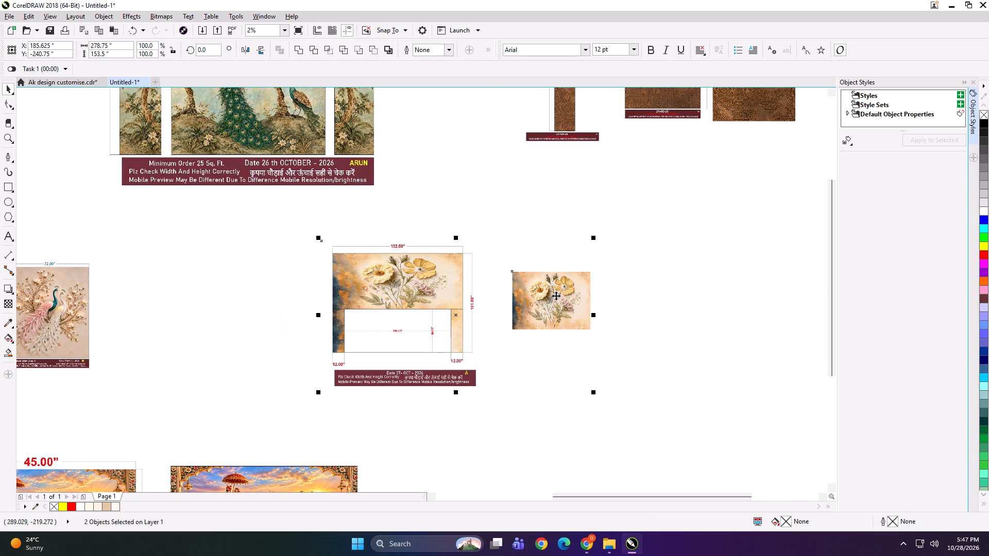
key("shift+F2")
left_click(532, 112)
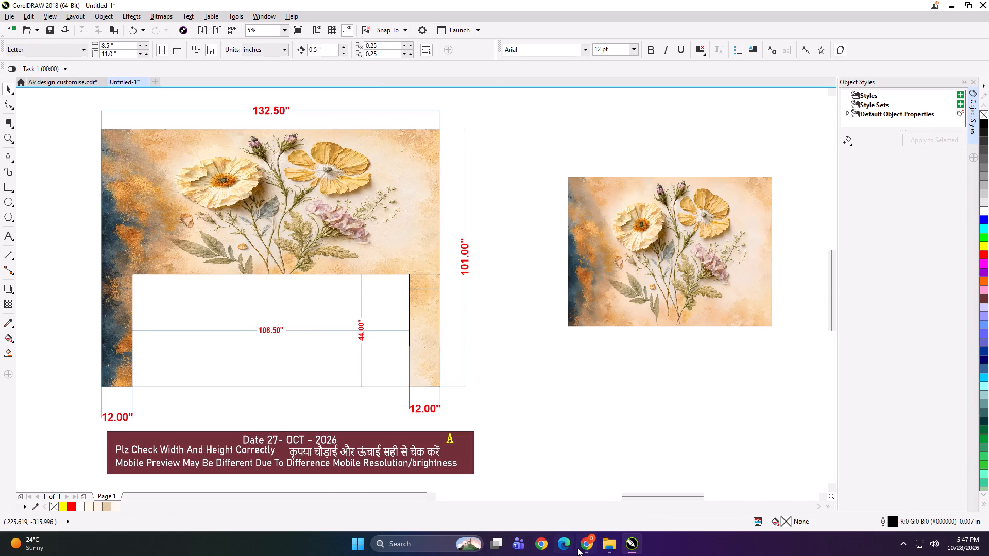
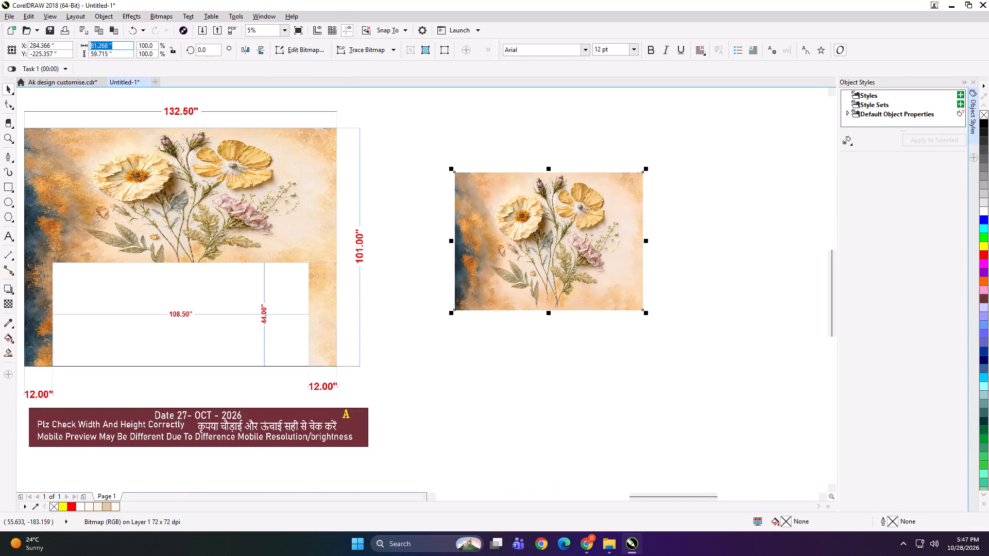
Resize the separate floral bitmap to 132.5 inches wide and 57 inches high, calculated as 101-44.
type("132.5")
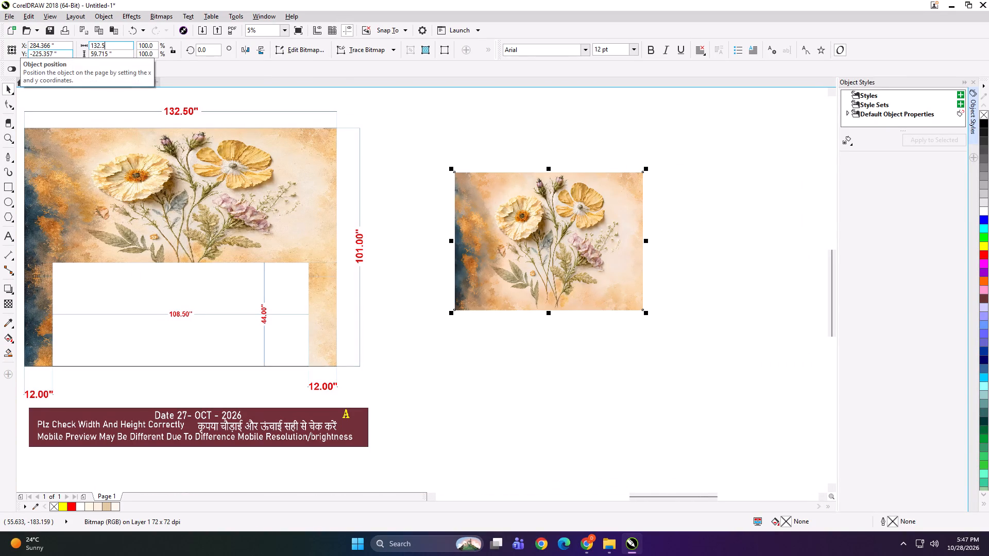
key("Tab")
scroll(190, 136, "down", 1)
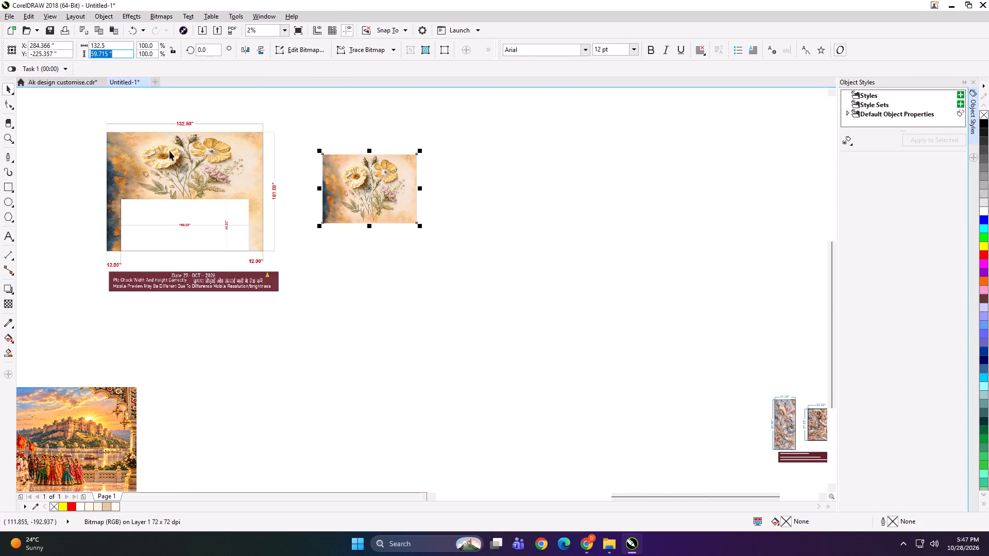
scroll(169, 151, "up", 1)
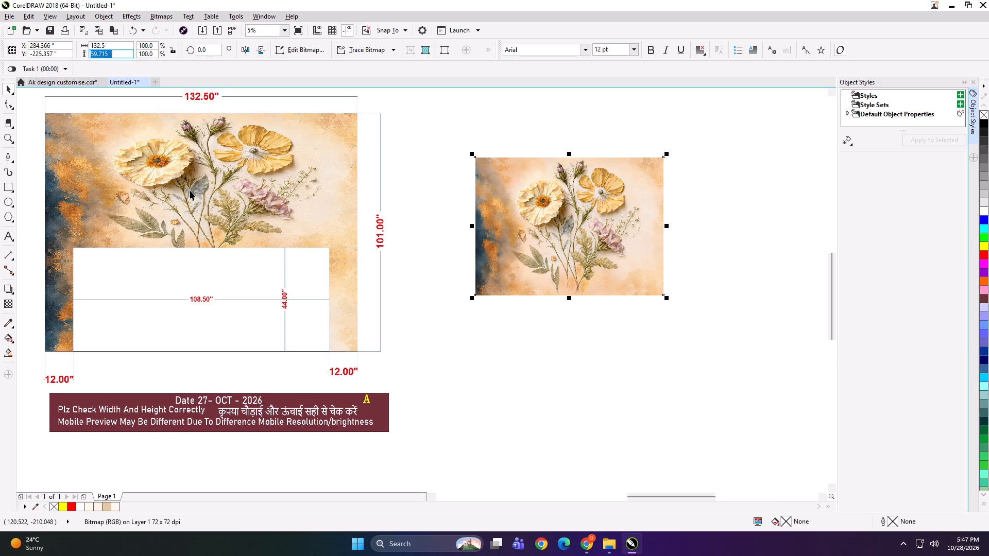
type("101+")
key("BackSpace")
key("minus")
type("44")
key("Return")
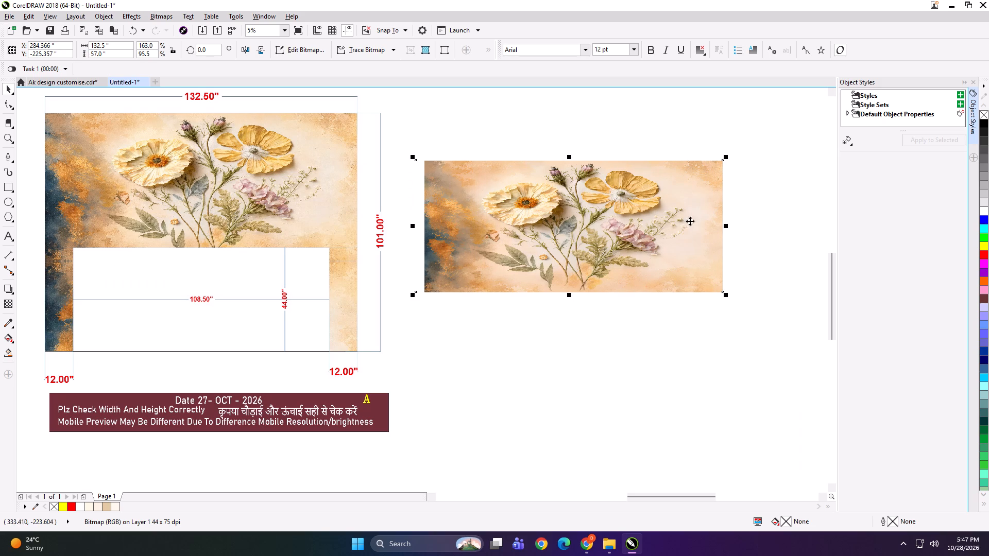
Move the resized floral bitmap about 9 inches right and 7 inches up, beside the dimensioned floral preview.
left_click(623, 184)
left_click_drag(551, 216, 571, 200)
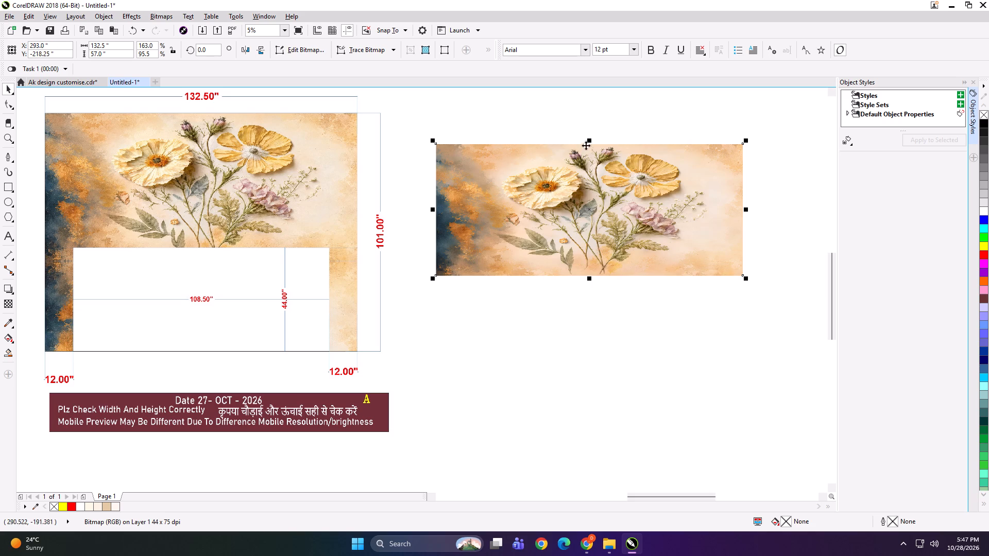
Create a vertically mirrored copy of the floral bitmap directly below the original and check the seam between them.
left_click_drag(590, 141, 592, 364)
right_click(592, 364, "ctrl")
scroll(587, 282, "up", 2)
scroll(510, 260, "up", 5)
scroll(579, 263, "down", 4)
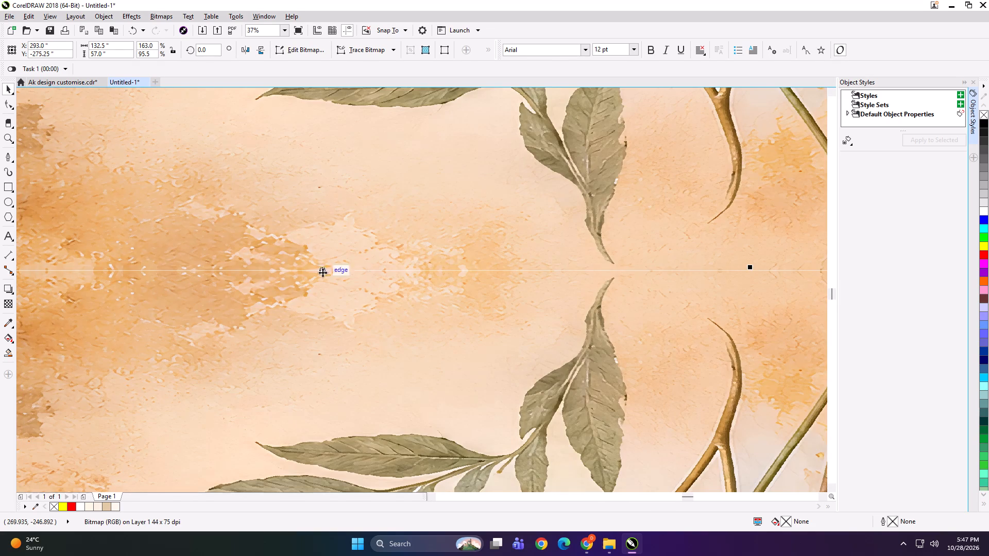
Move the mirrored lower floral image up until it meets the upper image, closing the gap at the seam.
scroll(322, 272, "up", 3)
scroll(421, 255, "up", 3)
left_click_drag(439, 322, 434, 279)
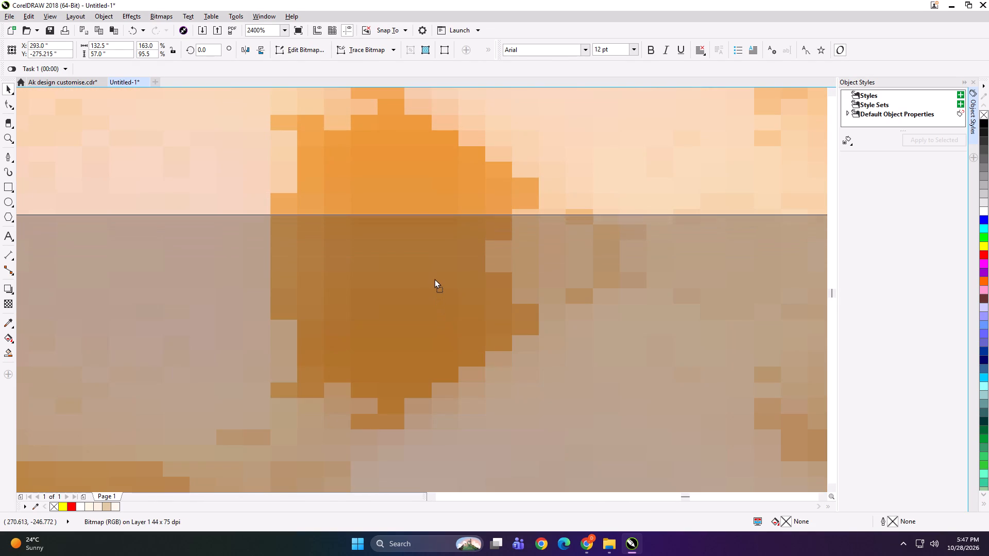
left_click_drag(434, 279, 436, 275)
scroll(435, 268, "down", 5)
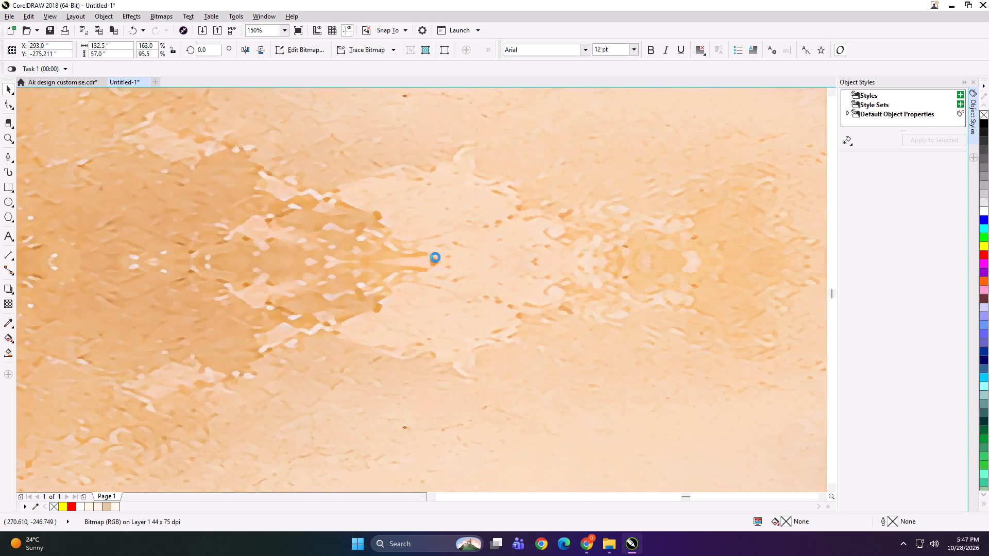
scroll(435, 257, "down", 4)
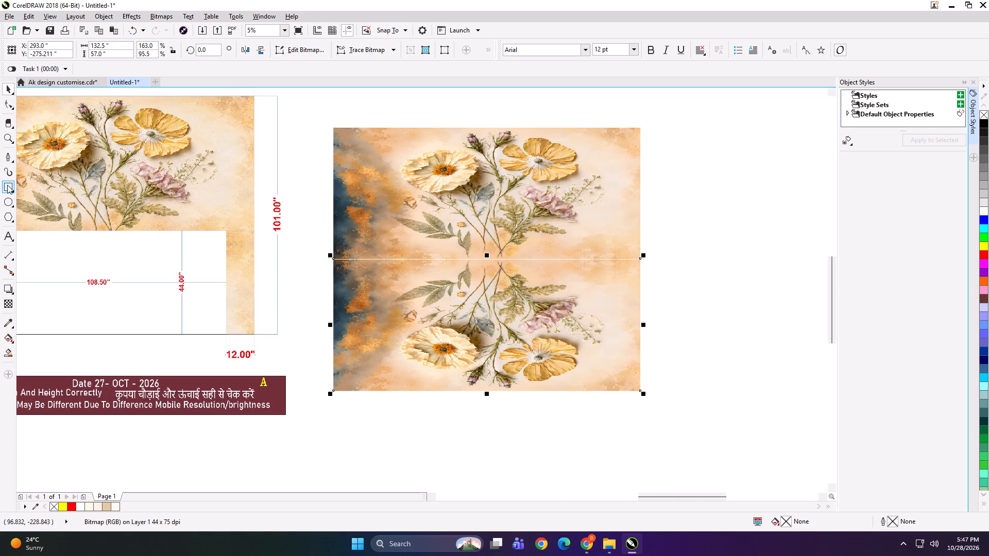
Group the upper floral image with its mirrored lower copy.
left_click(546, 200)
left_click(470, 304, "shift")
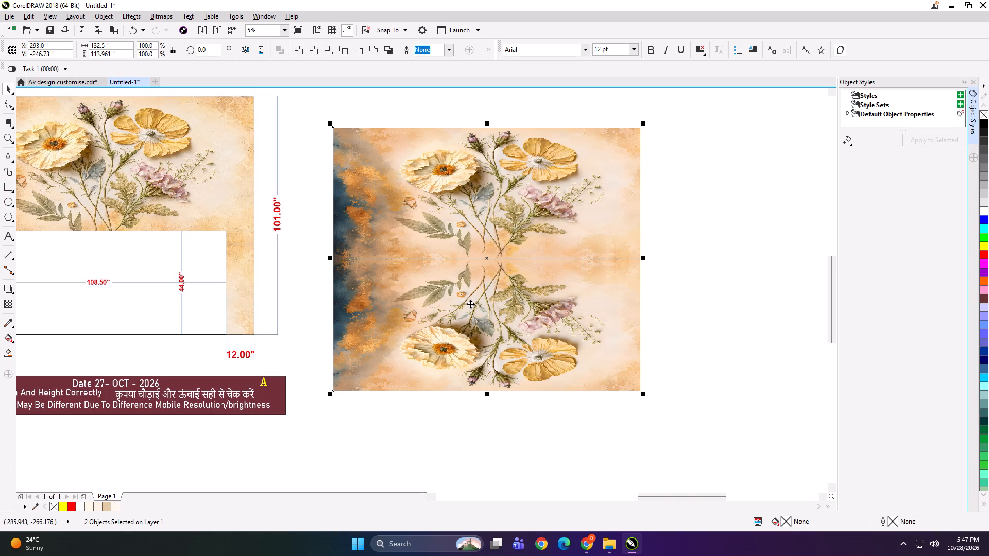
key("ctrl+g")
scroll(517, 283, "down", 1)
Create a 132.5 by 101 inch rectangle over the grouped floral artwork and align it to the artwork's top edge.
double_click(7, 185, "shift")
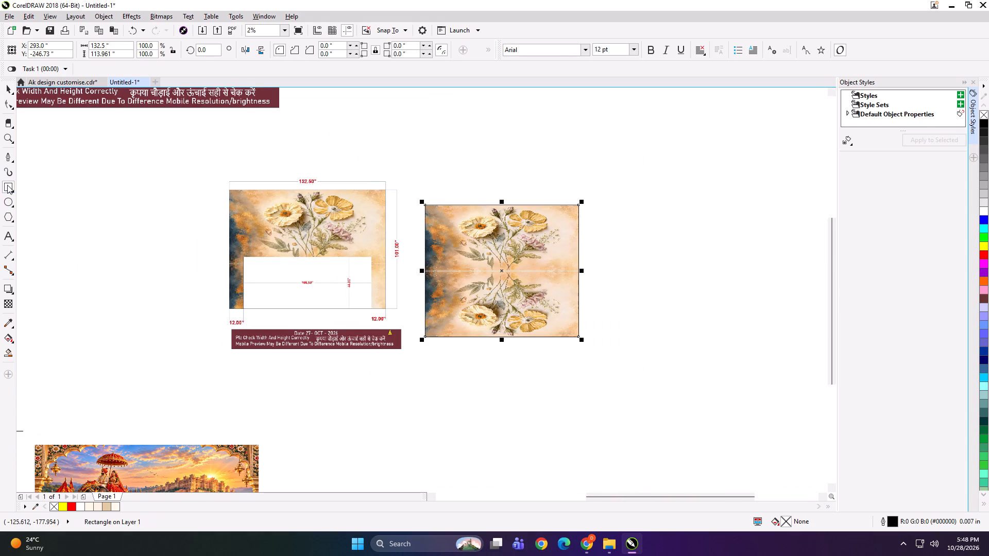
key("space")
left_click_drag(118, 55, 73, 57)
type("101")
key("Return")
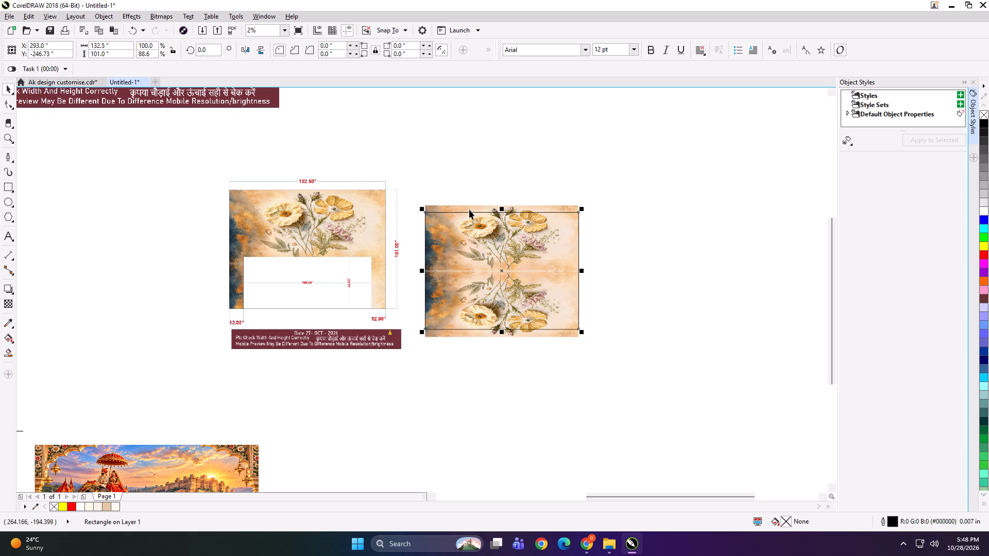
left_click(471, 209, "shift")
key("t")
PowerClip the grouped floral artwork into the 132.5 by 101 inch rectangle.
left_click(468, 182)
left_click(492, 334)
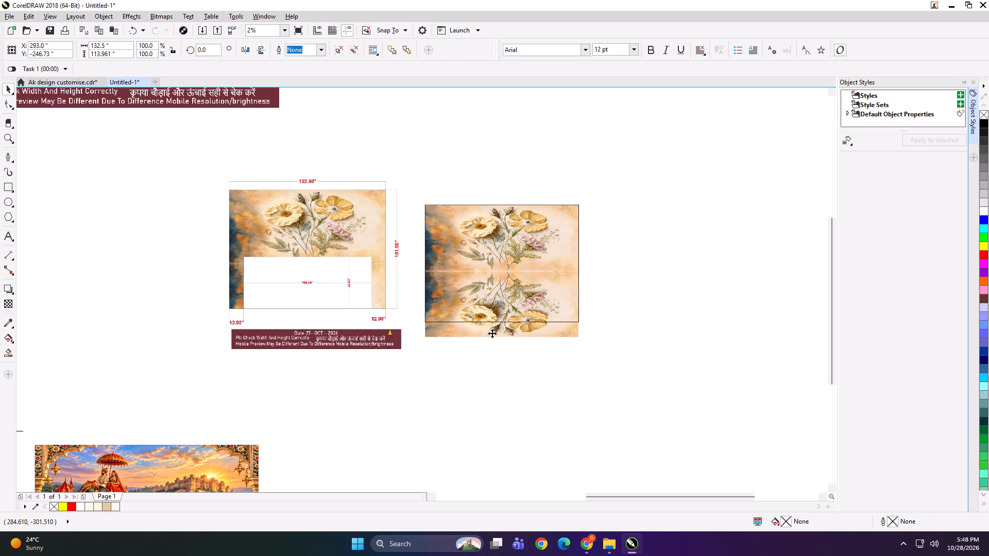
key("shift+Return")
left_click(478, 309)
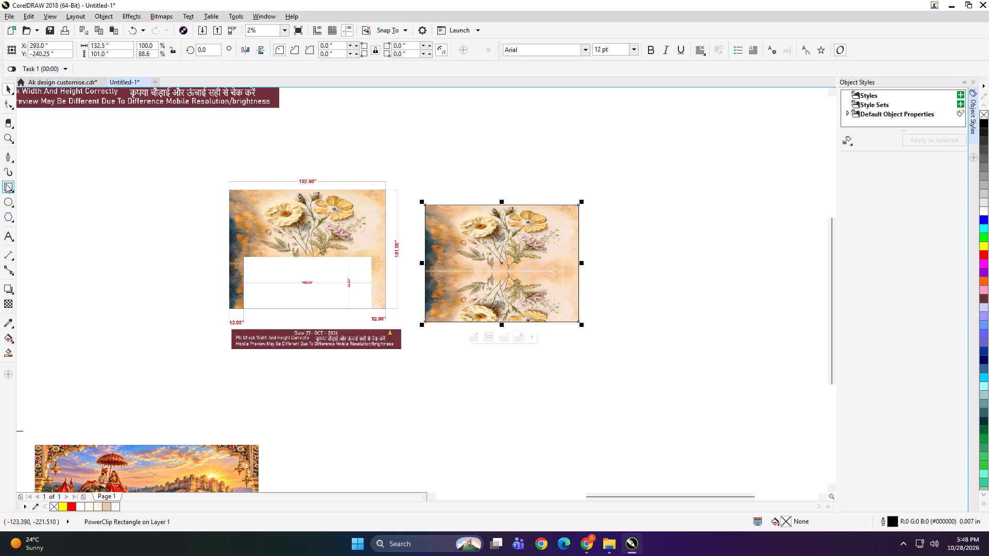
Add a white-filled rectangle of 108.5 by 44 inches and align it to the bottom edge of the clipped artwork.
double_click(6, 184, "shift")
key("shift+space")
left_click_drag(123, 43, 28, 54)
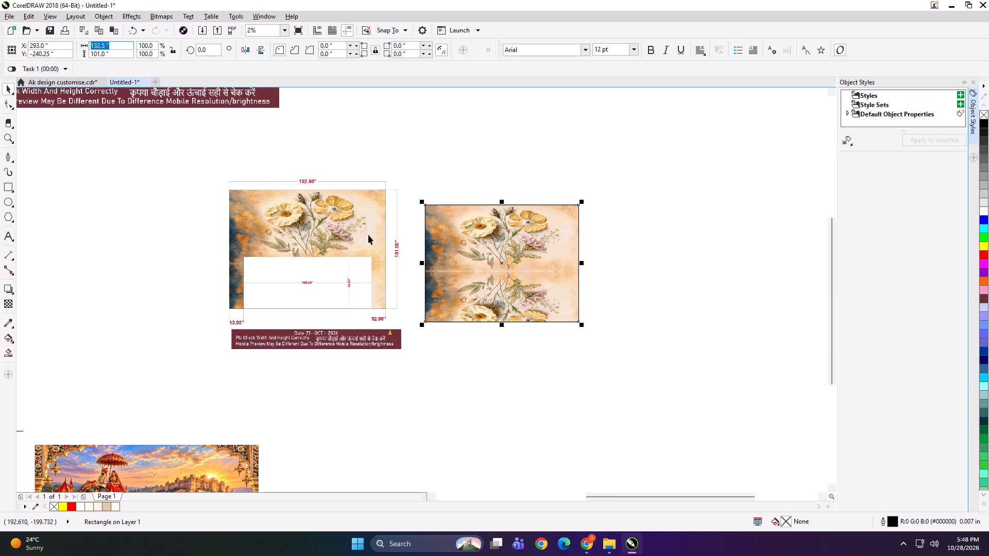
scroll(358, 263, "up", 1)
type("108.5")
key("Tab")
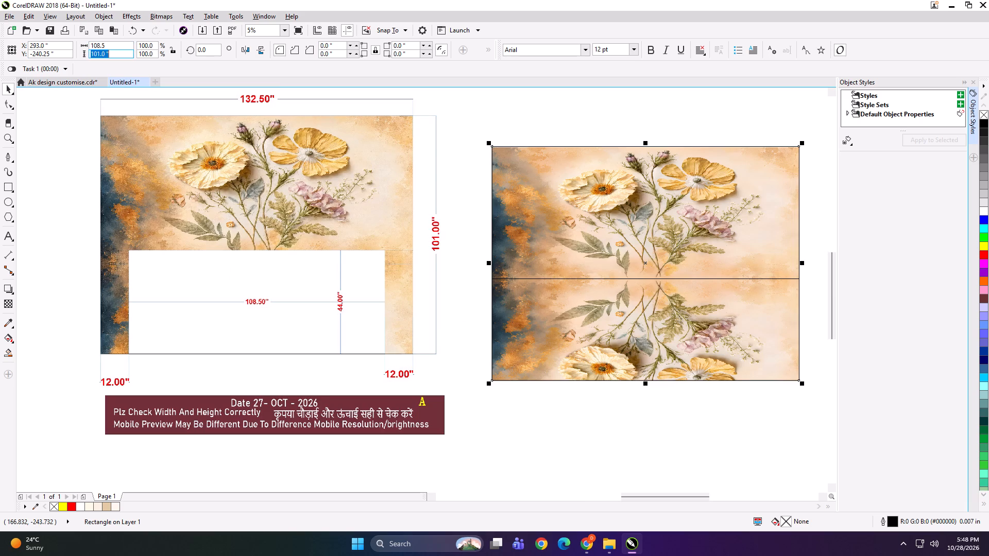
type("44")
key("Return")
left_click(983, 210)
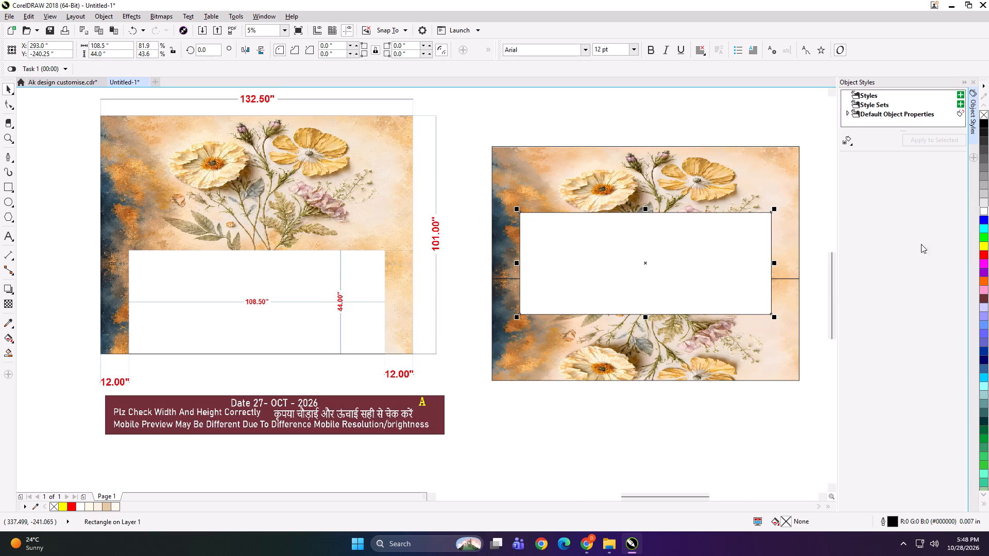
left_click(568, 361, "shift")
key("b")
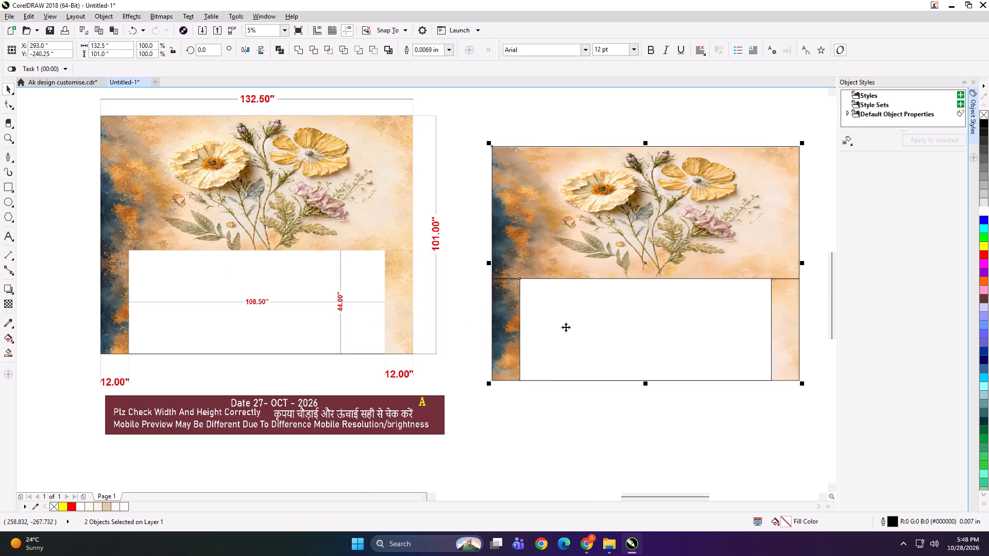
Move the dimensioned reference layout slightly farther away from the new artwork.
scroll(566, 327, "down", 1)
left_click(625, 396)
scroll(598, 293, "up", 1)
left_click(382, 260)
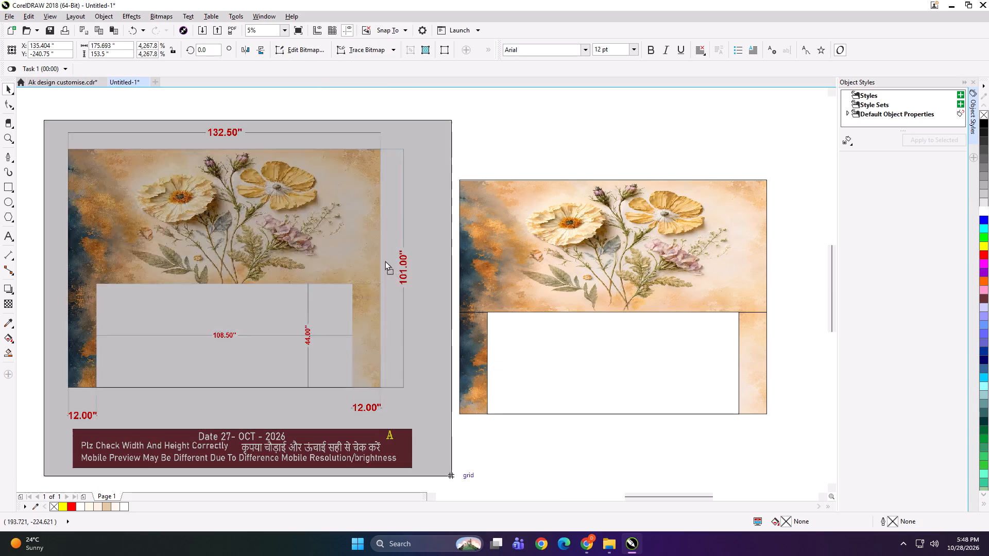
left_click(561, 239)
left_click_drag(397, 265, 383, 263)
Create a 132.5 by 57.5 inch top panel rectangle that extends 0.5 inch below the white cutout's upper edge.
left_click(491, 234)
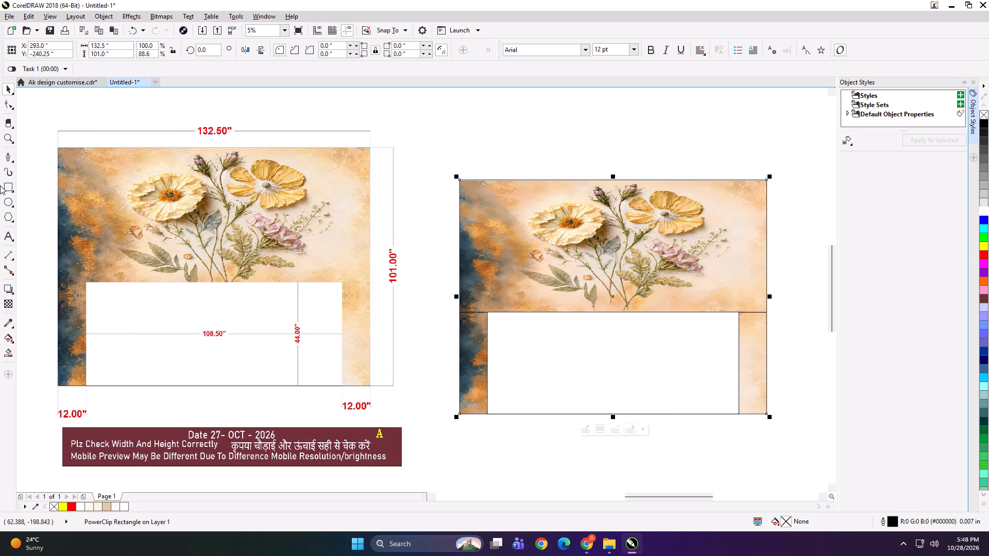
double_click(7, 183, "shift")
key("space")
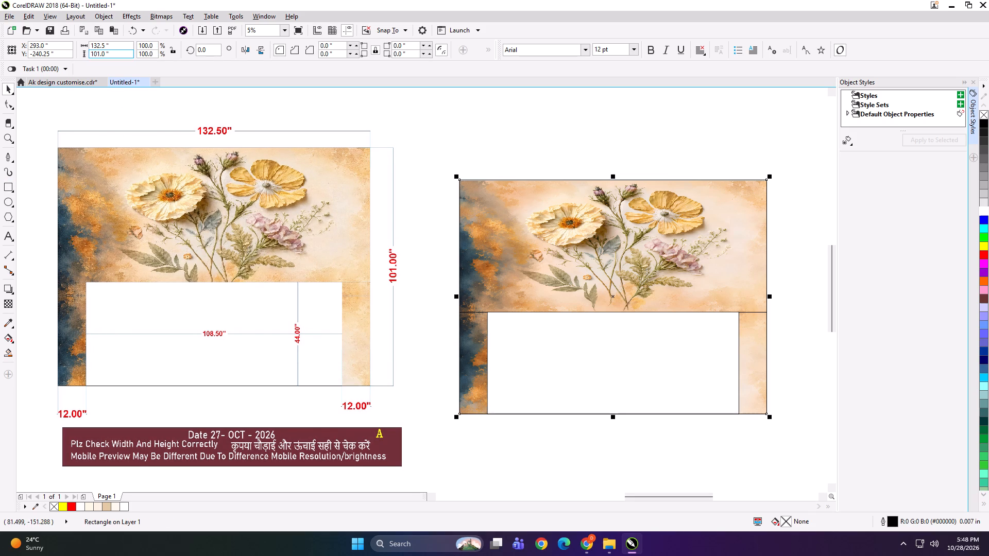
left_click_drag(613, 420, 596, 316)
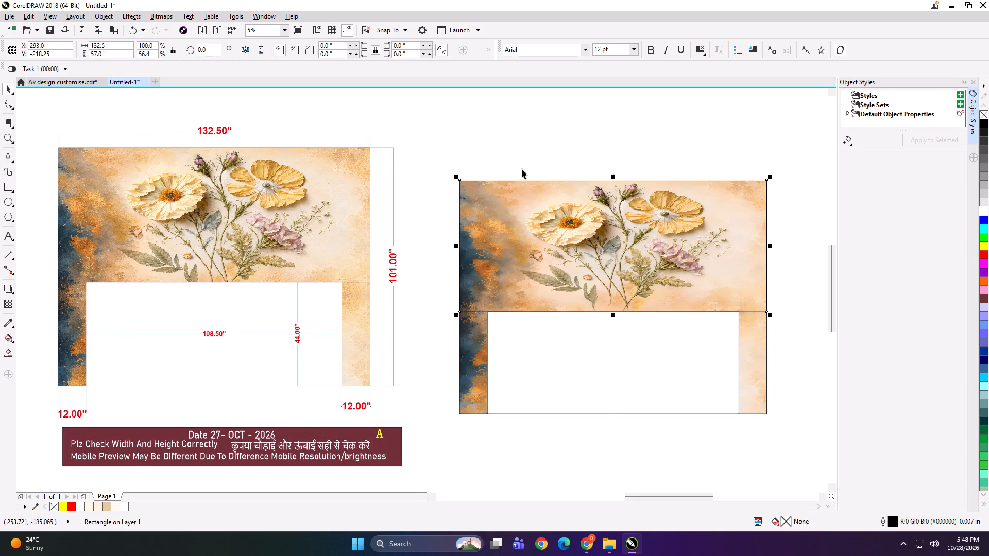
key("Down")
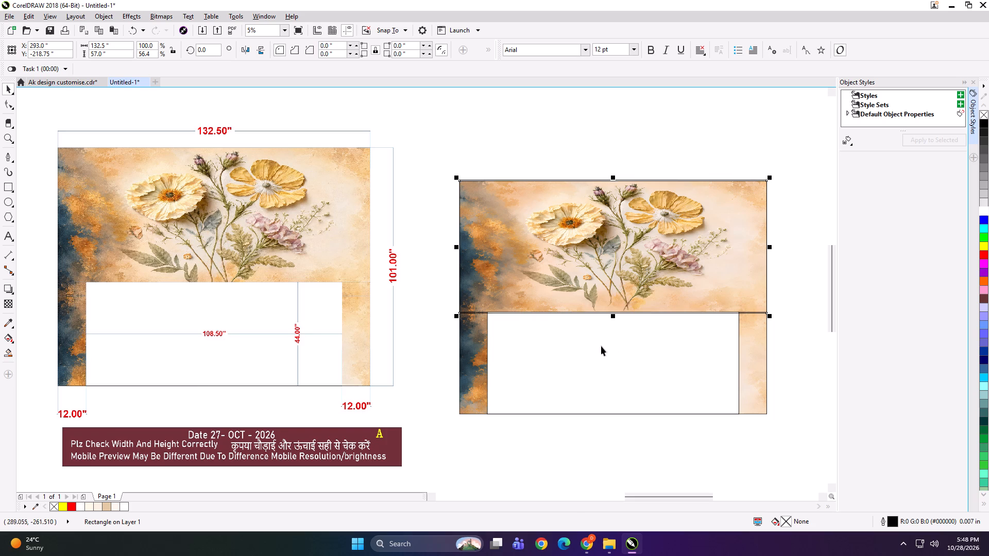
scroll(618, 177, "up", 2)
left_click(598, 189)
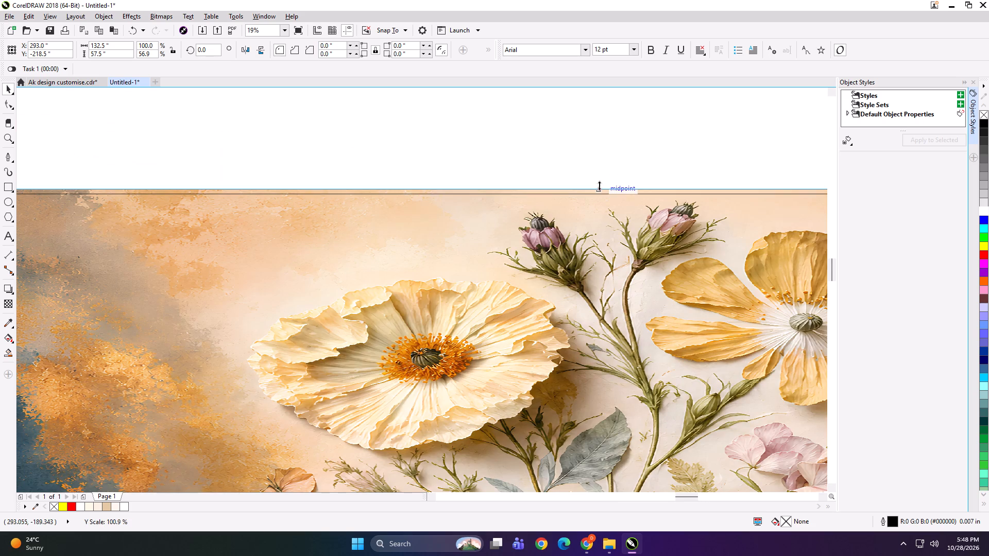
scroll(582, 160, "down", 2)
Mirror-copy the white rectangle leftward, shift it slightly over the cutout and narrow it to a 13 by 44 inch left strip.
left_click(589, 340)
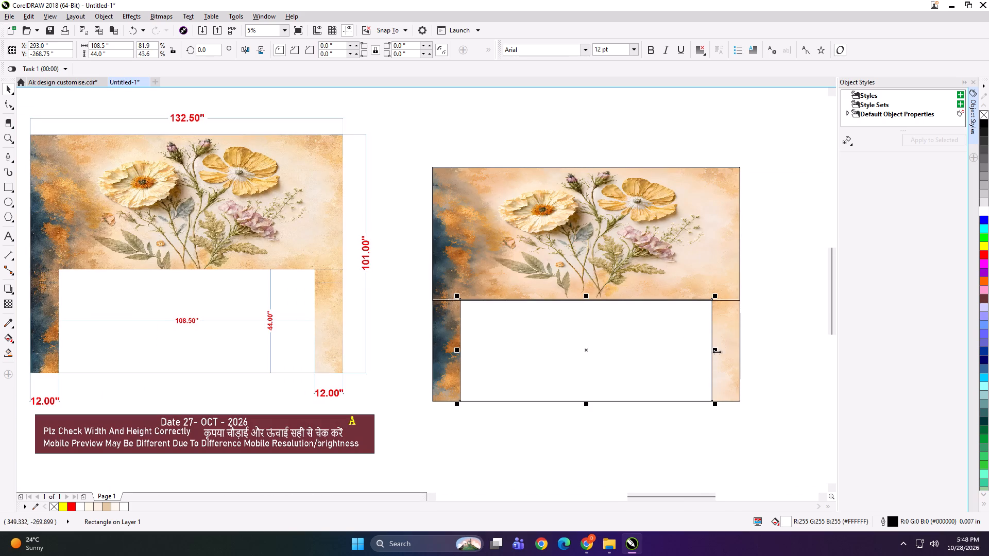
left_click_drag(718, 352, 442, 355)
right_click_drag(523, 358, 442, 355, "ctrl")
key("Right")
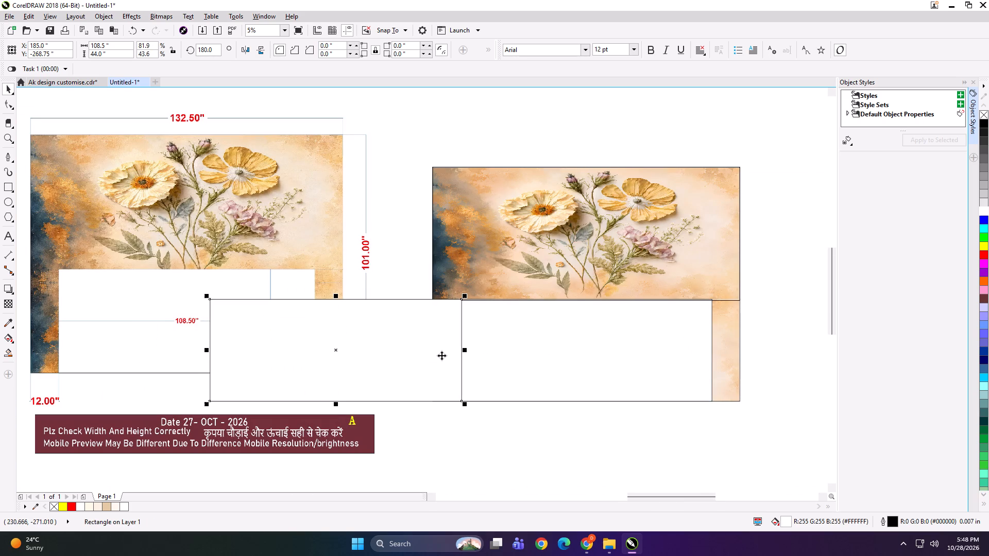
key("Right")
left_click_drag(206, 351, 429, 340)
Duplicate the left strip and align the copy to the right edge of the artwork.
key("plus")
left_click(715, 323, "shift")
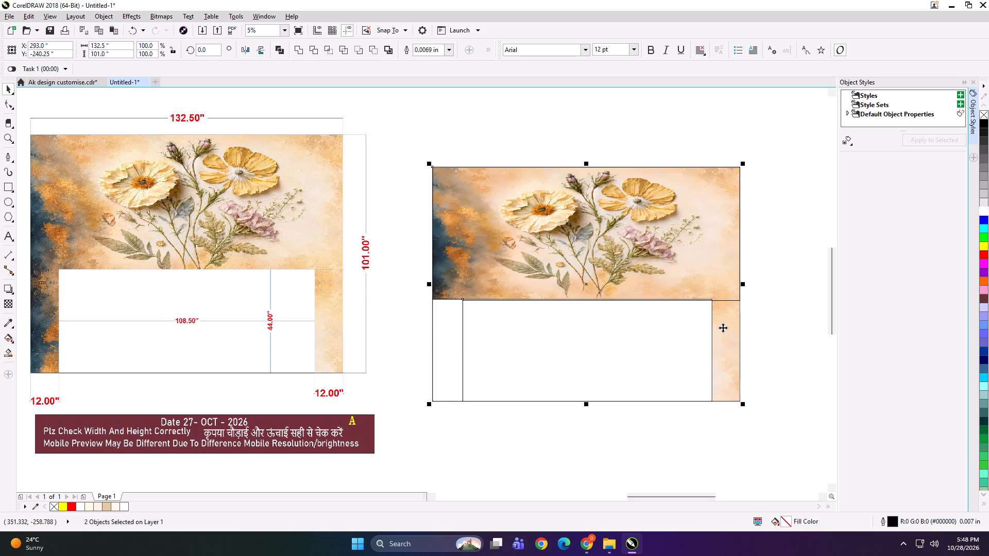
key("r")
Delete the white 108.5 by 44 inch cutout rectangle.
left_click(601, 349)
key("Delete")
Group the two side strips with the top panel rectangle.
left_click(456, 344)
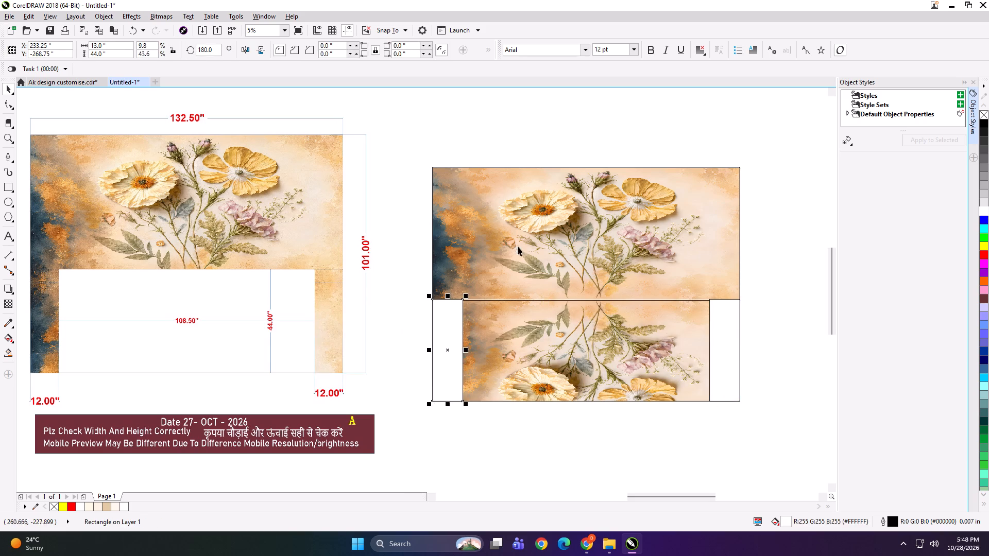
left_click(518, 246, "shift")
left_click(724, 349, "shift")
key("ctrl+g")
PowerClip the floral artwork into the grouped panel shapes and ungroup the result into three separate panels.
left_click(630, 350)
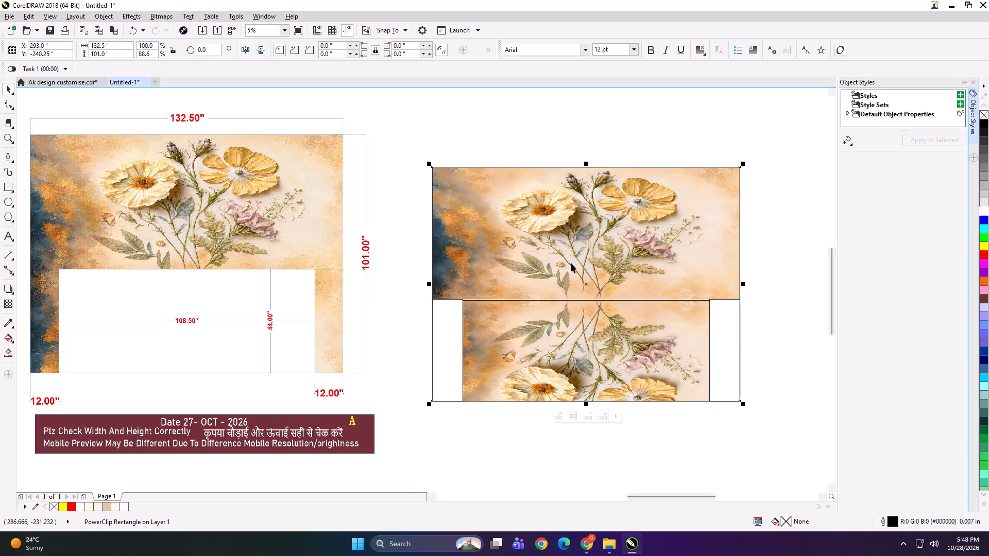
key("shift+Return")
left_click(571, 263)
key("ctrl+u")
key("ctrl+u")
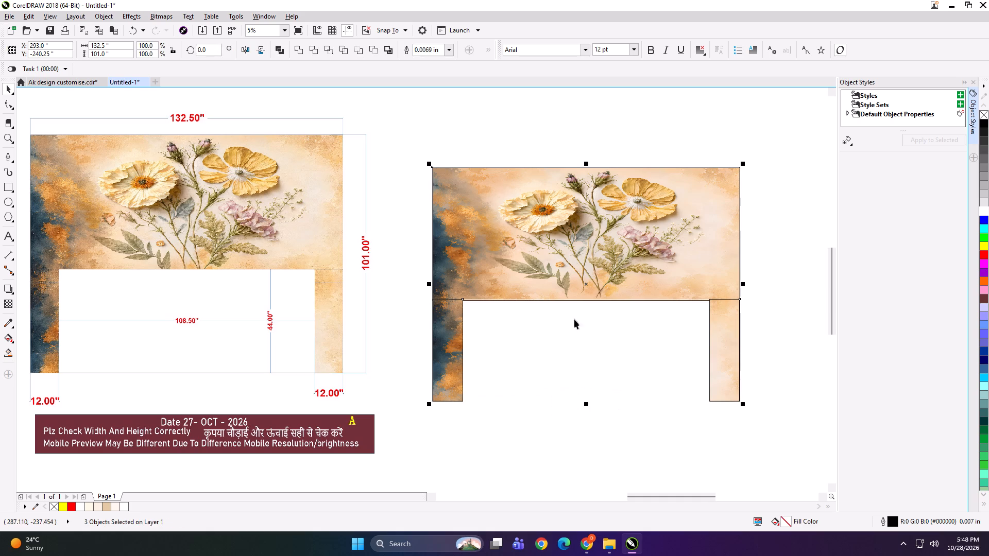
Select both bottom side panels and move them down clear of the top panel.
left_click(574, 347)
left_click_drag(760, 268, 354, 439)
scroll(430, 268, "down", 1)
key("Down")
key("Down")
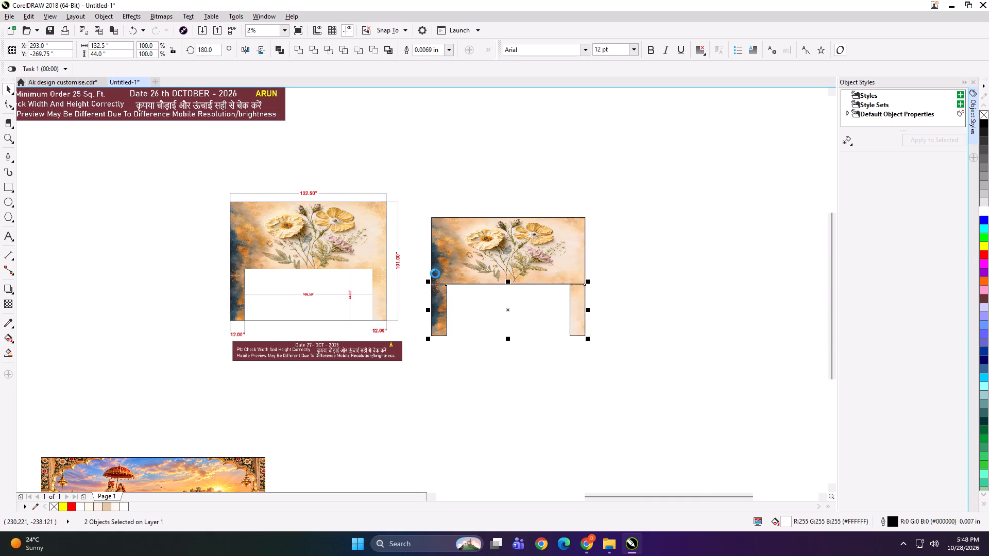
key("Down")
key("Down")
key("Down")
key("Down")
key("Down")
key("Down")
Add the text label "132.5*101 TOP" on the top edge of the top panel.
left_click(357, 237, "shift")
key("shift+F2")
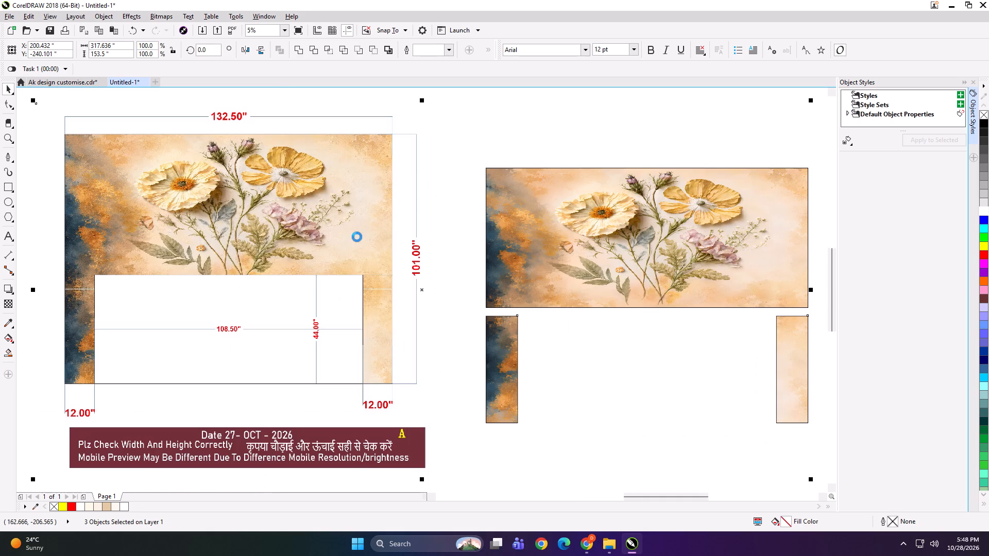
left_click(609, 106)
left_click(516, 225)
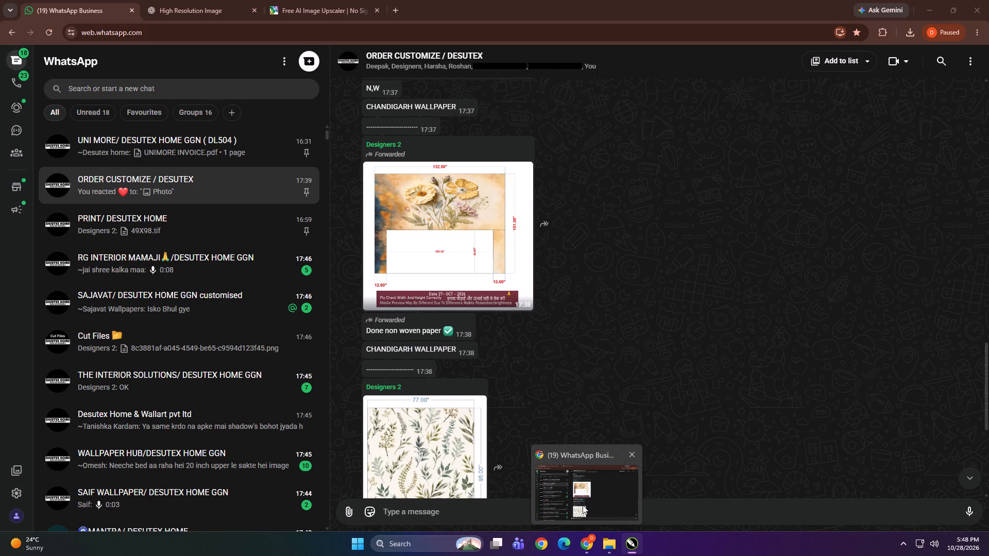
left_click(5, 238)
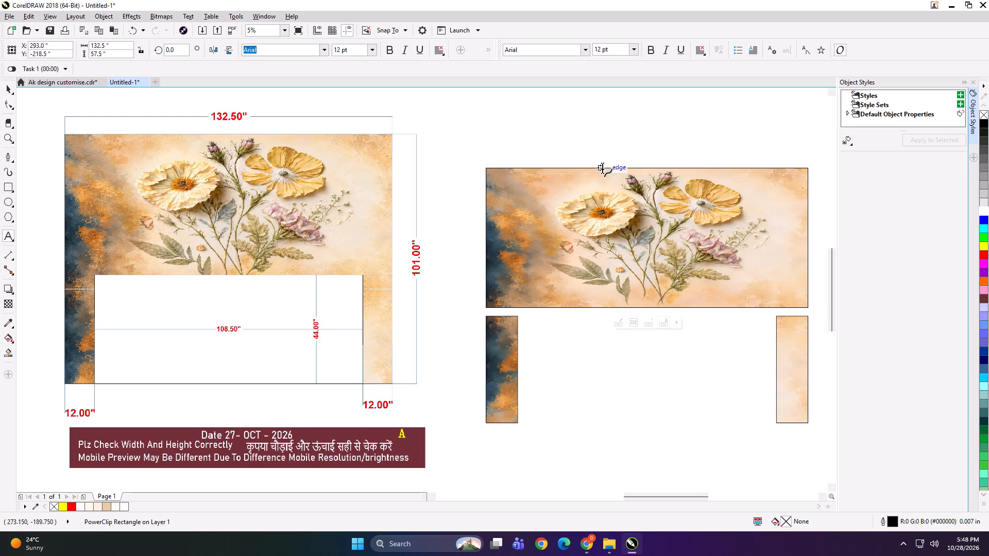
left_click(588, 166)
type("132.5*101")
key("space")
type("TOP")
Copy the label onto the bottom left panel's top edge and change its wording to "132.5*101 BOTTOM LEFT".
key("ctrl+a")
key("ctrl+c")
scroll(514, 324, "up", 4)
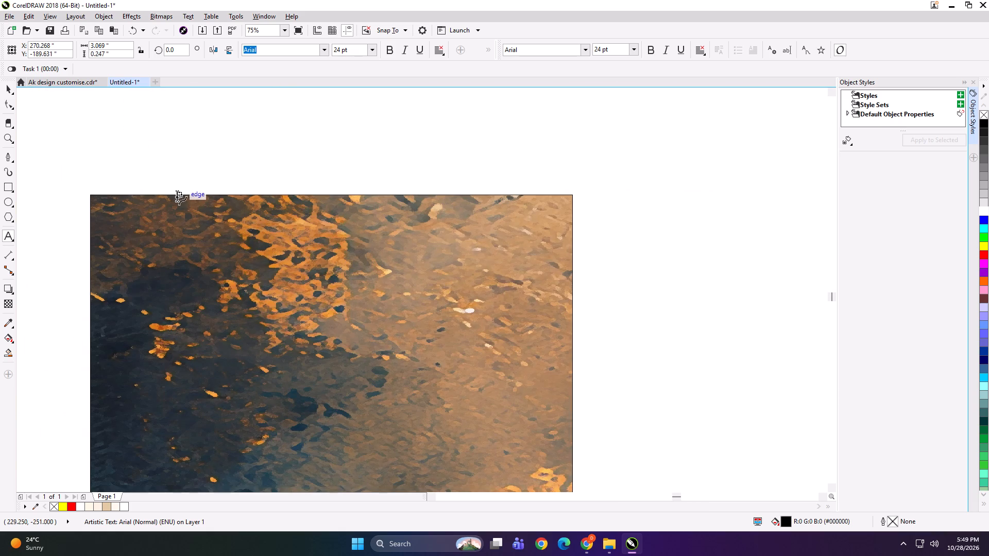
left_click(180, 192)
scroll(180, 192, "up", 2)
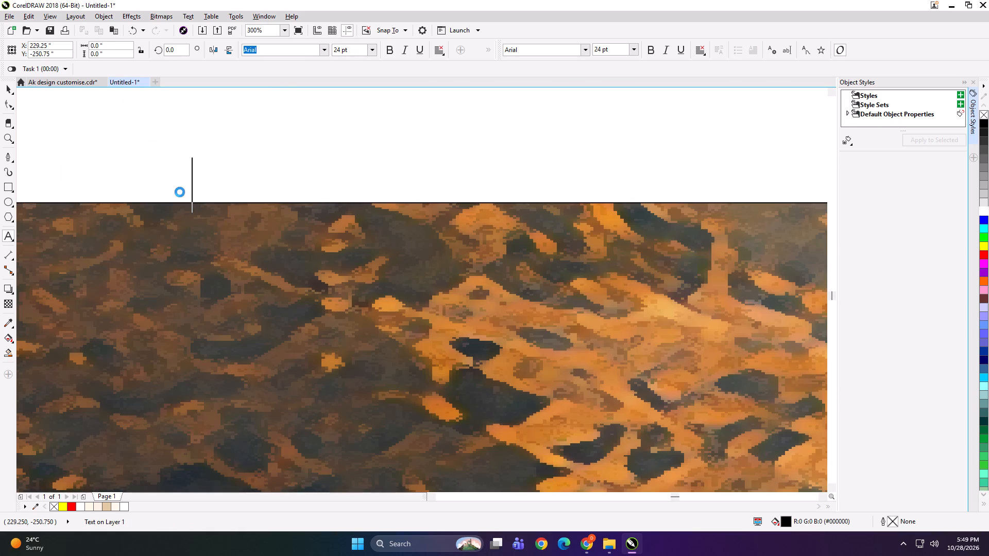
key("ctrl+v")
key("BackSpace")
key("BackSpace")
key("BackSpace")
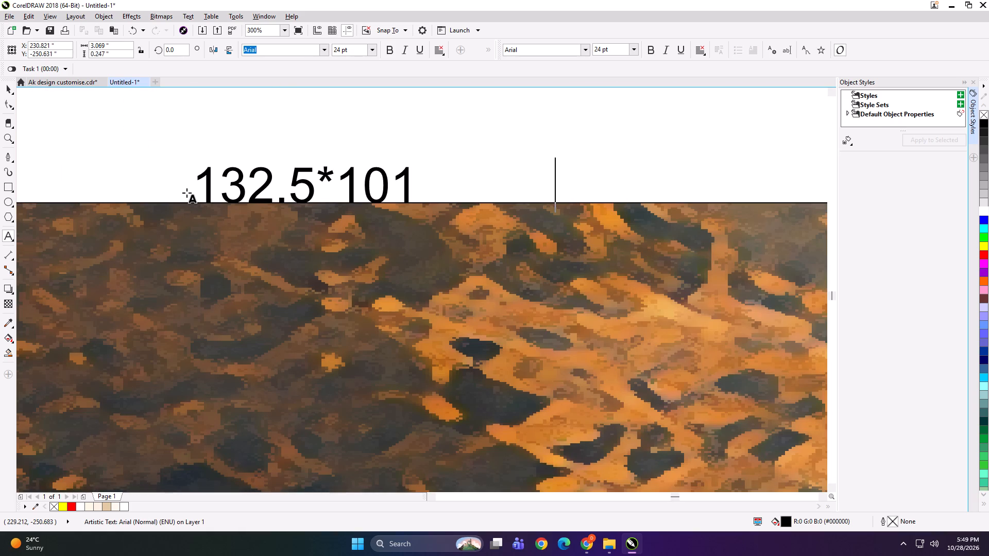
type("BOTTOM LEFT")
Copy the bottom left panel's label onto the bottom right panel's top edge and change its wording to "132.5*101 BOTTOM RIGHT".
scroll(165, 190, "down", 1)
key("ctrl+a")
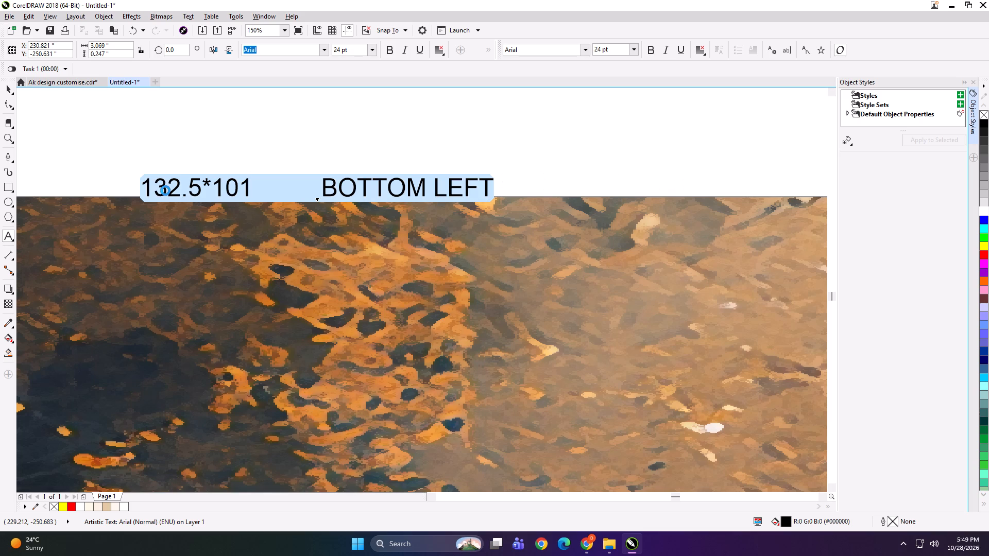
key("ctrl+c")
scroll(165, 190, "down", 2)
scroll(233, 207, "down", 2)
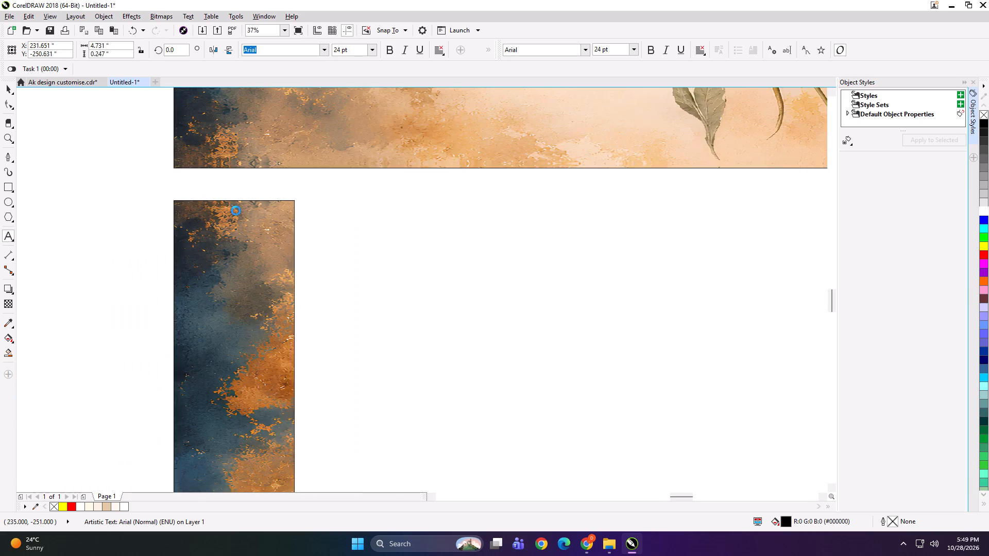
scroll(236, 211, "down", 1)
scroll(515, 204, "up", 3)
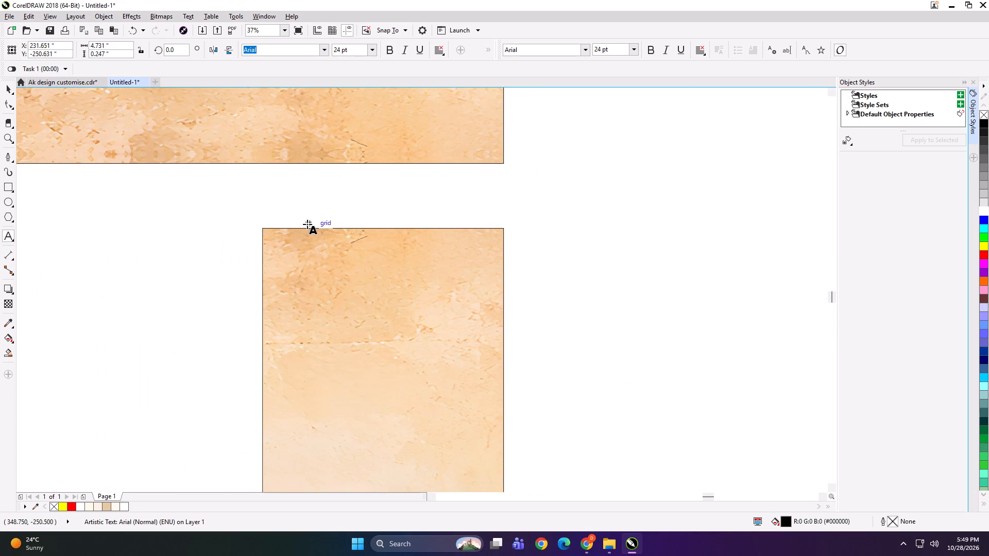
left_click(313, 226)
key("ctrl+v")
key("BackSpace")
key("BackSpace")
key("BackSpace")
key("BackSpace")
type("RIGHT")
Group each of the three panels with its own text label.
scroll(313, 226, "down", 2)
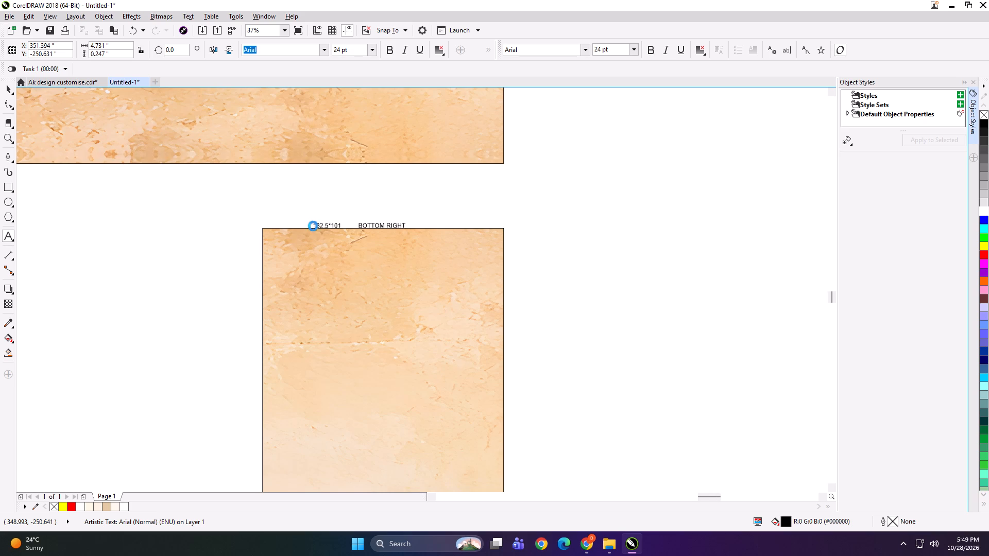
scroll(313, 226, "down", 3)
left_click(9, 89)
left_click_drag(360, 201, 305, 310)
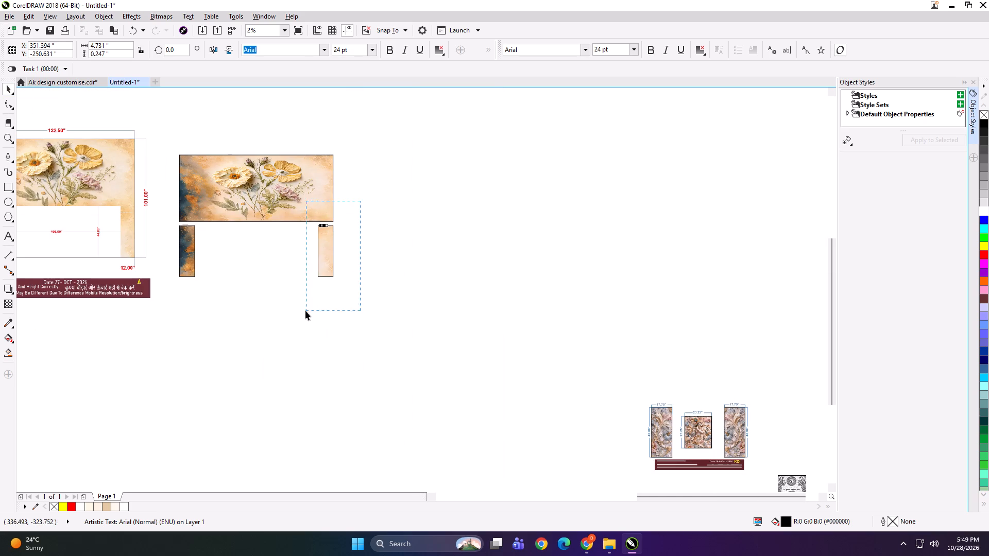
left_click_drag(305, 310, 304, 311)
key("ctrl+g")
left_click_drag(254, 314, 147, 207)
key("ctrl+g")
left_click_drag(184, 116, 273, 195)
left_click(273, 195, "shift")
key("ctrl+g")
Start exporting the labelled top panel and create a folder named "132.5x101" inside the CHANDIGARH folder.
scroll(372, 194, "down", 1)
scroll(443, 244, "up", 1)
left_click(118, 228, "shift")
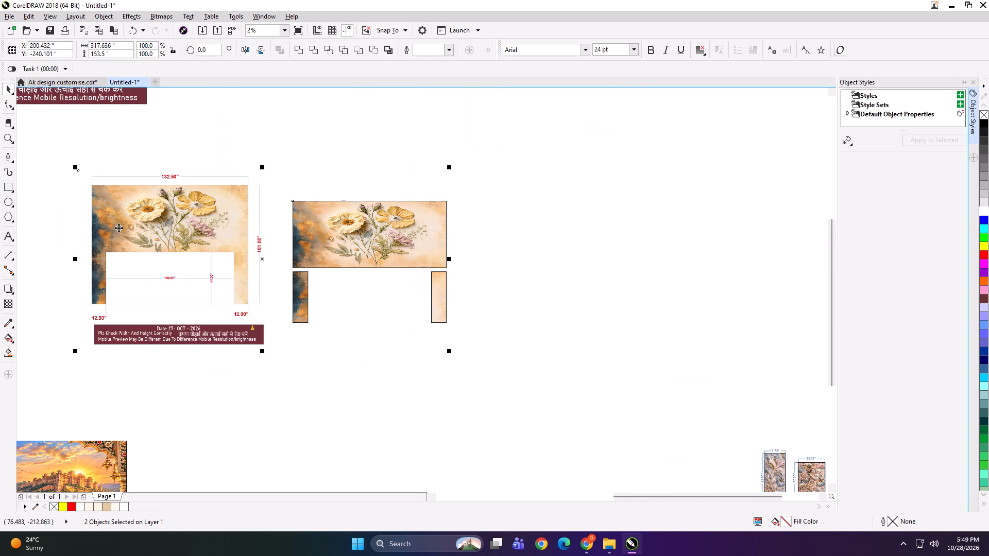
key("shift+F2")
left_click(515, 113)
left_click(553, 238)
key("ctrl+e")
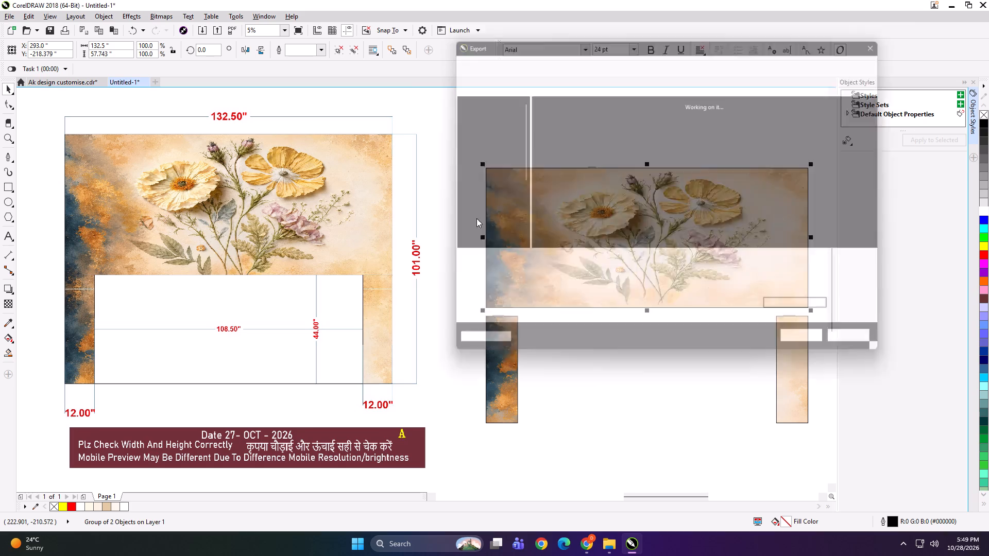
left_click(499, 62)
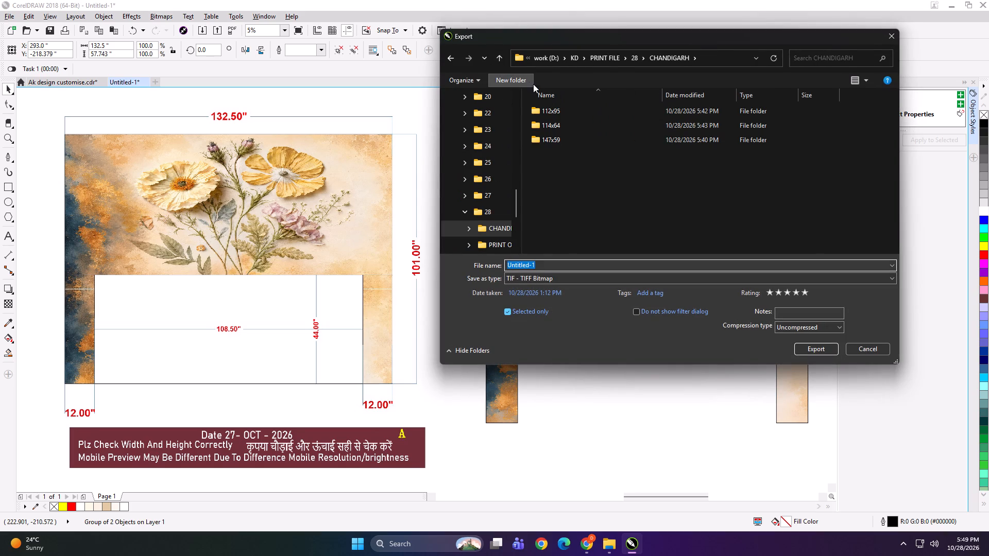
left_click(524, 80)
type("132.5x101")
key("space")
key("Return")
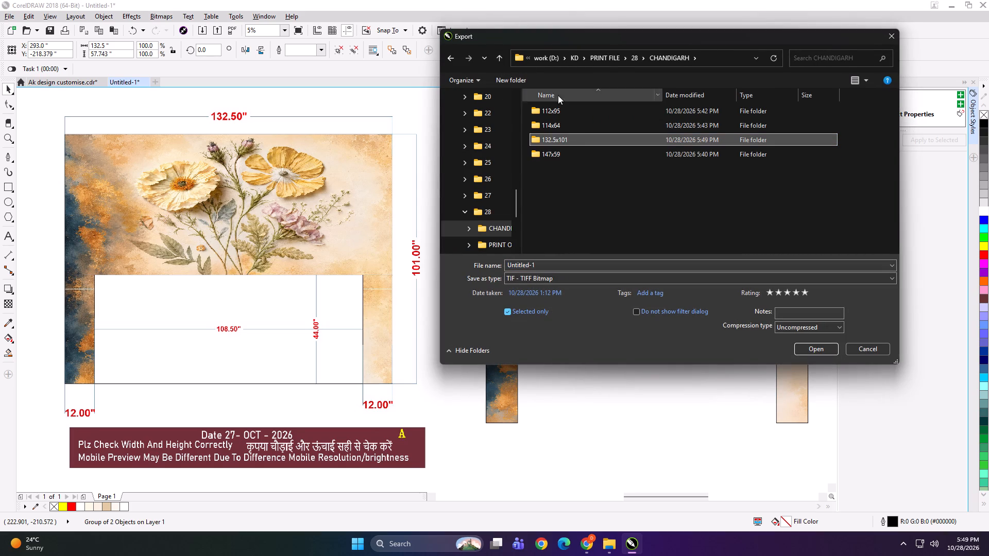
Rename the new folder as "132.5x101 NW".
right_click(584, 137)
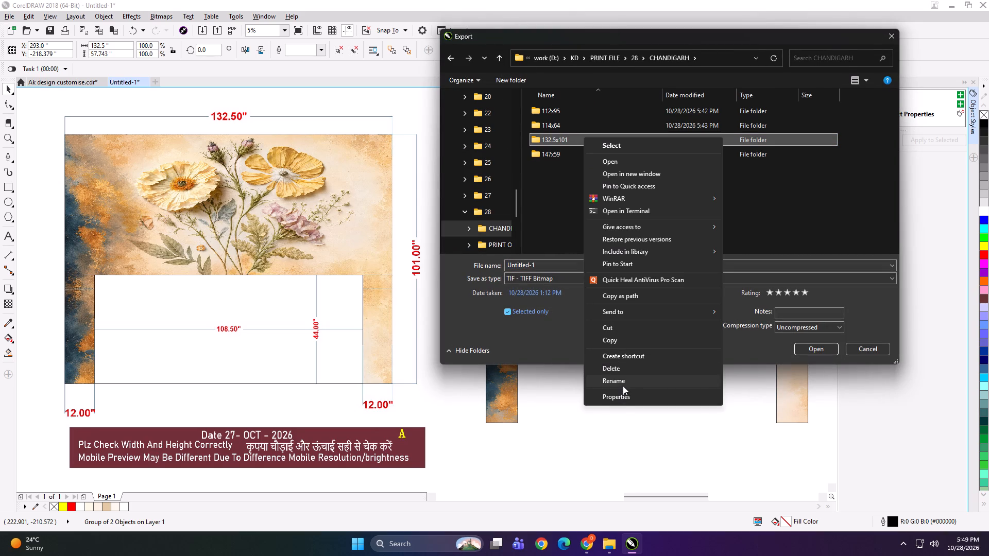
left_click(623, 386)
key("Right")
key("space")
type("NW")
key("Return")
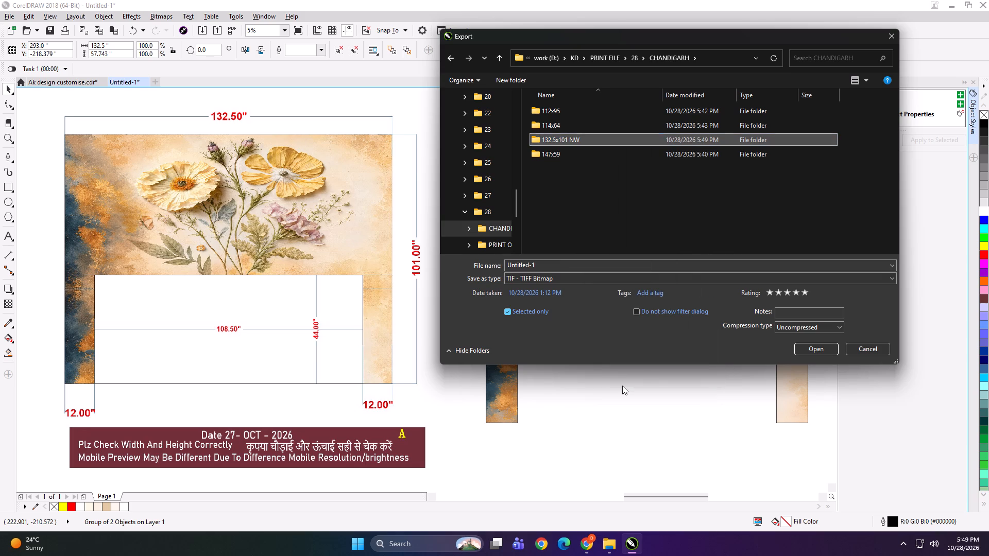
Export the top panel into the 132.5x101 NW folder as a TIFF named "132.57.5 NW".
double_click(585, 141)
left_click(592, 265)
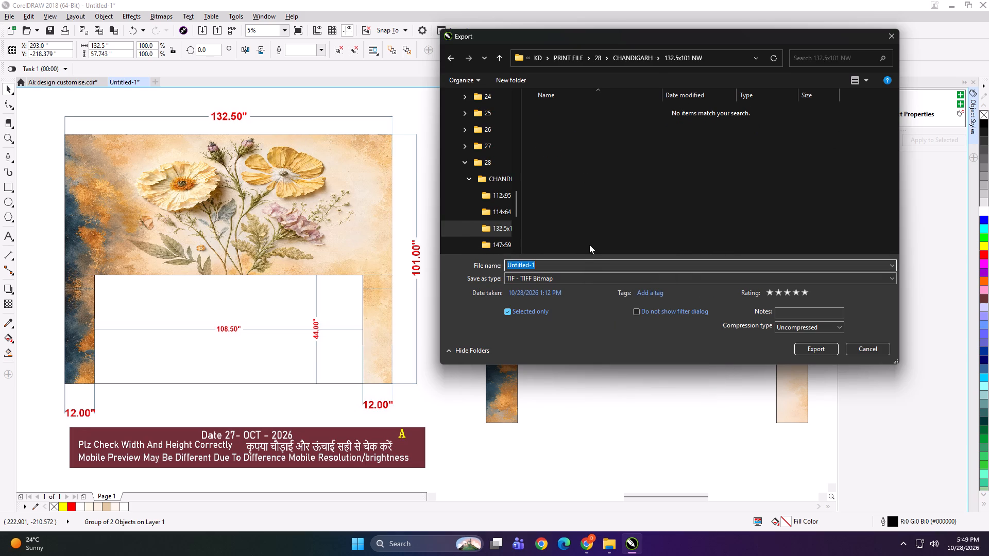
type("132")
key("period")
key("shift+c")
key("BackSpace")
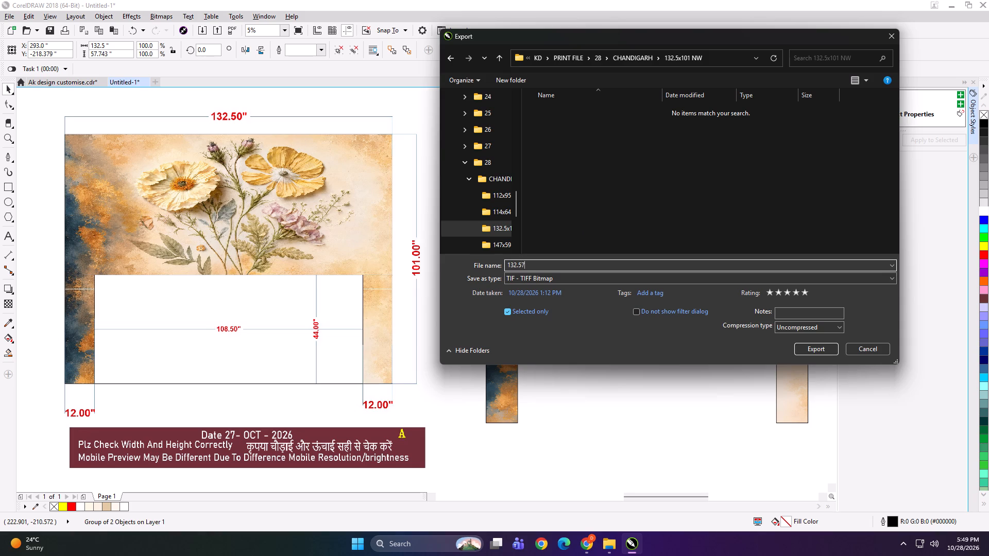
key("BackSpace")
key("space")
type("NW")
key("Return")
key("Return")
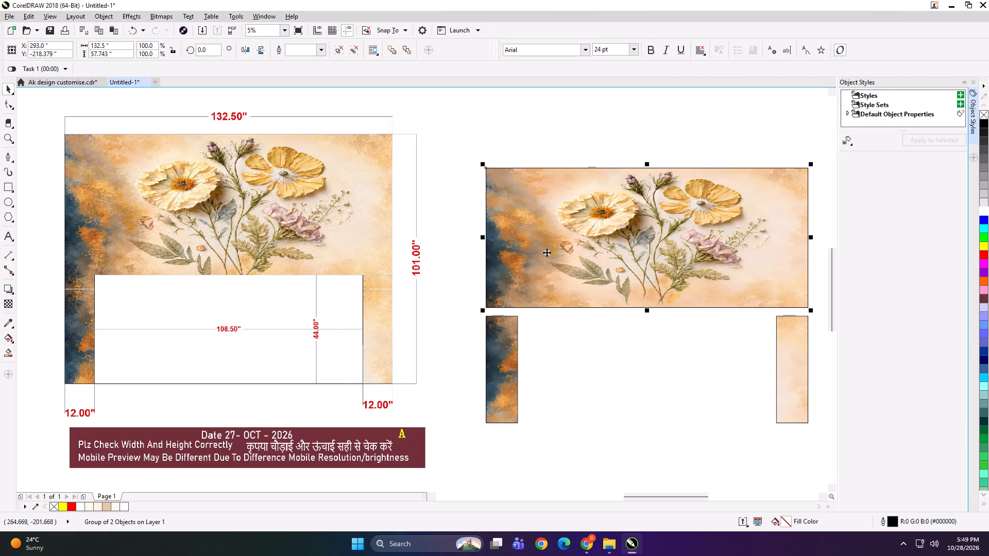
Export the labelled bottom left panel to the same folder as a TIFF named "13x44 B NW".
left_click(515, 327)
key("ctrl+e")
key("ctrl+e")
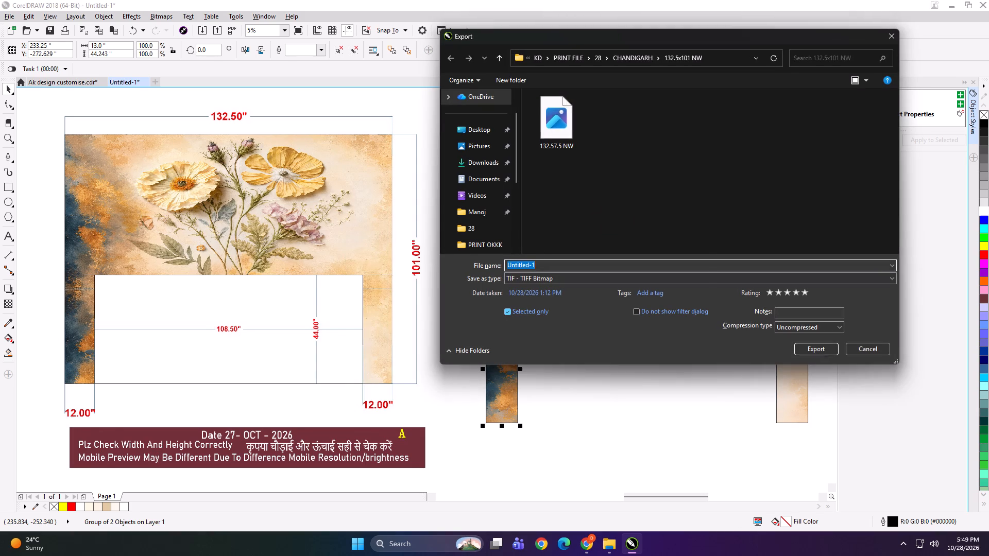
type("13x44 B NW")
key("Return")
key("Return")
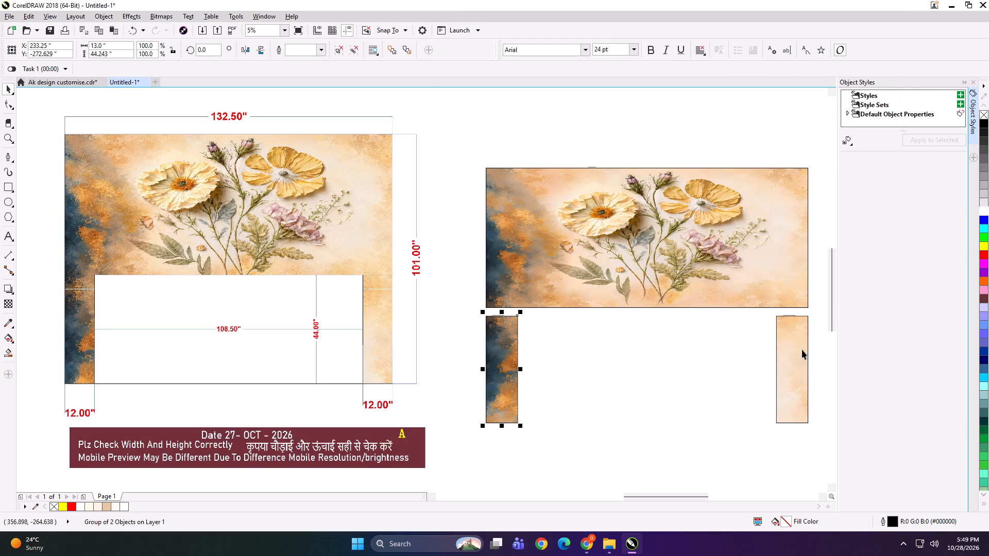
Export the labelled bottom right panel to the same folder as a TIFF named "13x44 C NW".
left_click(802, 350)
key("ctrl+e")
left_click(551, 122)
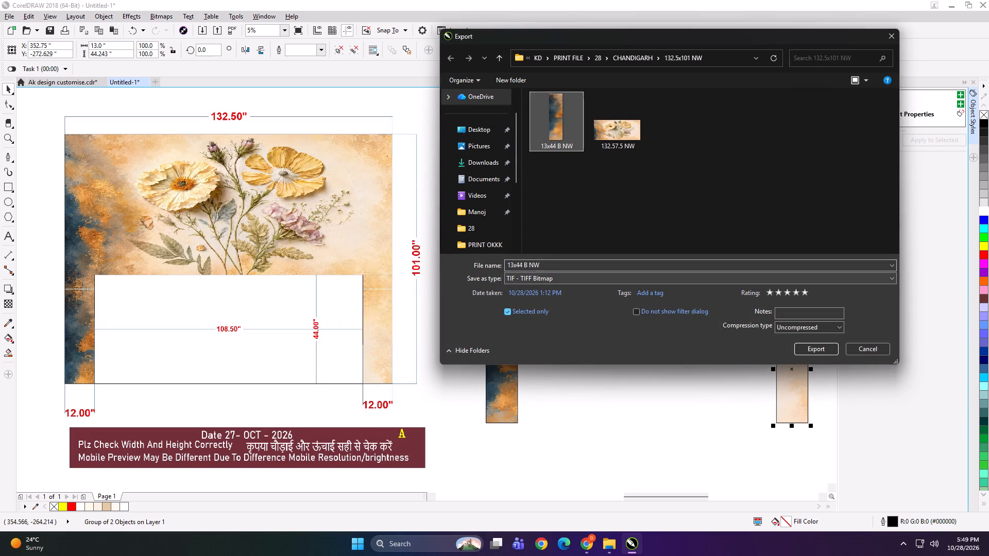
double_click(526, 268)
type("C")
key("space")
key("Return")
key("Return")
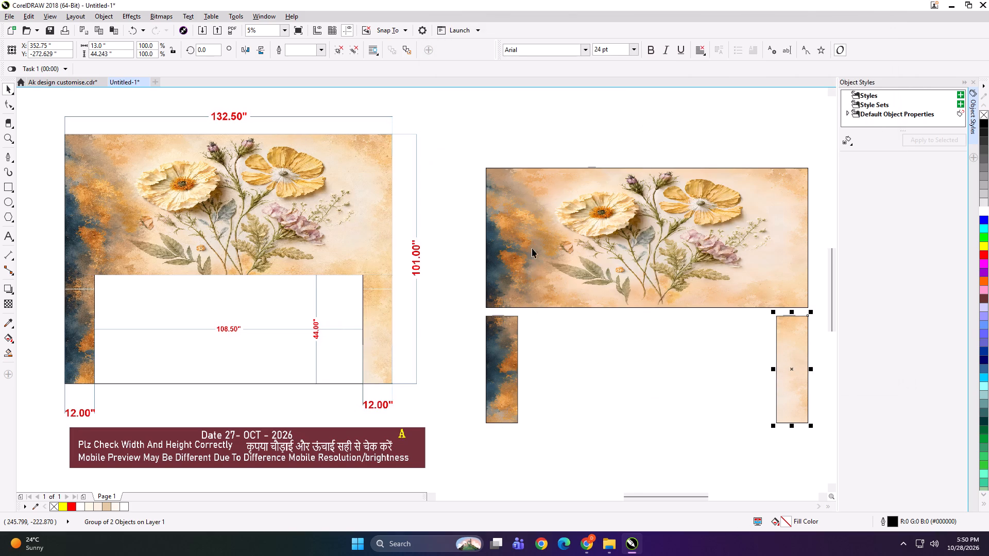
Move the three panels up and closer to the dimensioned overview, and group them together with it.
left_click(532, 248, "shift")
left_click(510, 351, "shift")
left_click_drag(532, 273, 509, 248)
left_click(396, 238, "shift")
key("ctrl+g")
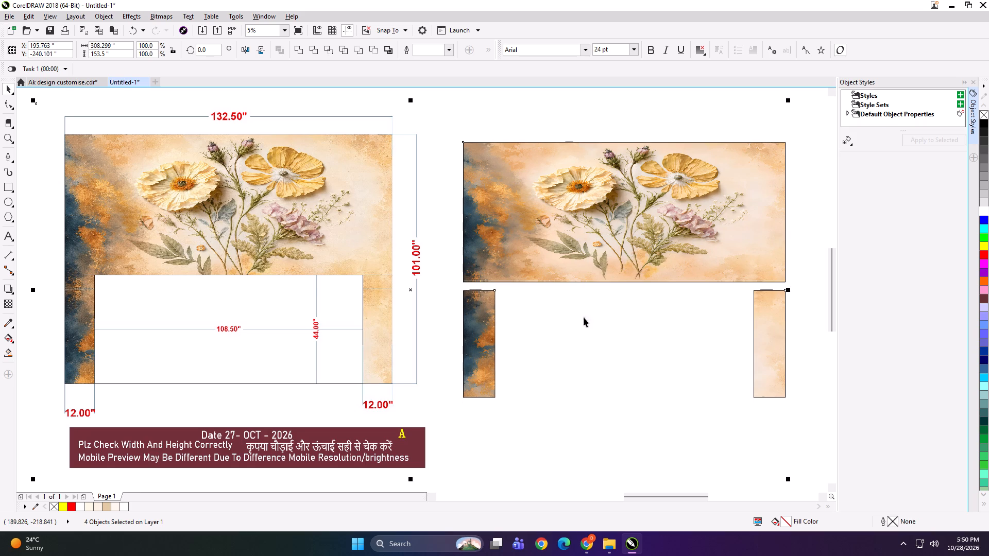
Scale the combined overview group down about its centre to about 4.47 by 2.23 inches.
left_click_drag(789, 483, 420, 306, "shift")
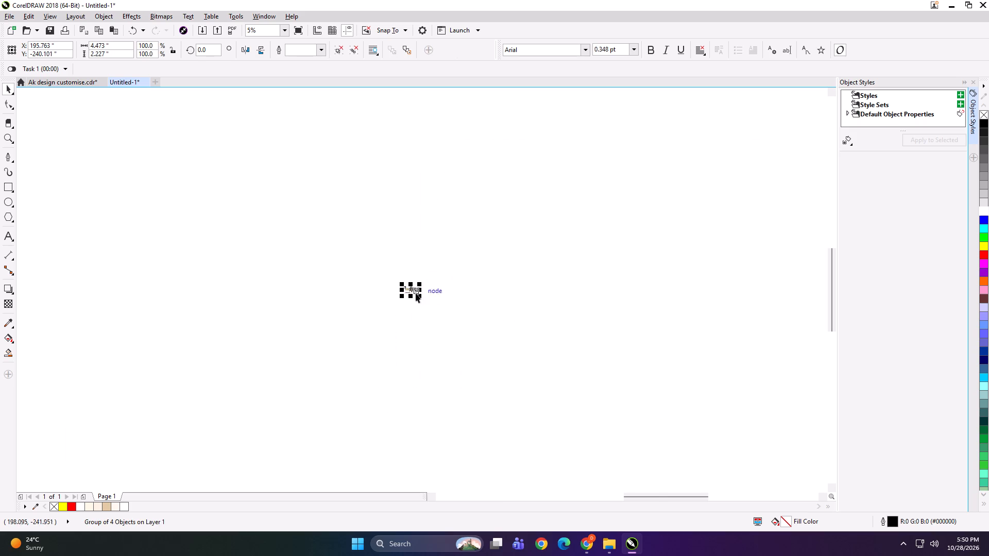
Export the reduced overview group to the 132.5x101 NW folder as a TIFF named "DGF".
scroll(416, 293, "up", 5)
key("ctrl+e")
type("DGF")
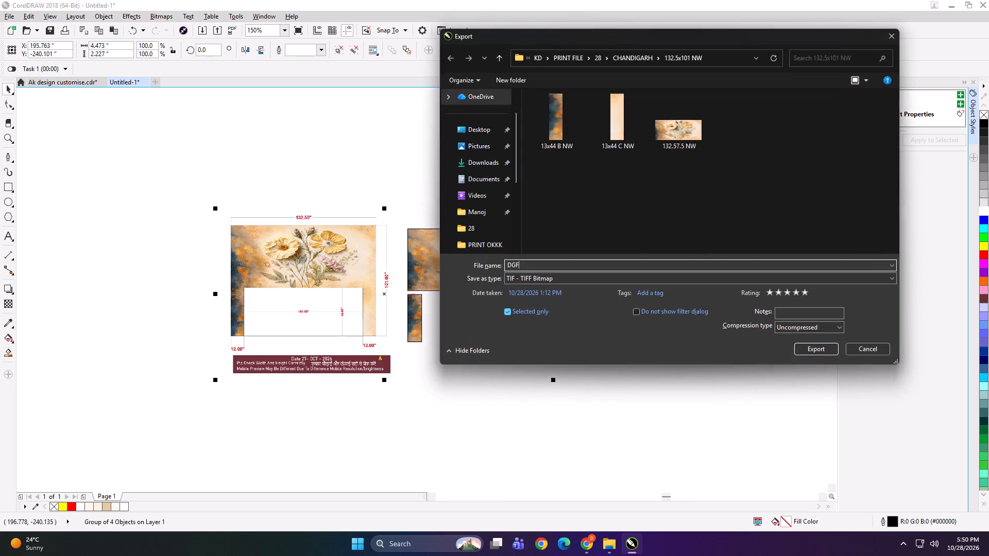
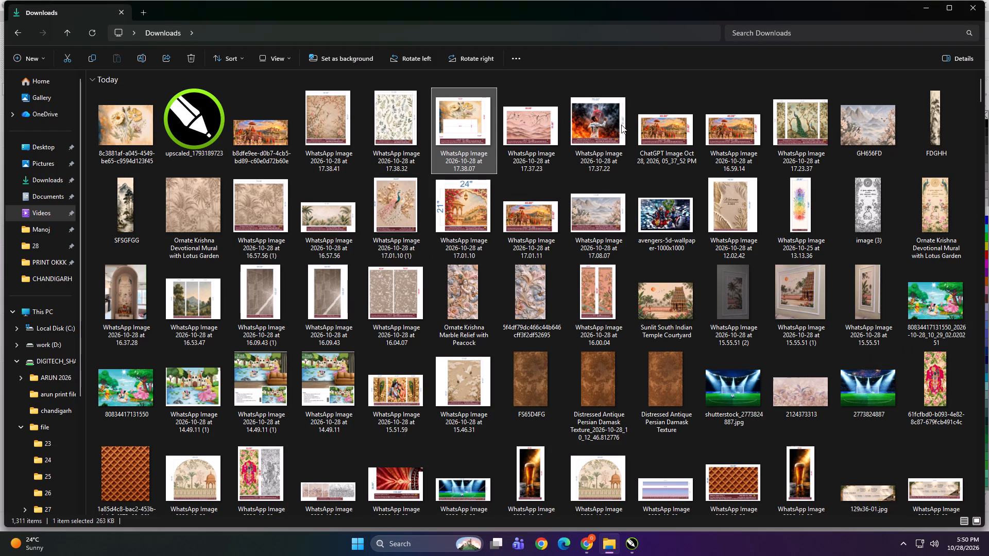
Bring the WhatsApp previews timed 17.37.23 and 17.37.22 from Downloads into the untitled CorelDRAW drawing, in the empty central area.
left_click(584, 125)
left_click(540, 127, "ctrl")
left_click_drag(588, 117, 598, 484)
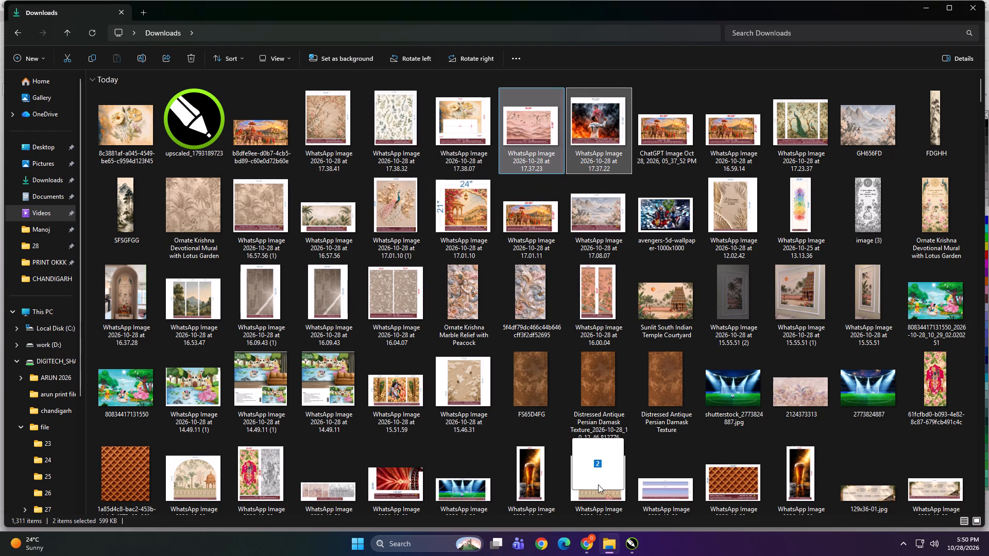
left_click_drag(598, 484, 485, 356)
Enlarge the imported preview bitmaps to about 4,563%, making the pink landscape preview about 233 by 164 inches.
left_click_drag(462, 335, 516, 390)
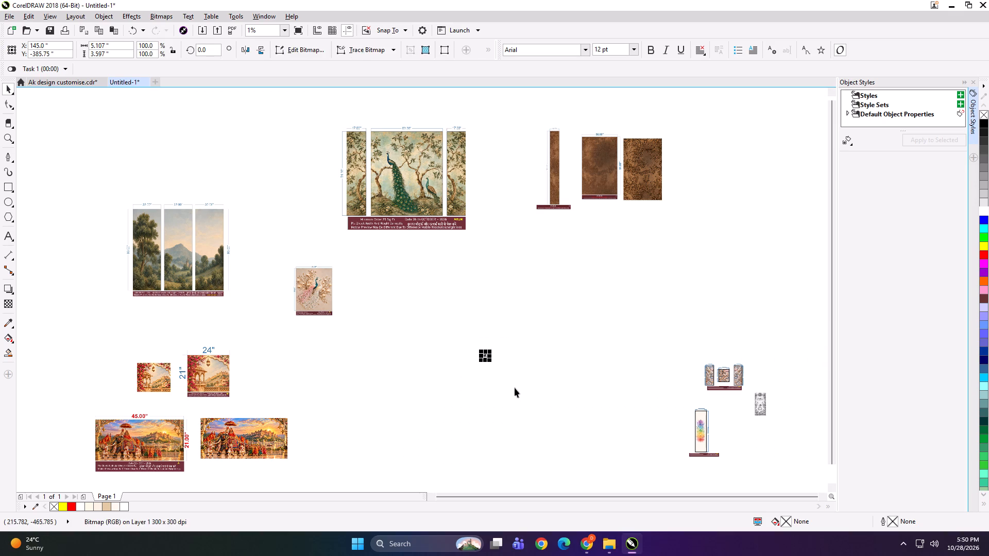
left_click_drag(491, 363, 542, 422, "shift")
Separate the two stacked previews, placing the pink mountain preview directly above the fire-and-storm footballer preview in the empty central area.
left_click(516, 432)
left_click_drag(505, 360, 645, 280)
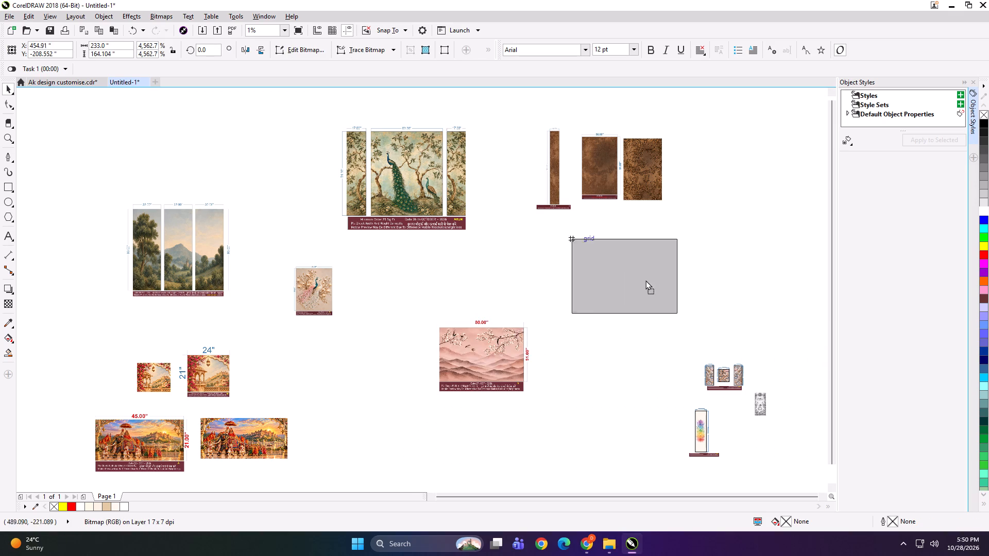
left_click_drag(645, 280, 640, 283)
left_click_drag(506, 352, 630, 345)
left_click(632, 293, "shift")
left_click_drag(627, 286, 510, 316)
left_click(591, 296)
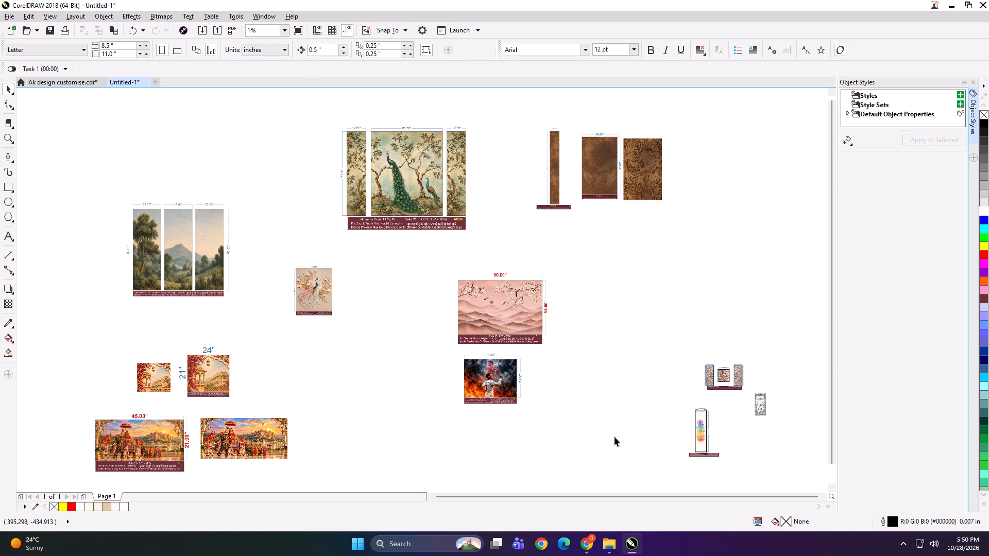
Switch to File Explorer and show the drives under This PC.
left_click(616, 554)
left_click(62, 314)
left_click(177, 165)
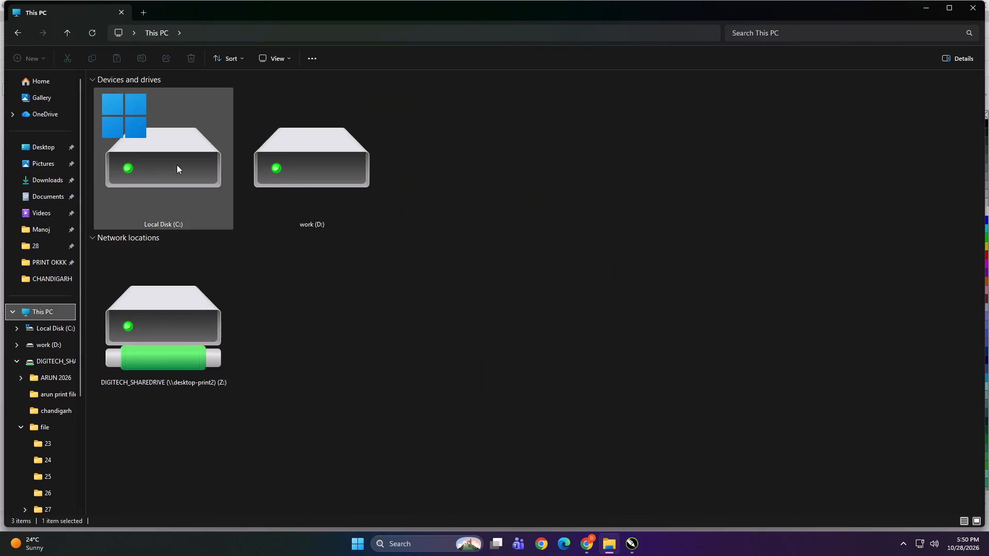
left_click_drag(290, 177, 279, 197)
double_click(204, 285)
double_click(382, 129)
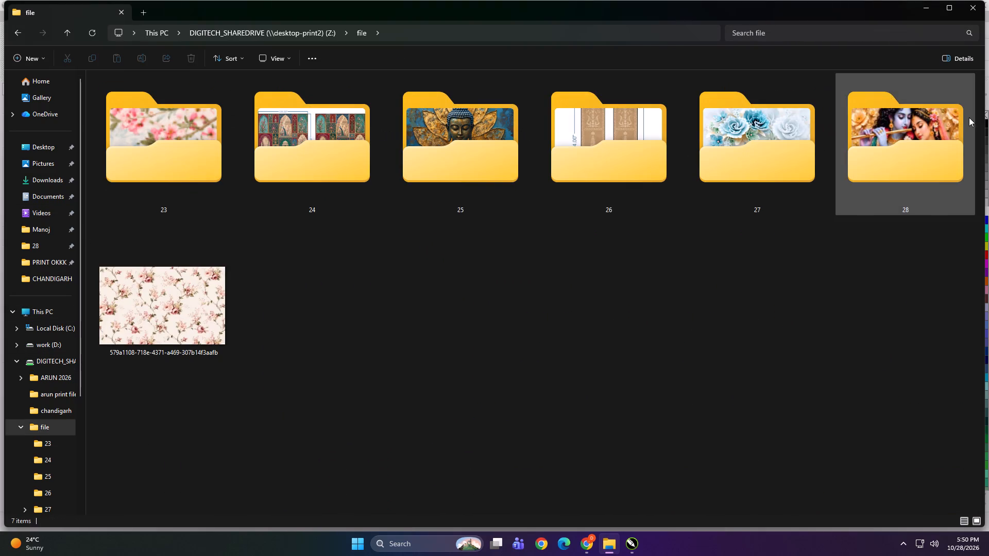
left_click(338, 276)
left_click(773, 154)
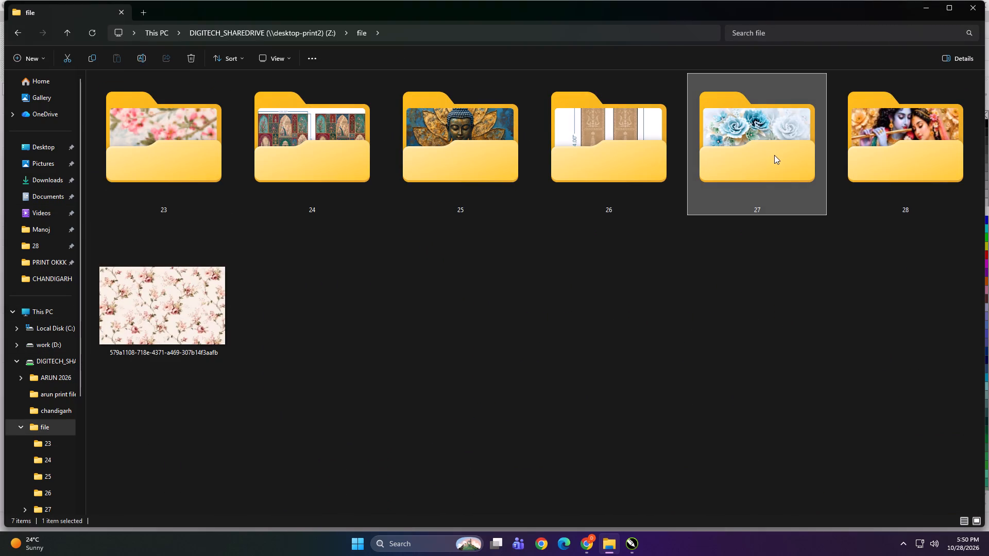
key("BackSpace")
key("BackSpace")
Open the share drive's "arun print file" folder and select the "Ronaldo_ Fire and Storm Legacy" and "Vintage Peacock Garden Mural" images.
double_click(190, 308)
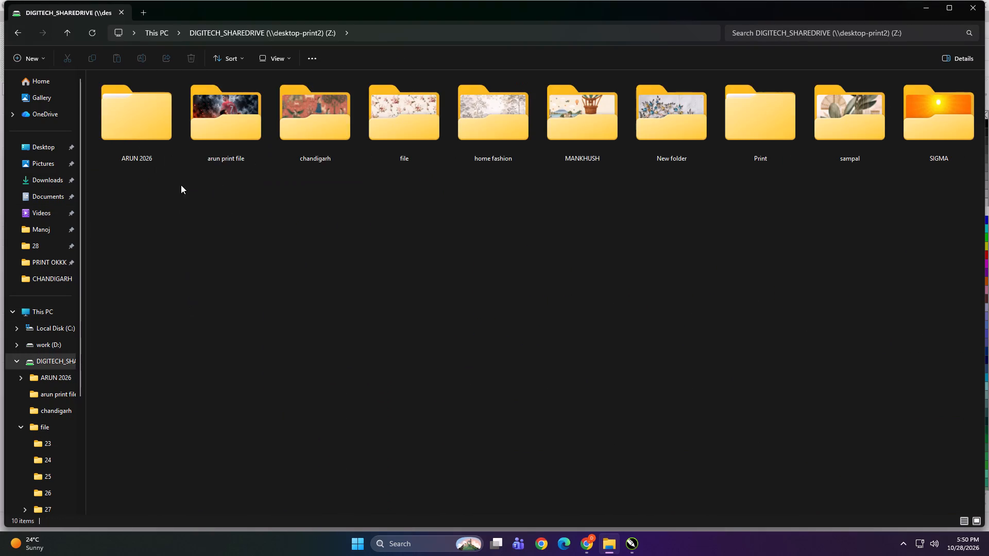
double_click(227, 126)
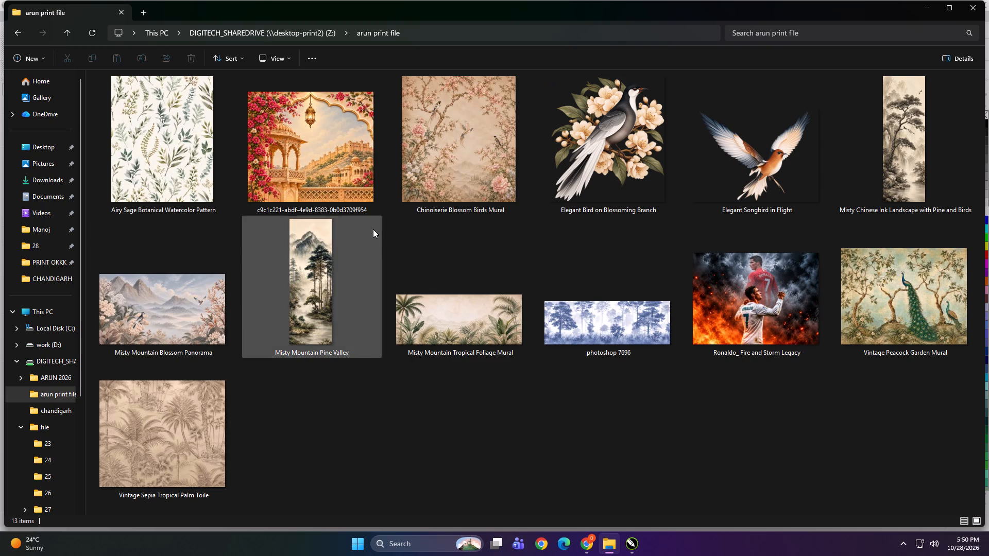
scroll(373, 229, "down", 4, "ctrl")
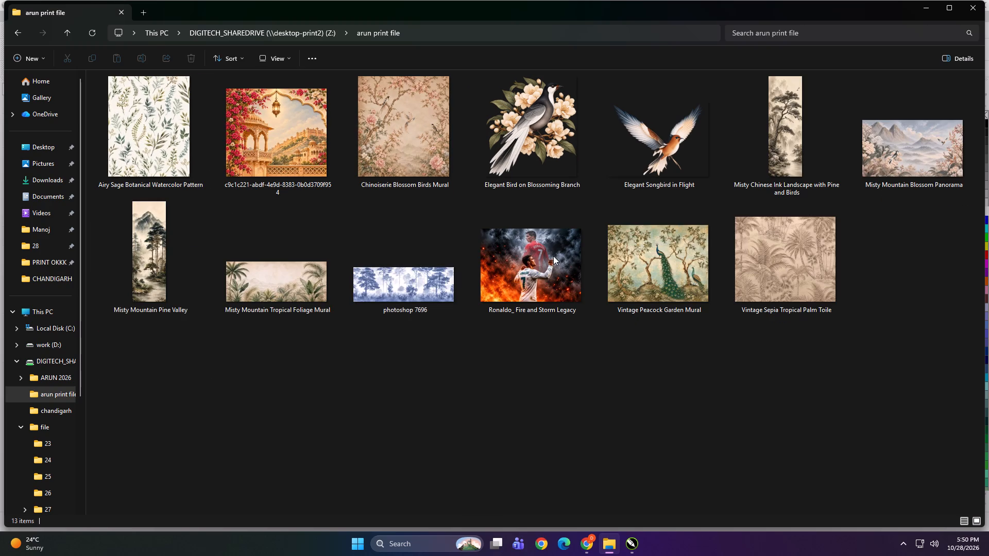
left_click(543, 260)
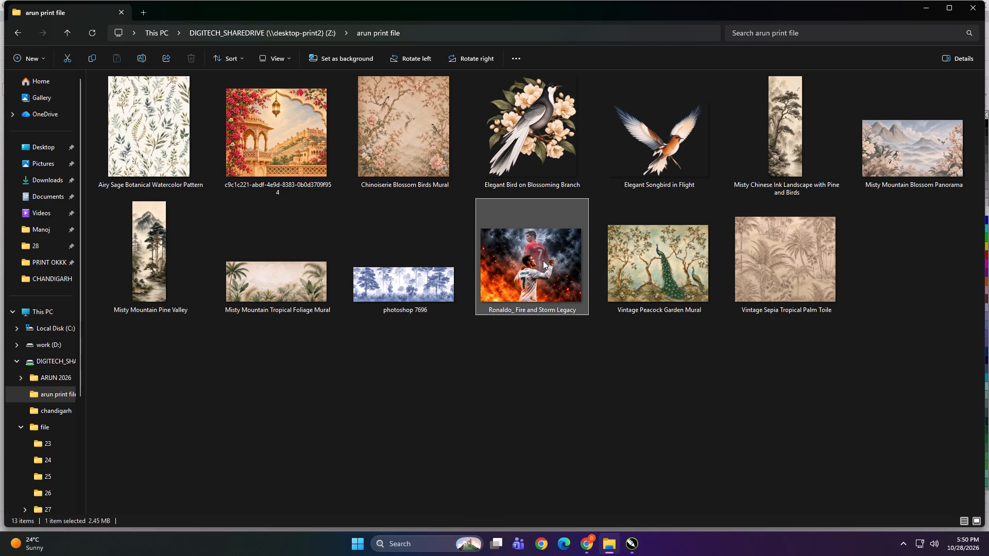
left_click(647, 256, "ctrl")
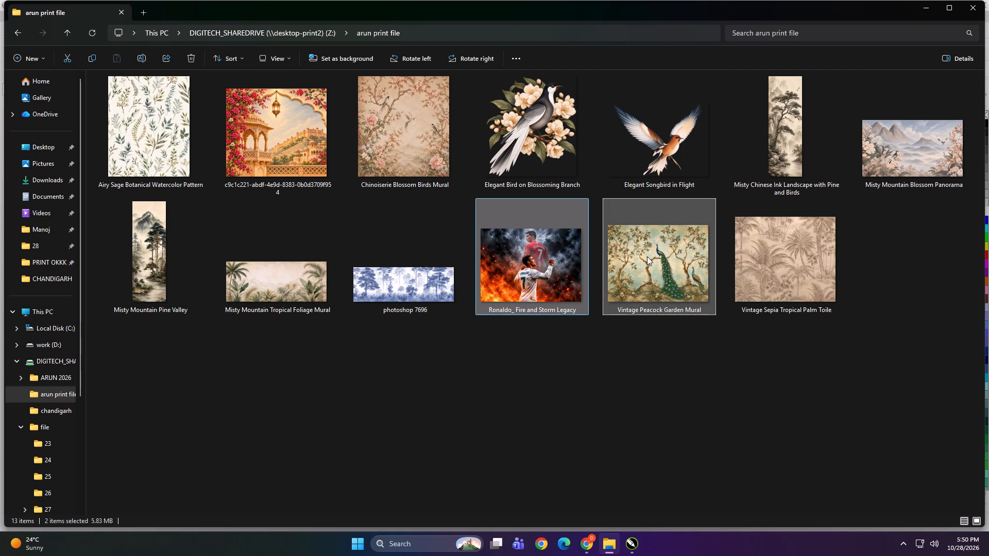
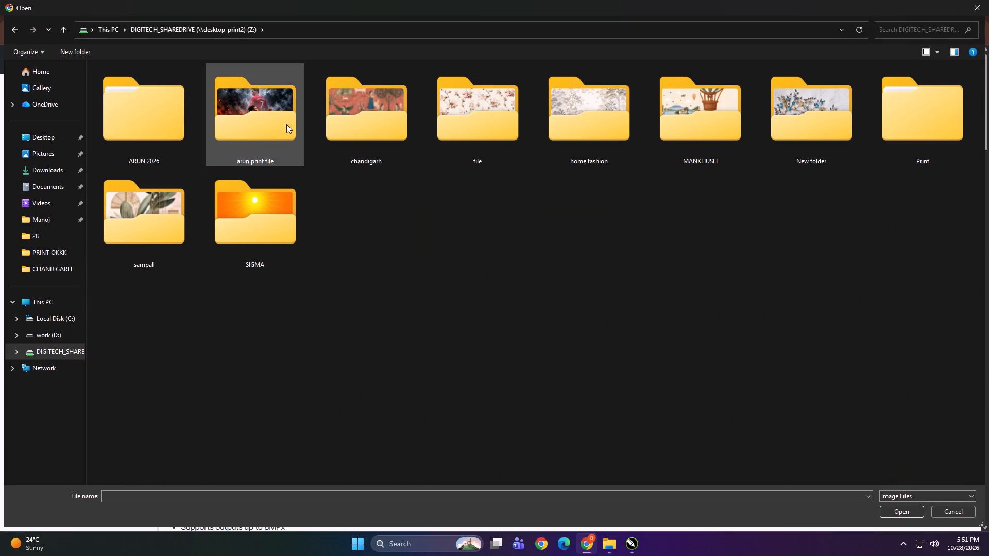
Select the "Ronaldo_ Fire and Storm Legacy" and "Vintage Peacock Garden Mural" images in the share drive's "arun print file" folder for opening in Chrome.
double_click(280, 126)
left_click(862, 300)
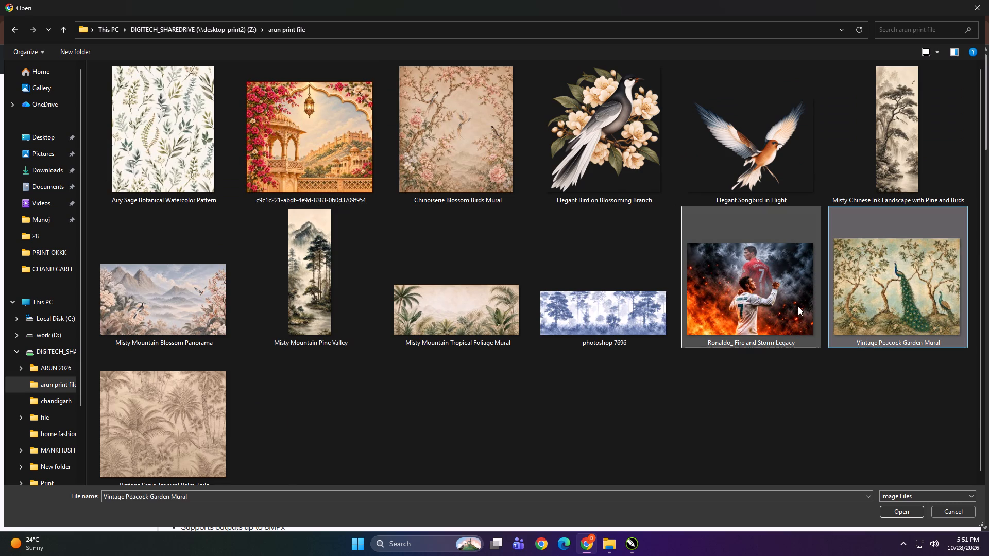
left_click(798, 306, "ctrl")
scroll(624, 269, "down", 4, "ctrl")
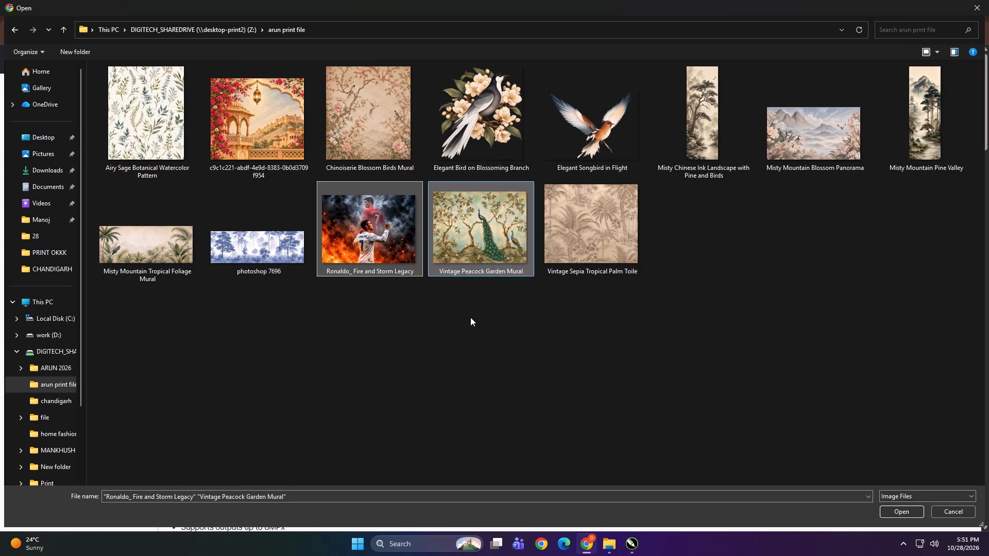
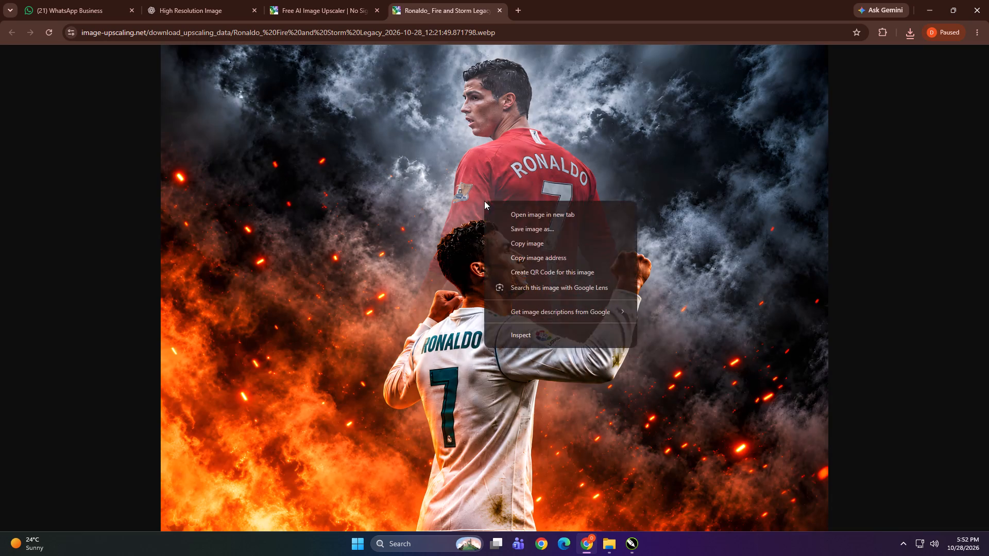
Copy the upscaled "Ronaldo_ Fire and Storm Legacy" image to the clipboard.
left_click(518, 246)
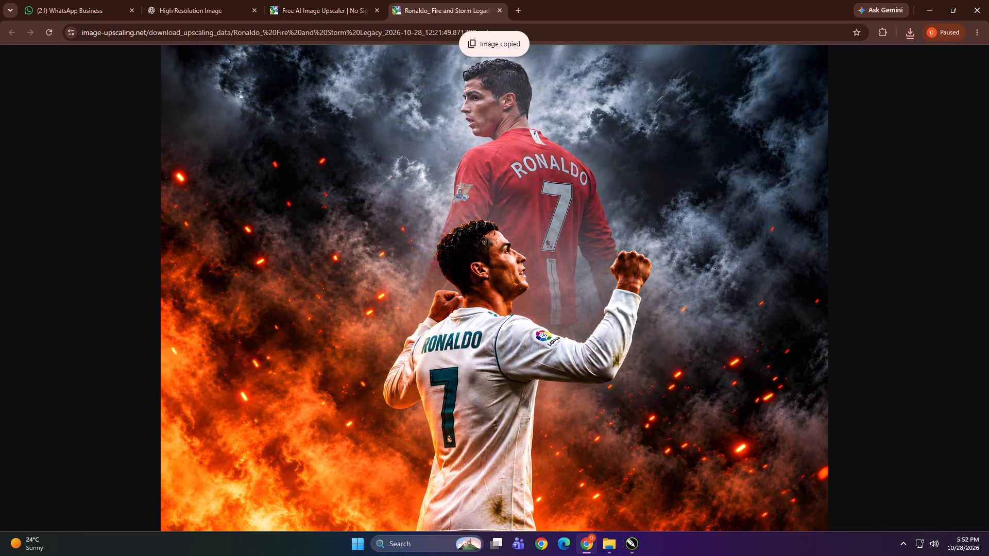
Search Windows for "PHOT" and launch Adobe Photoshop 2020.
left_click(436, 548)
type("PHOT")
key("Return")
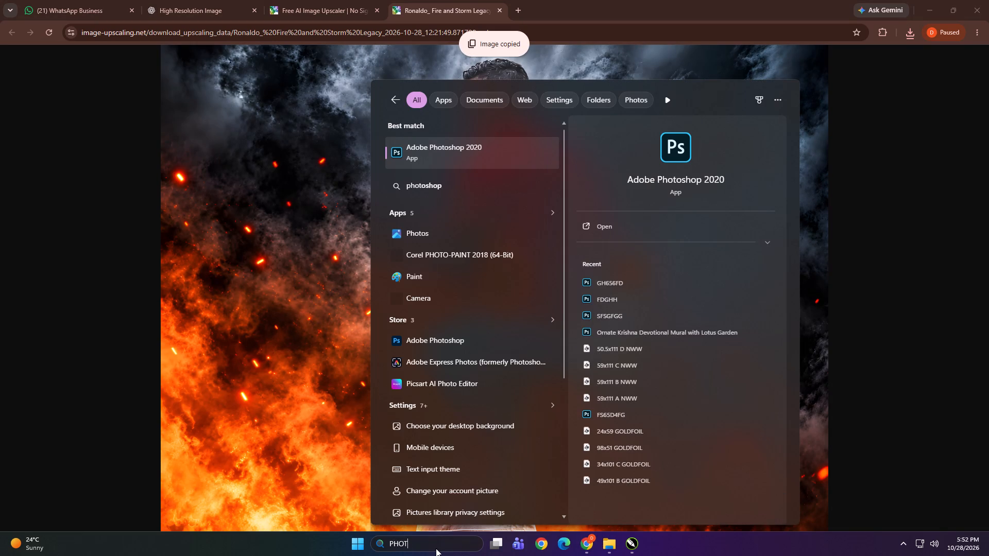
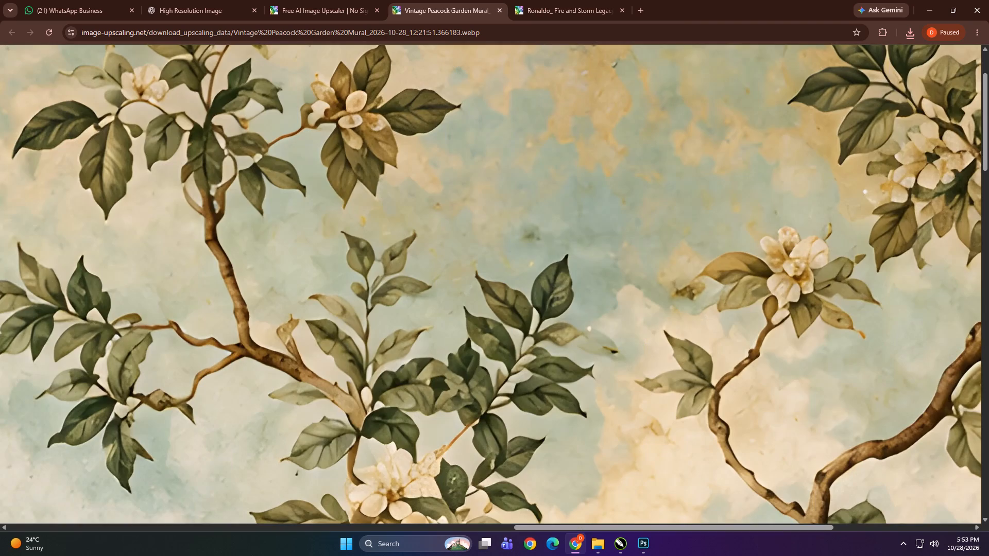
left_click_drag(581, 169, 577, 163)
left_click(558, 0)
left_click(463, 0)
Switch to Photoshop and create a new RGB document 120 inches wide by 80 inches high at 100 pixels/inch.
left_click(638, 540)
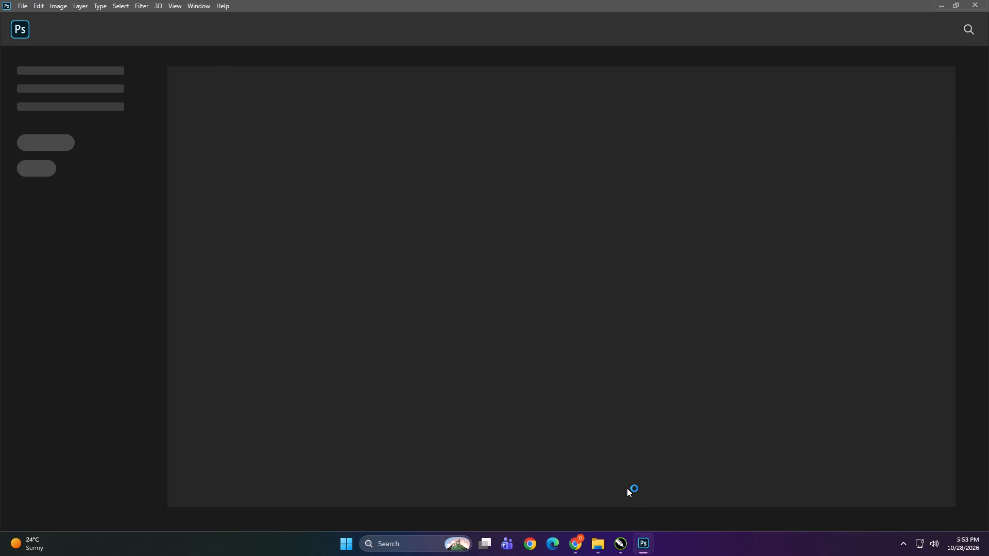
key("ctrl+n")
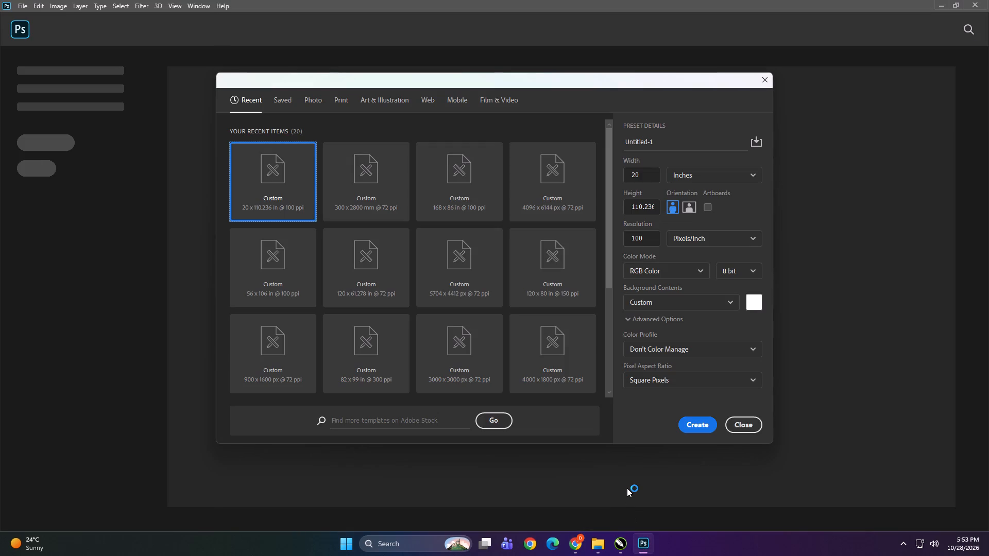
left_click(639, 179)
key("ctrl+a")
type("120")
key("Tab")
key("Tab")
type("80")
key("Return")
Paste the copied Ronaldo fire and storm image and stretch it to fill the whole canvas, 12000 x 8000 px.
key("ctrl+v")
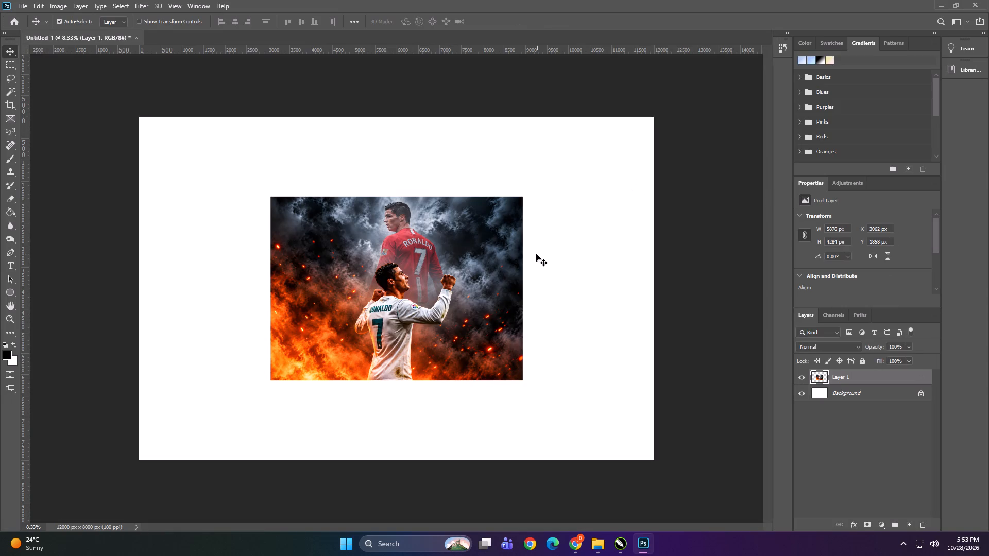
left_click_drag(363, 254, 232, 177)
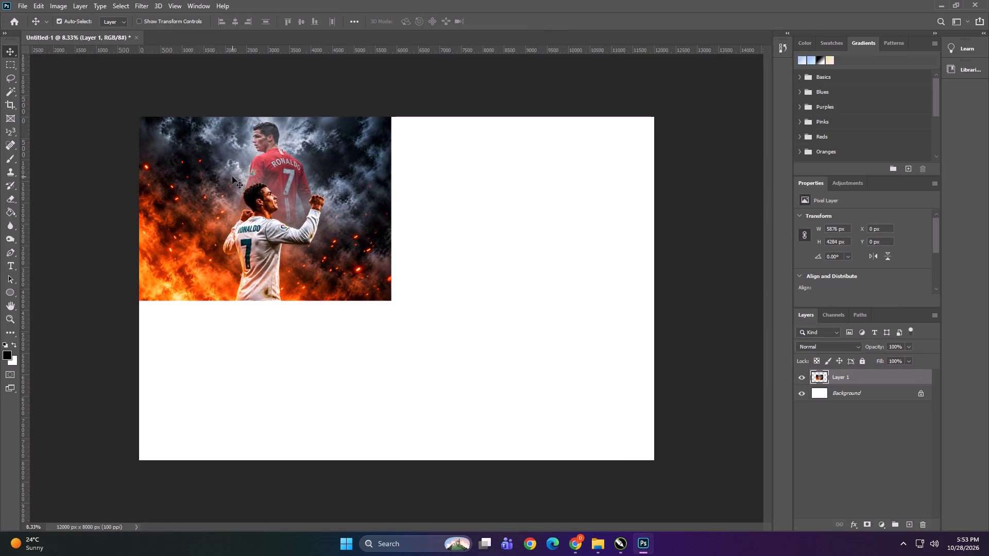
key("ctrl+t")
left_click_drag(393, 303, 611, 434)
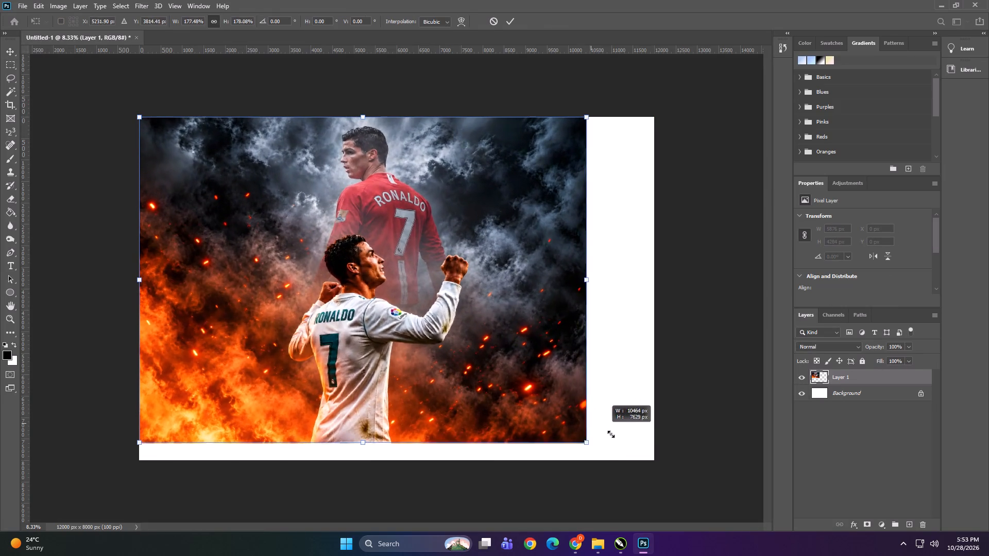
left_click_drag(611, 434, 623, 445)
left_click_drag(612, 288, 653, 285, "shift")
left_click(396, 460, "shift")
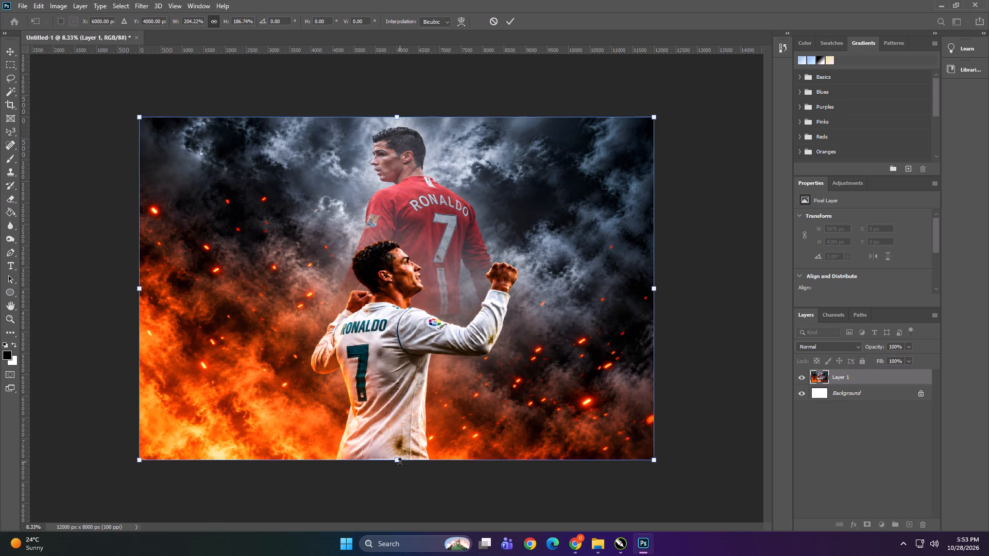
key("Return")
Merge the Ronaldo image layer down into the Background layer.
left_click(850, 397, "shift")
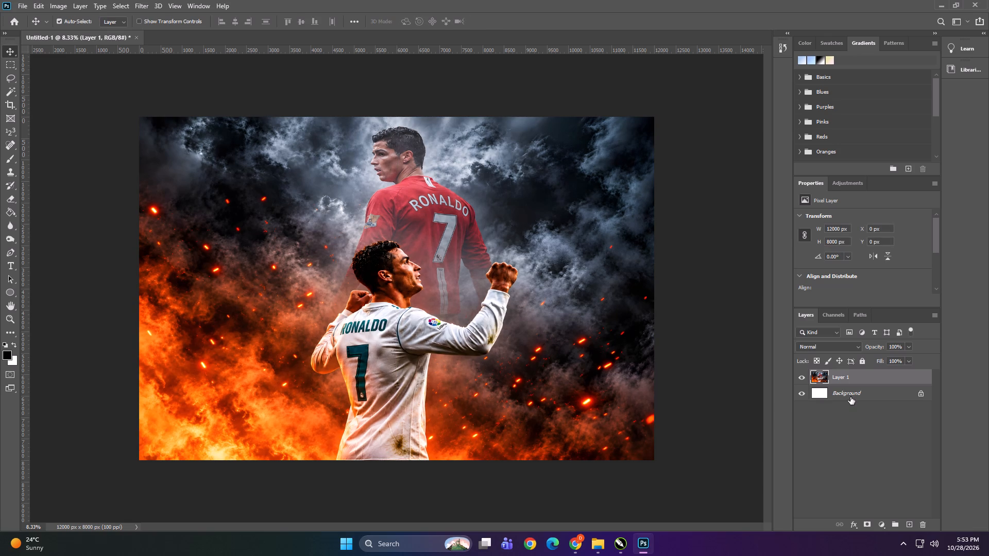
key("ctrl+e")
Examine the detail of both Ronaldo figures up close, including their Dry Brush filter preview, without applying the filter.
scroll(373, 158, "up", 17, "alt")
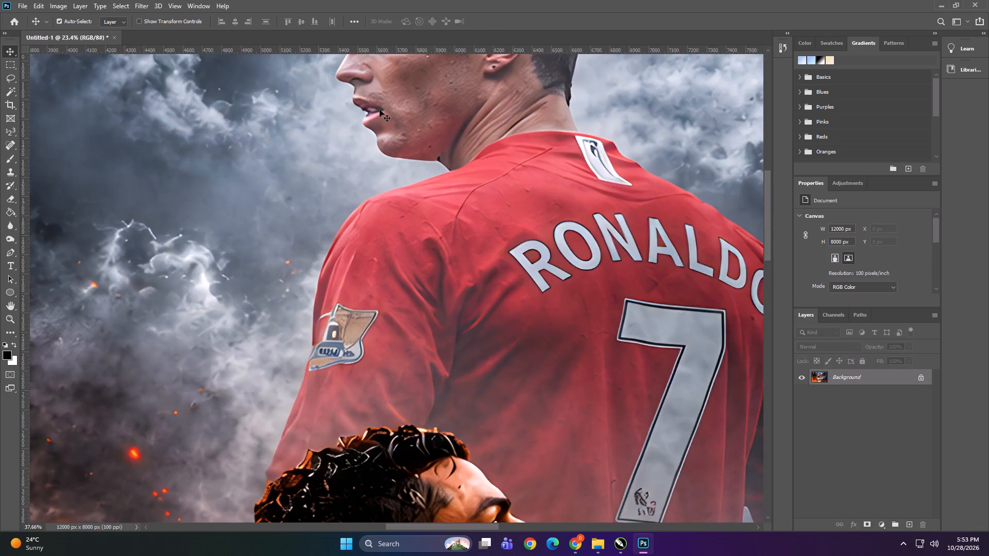
key("space")
left_click_drag(523, 90, 484, 293)
scroll(455, 305, "up", 5, "alt")
scroll(449, 177, "down", 18, "alt")
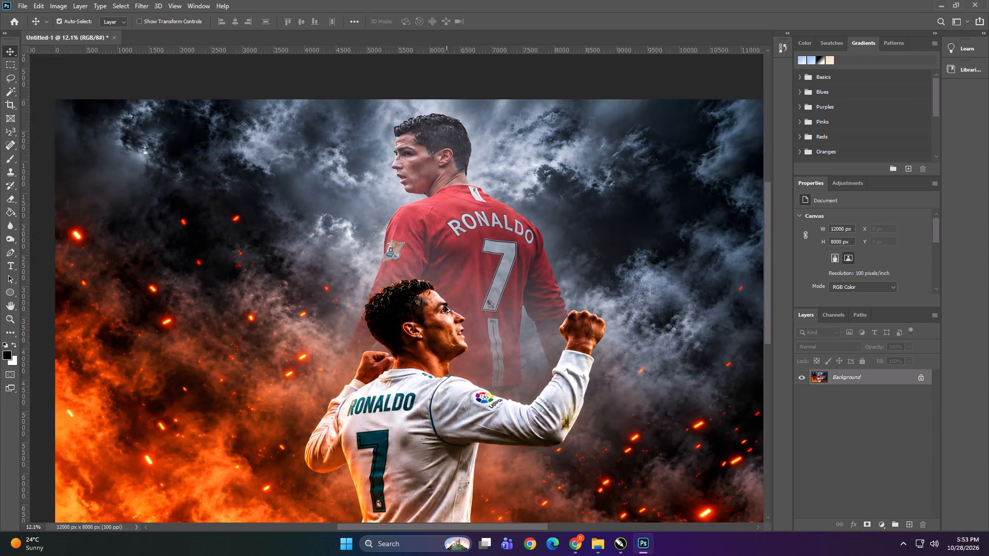
scroll(445, 306, "up", 13, "alt")
left_click(147, 8)
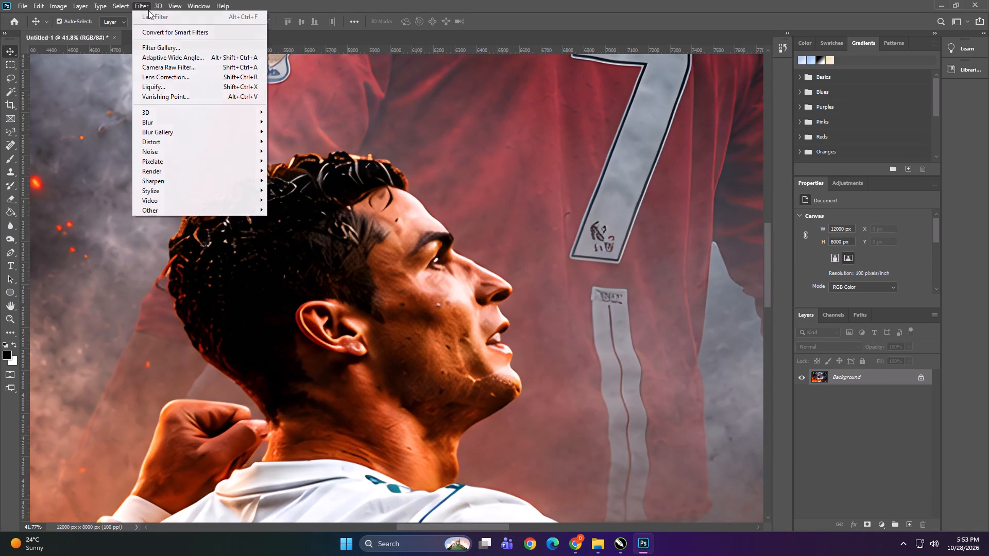
left_click(169, 48)
key("space")
key("space")
key("space")
key("space")
key("space")
key("space")
key("space")
key("space")
key("space")
key("space")
key("space")
key("space")
key("space")
key("space")
key("space")
key("space")
key("space")
left_click_drag(553, 340, 142, 190)
left_click_drag(602, 313, 277, 186)
left_click_drag(534, 341, 350, 214)
scroll(284, 186, "down", 19, "alt")
scroll(277, 204, "down", 10, "alt")
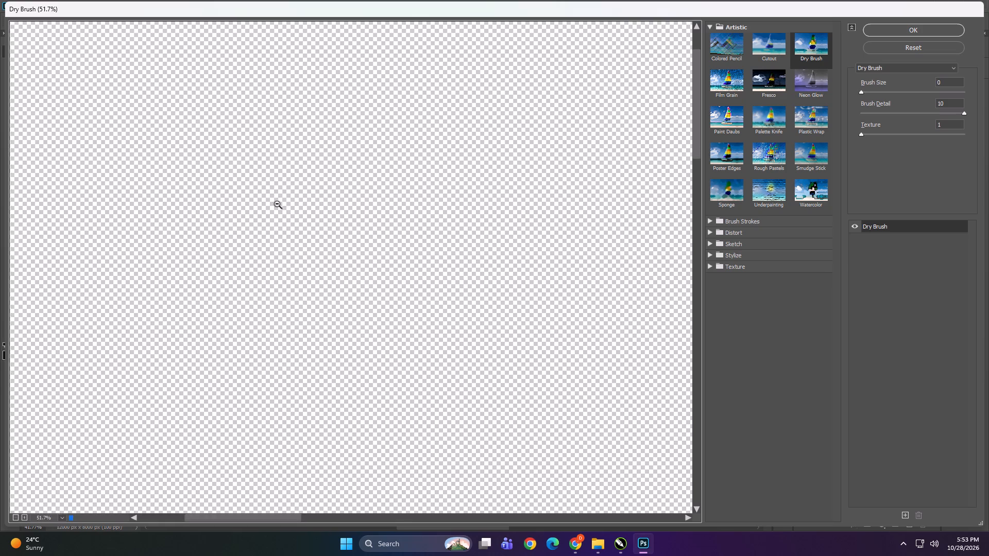
scroll(278, 204, "down", 20, "alt")
scroll(278, 204, "down", 16, "alt")
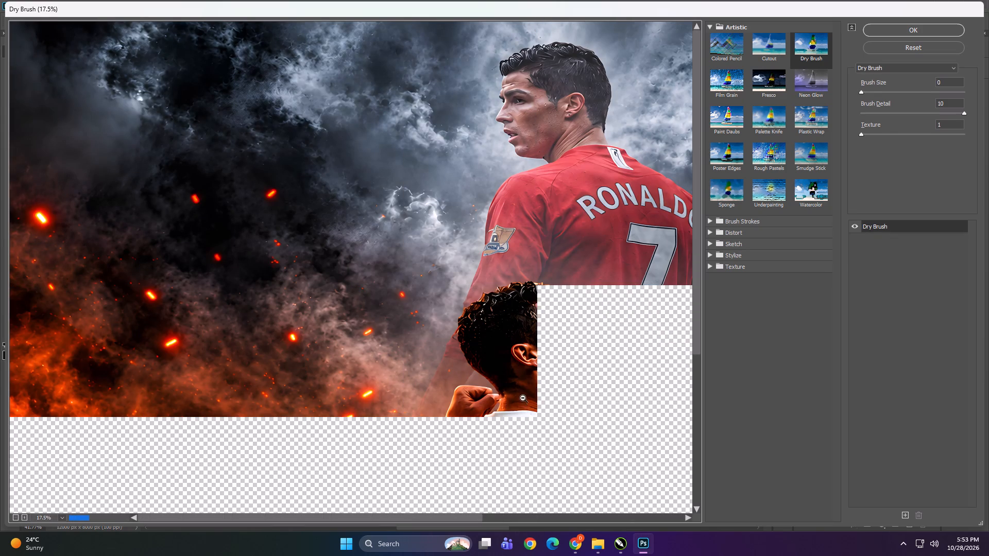
scroll(609, 403, "up", 17, "alt")
key("space")
key("space")
key("space")
key("space")
key("space")
key("space")
key("space")
key("space")
key("space")
key("space")
key("space")
key("space")
key("space")
key("space")
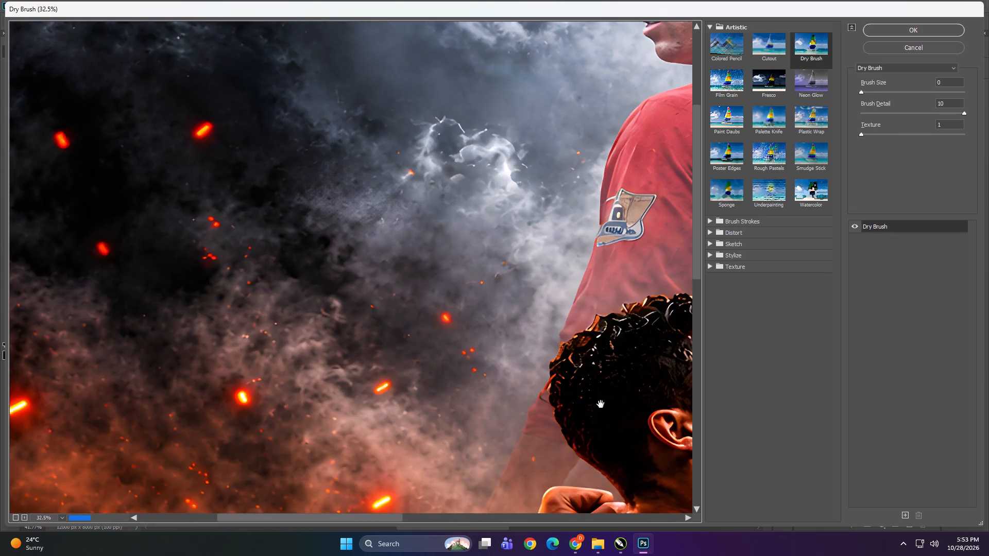
left_click_drag(600, 404, 185, 252)
scroll(186, 255, "up", 4, "alt")
key("space")
key("space")
key("space")
key("space")
key("space")
key("space")
key("space")
key("space")
key("space")
key("space")
key("space")
key("space")
key("space")
key("space")
key("space")
key("space")
key("space")
key("space")
key("space")
key("space")
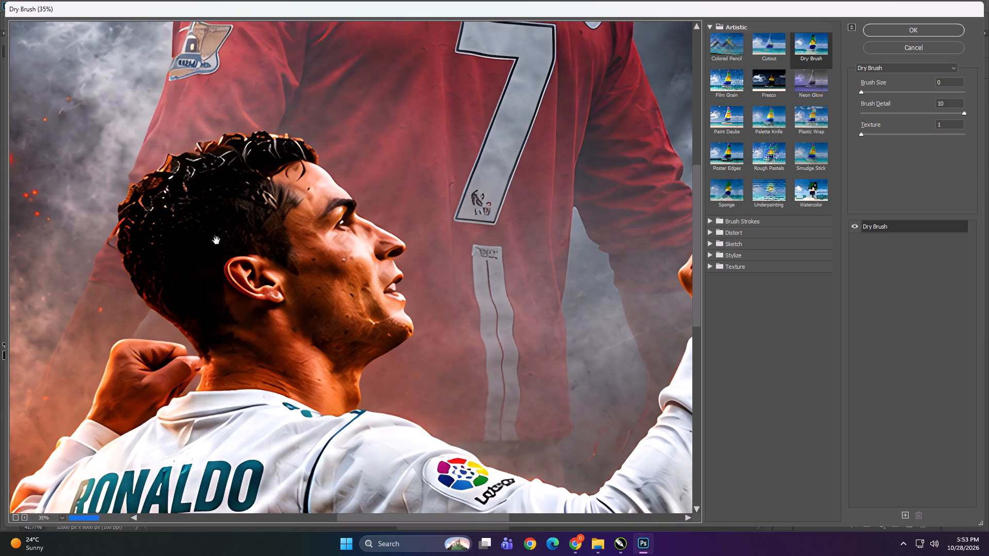
left_click_drag(295, 166, 288, 449)
left_click_drag(273, 230, 333, 402)
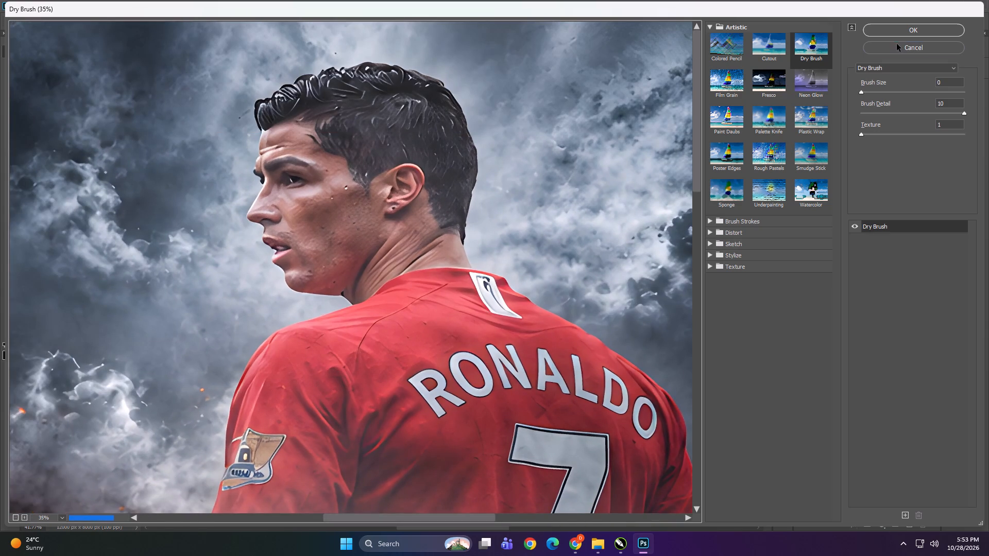
left_click(897, 44)
Apply the Dry Brush filter to the Ronaldo artwork with brush size 0, brush detail 10 and texture 1.
scroll(406, 262, "up", 7, "alt")
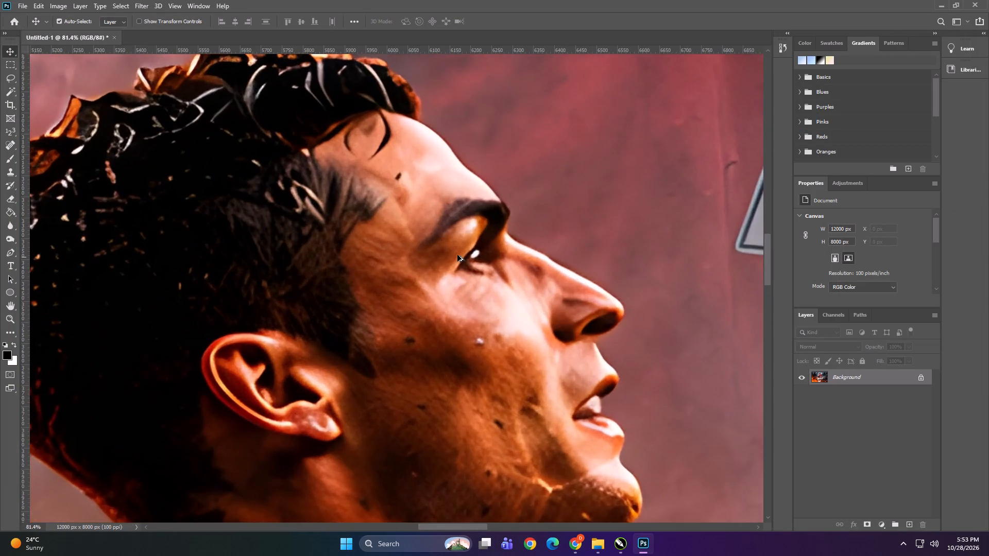
scroll(458, 255, "up", 2, "alt")
left_click(144, 6)
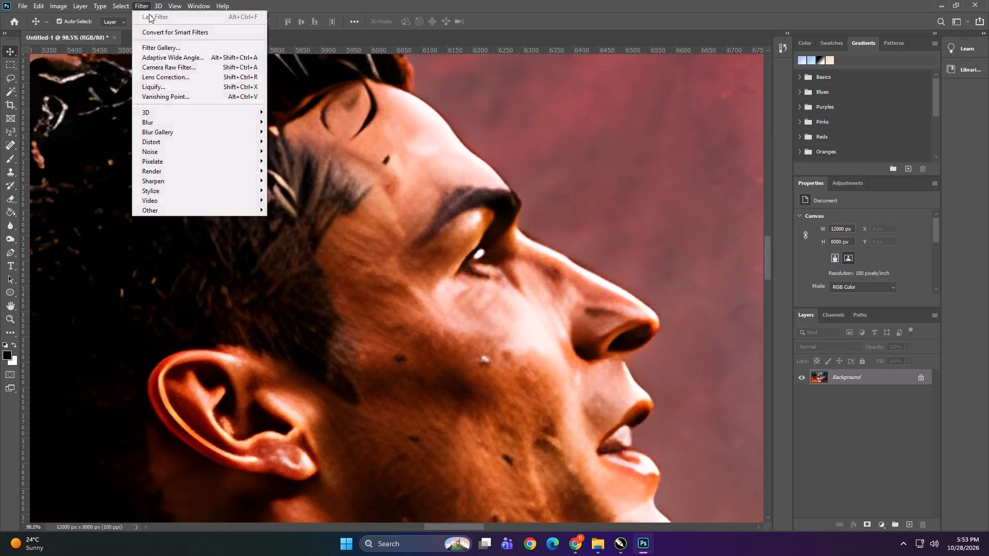
left_click(167, 48)
key("space")
key("space")
key("space")
key("space")
key("space")
key("space")
key("space")
key("space")
left_click_drag(623, 344, 182, 97)
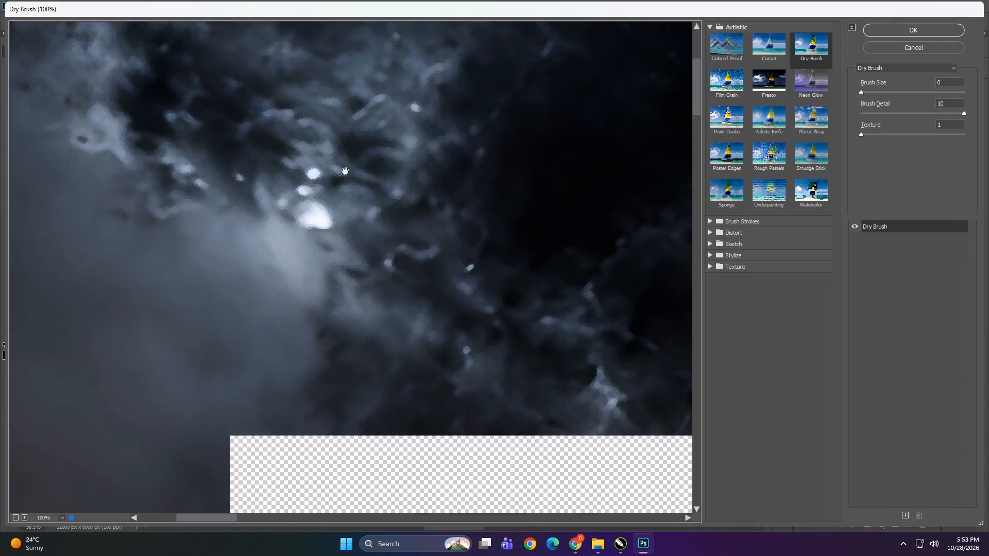
left_click(896, 30)
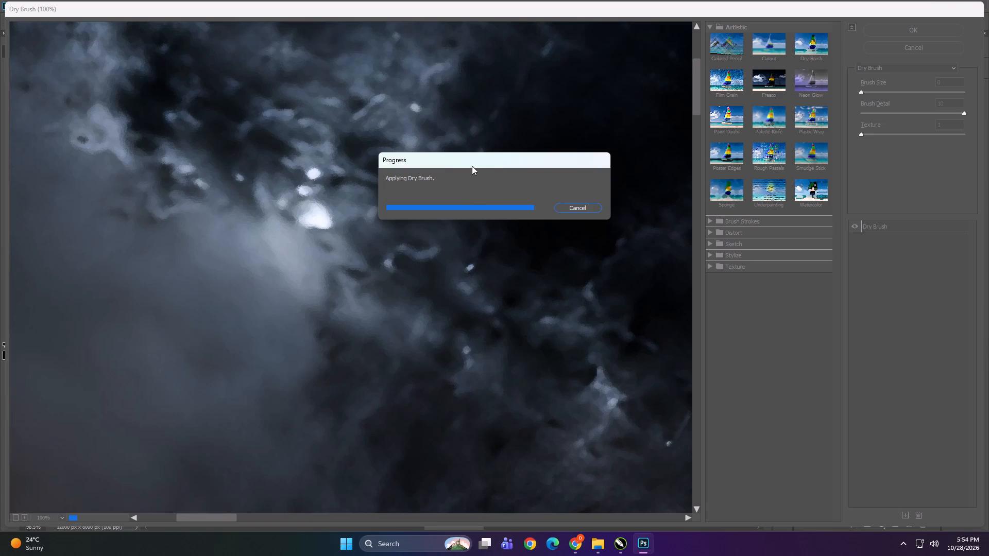
Save the Ronaldo artwork as a JPEG named FDSF6F in the Downloads folder.
scroll(462, 168, "down", 20, "alt")
scroll(462, 168, "down", 2, "alt")
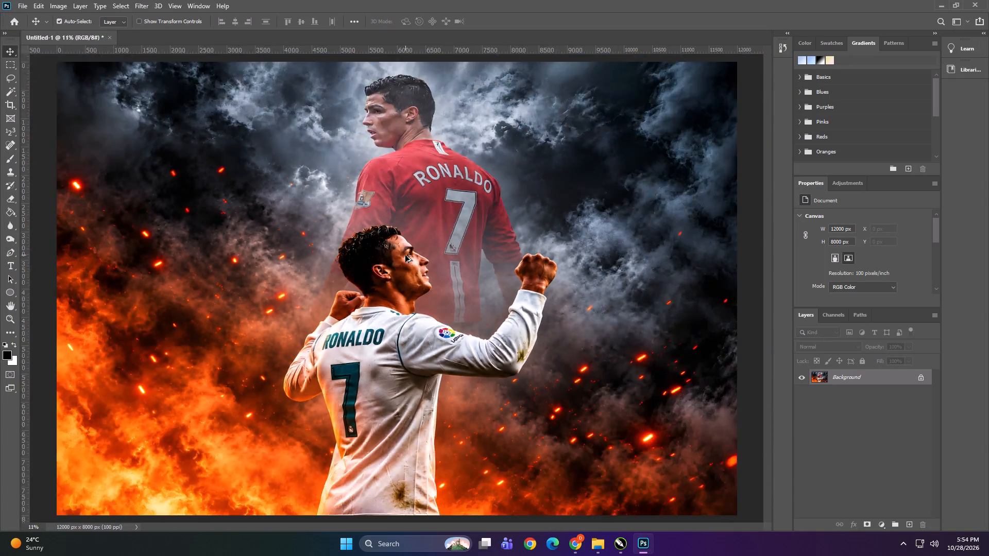
scroll(405, 255, "down", 9, "alt")
key("ctrl+shift+s")
left_click(555, 356)
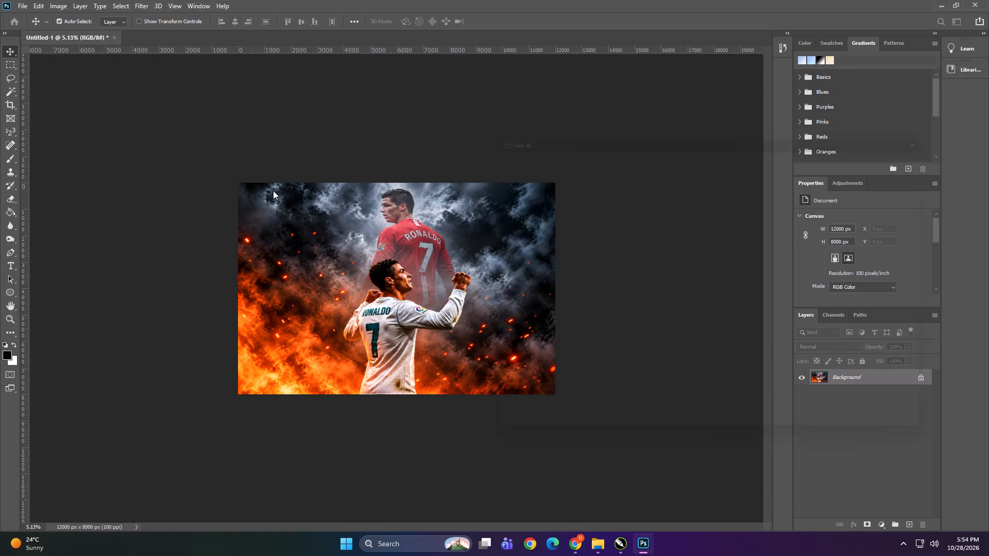
left_click(519, 254)
left_click(575, 319)
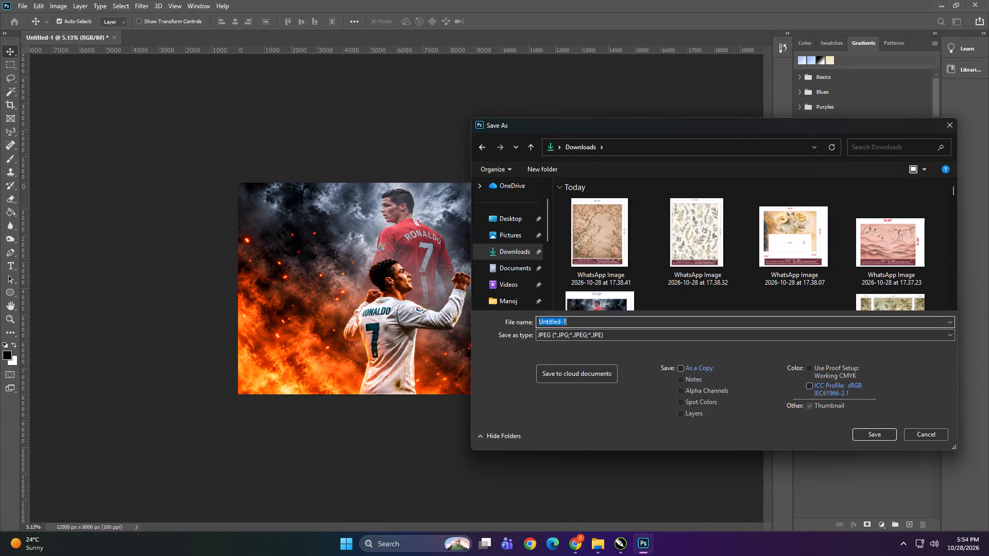
type("FDSF6F")
left_click(866, 438)
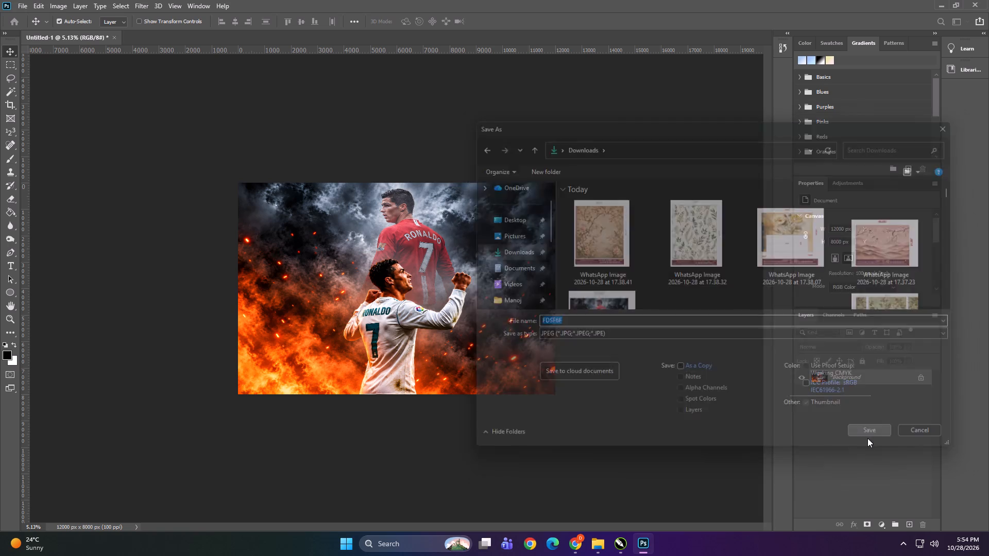
left_click(547, 136)
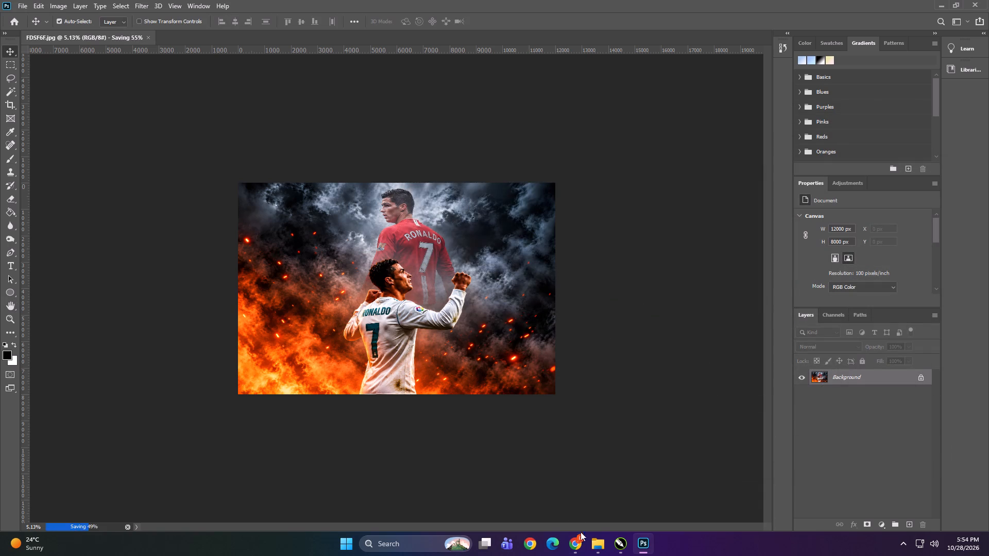
Switch to Chrome and copy the upscaled Vintage Peacock Garden Mural image.
left_click(582, 544)
left_click(370, 131)
left_click(424, 223)
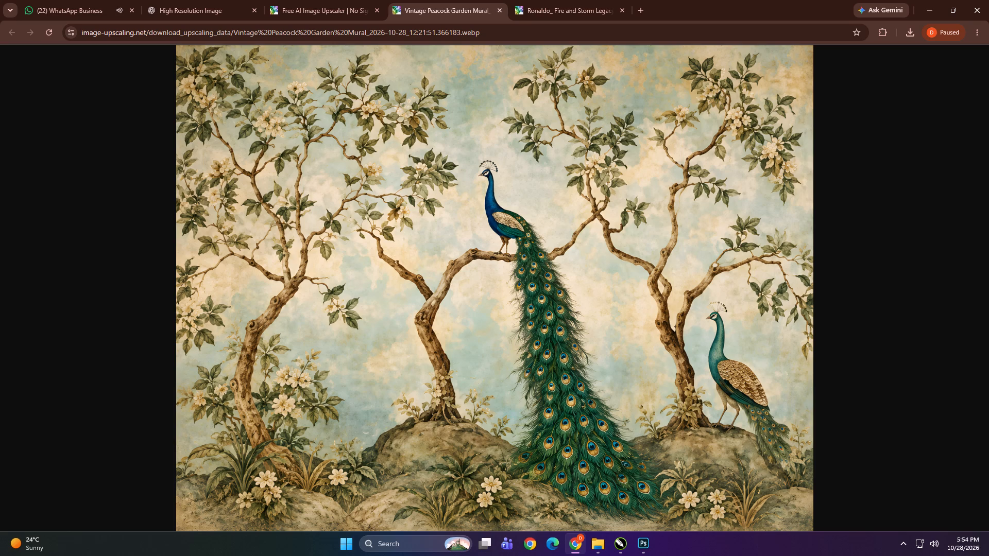
right_click(424, 223)
left_click(454, 260)
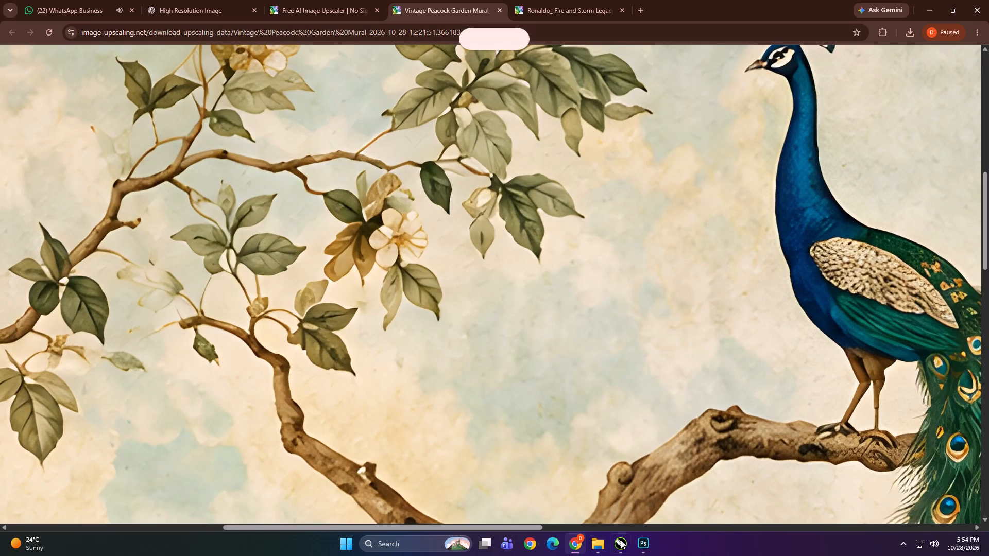
Paste the peacock mural into the open Photoshop document and stretch it to cover the full 12000 x 8000 px canvas.
left_click(641, 547)
key("ctrl+v")
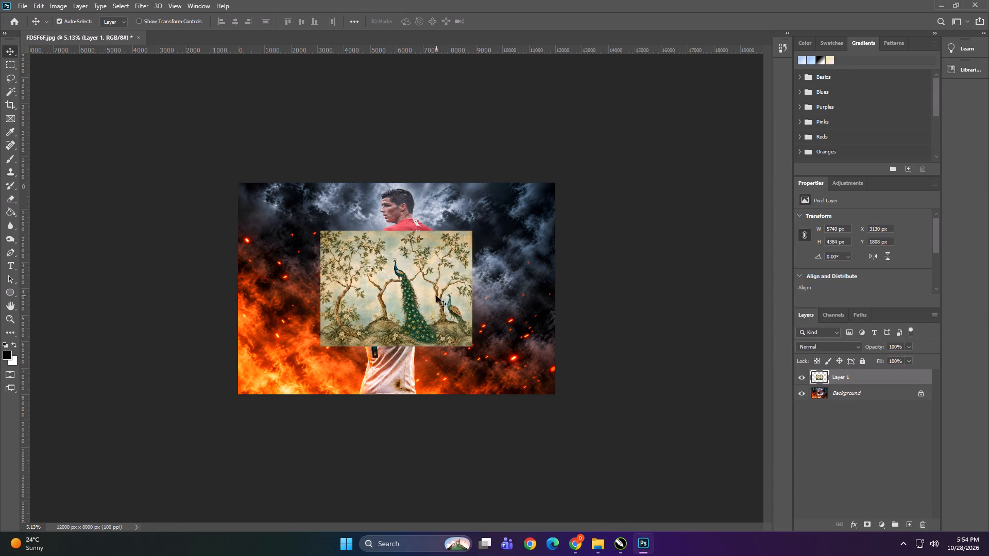
left_click_drag(438, 293, 355, 247)
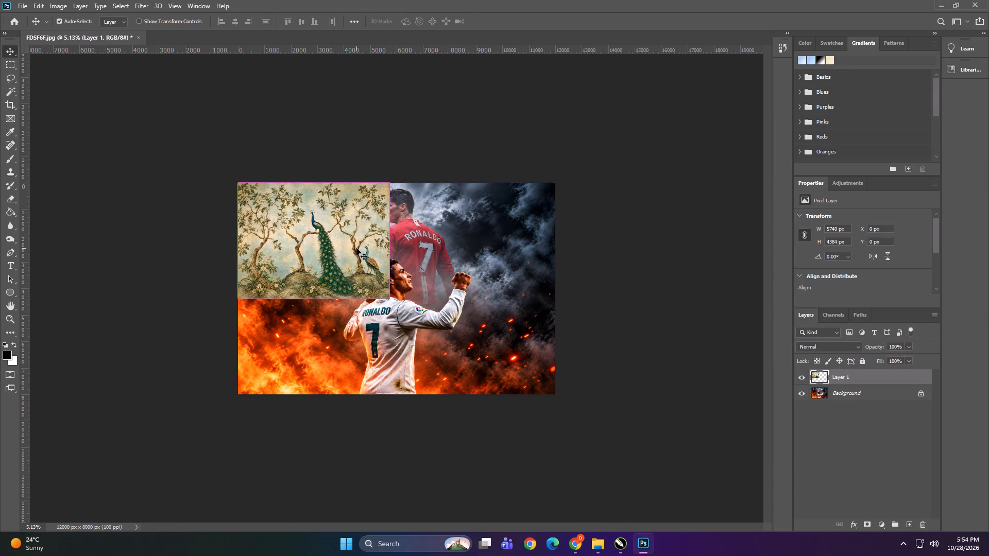
key("ctrl+t")
left_click_drag(392, 300, 530, 395)
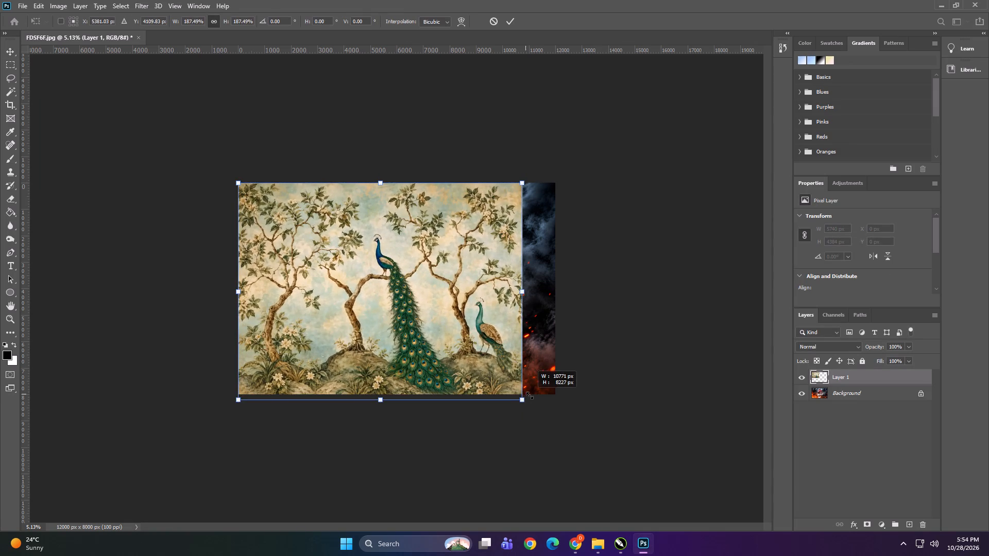
left_click_drag(530, 395, 522, 392)
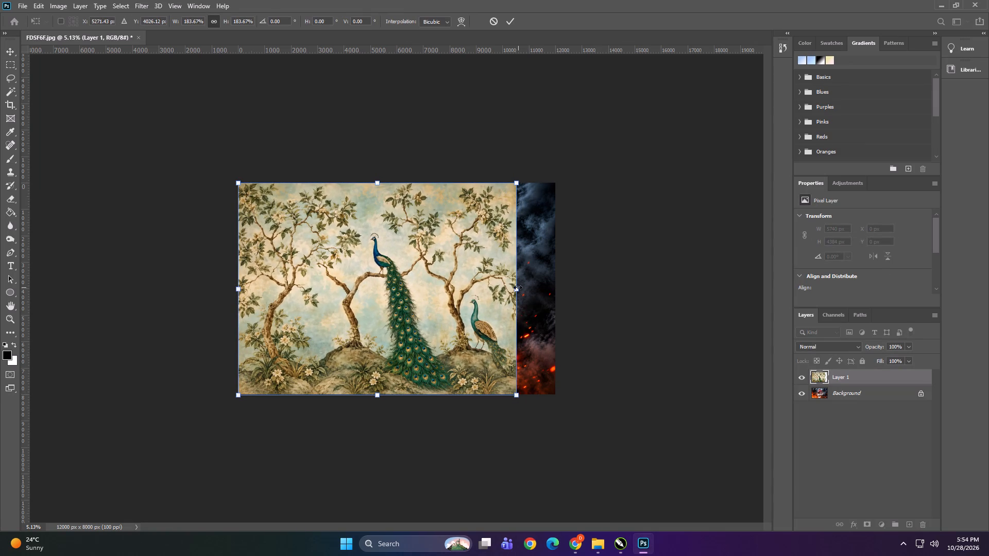
left_click_drag(518, 287, 560, 286, "shift")
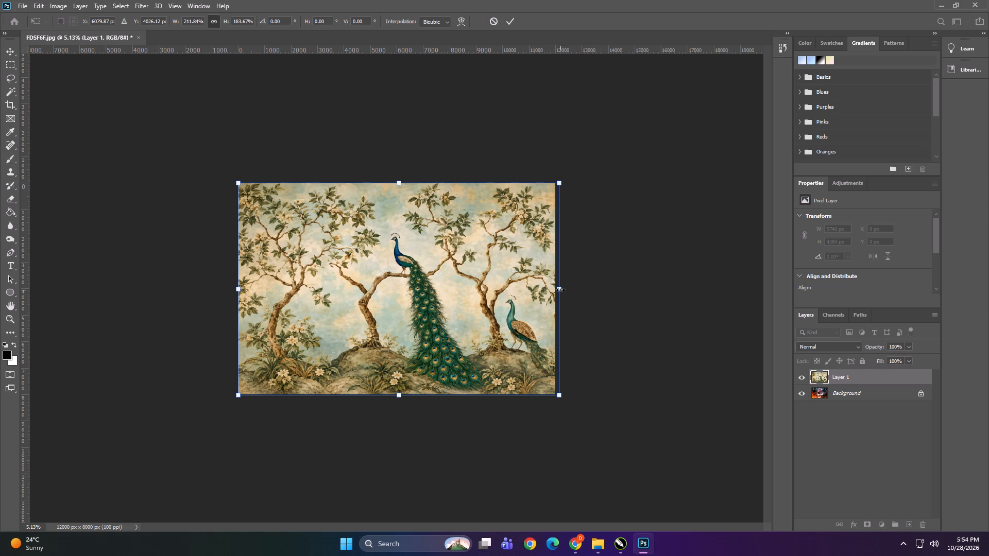
left_click(560, 290, "shift")
left_click(398, 397, "shift")
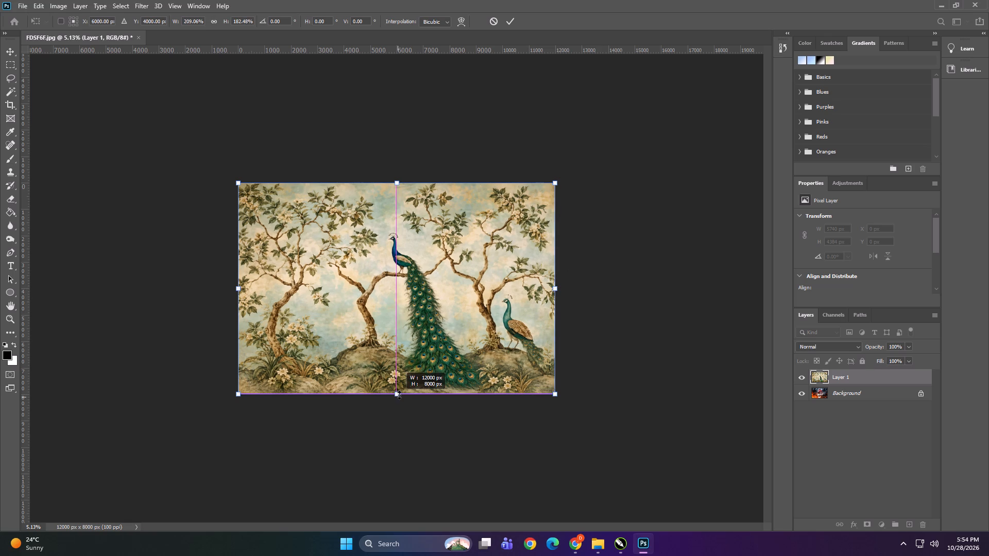
key("Return")
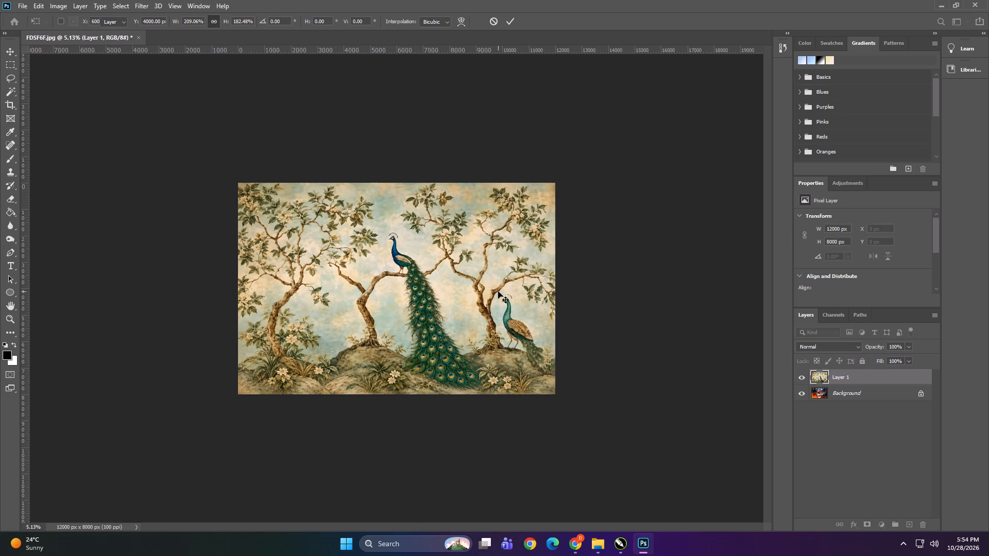
Merge the peacock mural layer down into the Background layer.
left_click(861, 390, "shift")
key("ctrl+e")
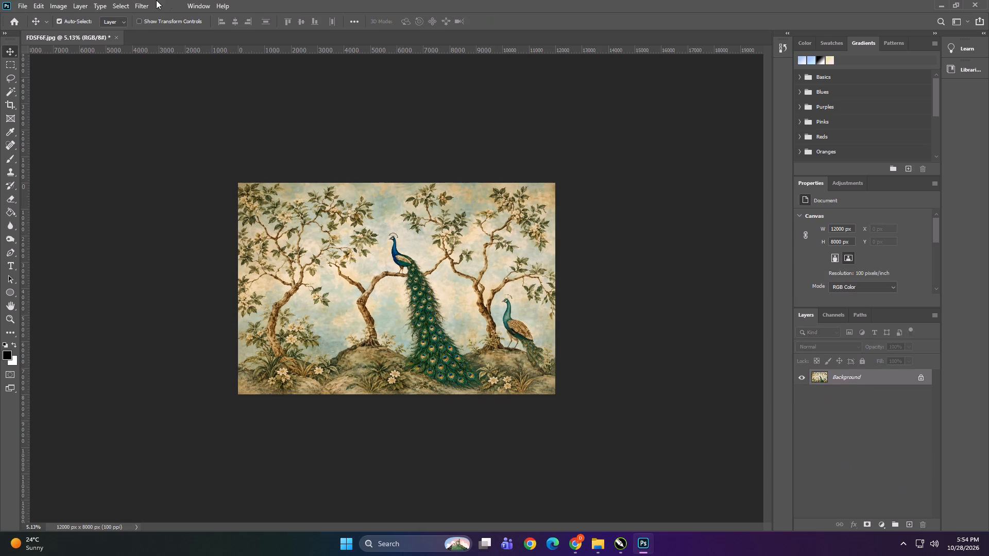
Apply the Dry Brush filter to the peacock mural with brush size 0, brush detail 10 and texture 1.
left_click(143, 2)
left_click(156, 47)
key("space")
key("space")
key("space")
key("space")
key("space")
key("space")
key("space")
key("space")
key("space")
key("space")
key("space")
key("space")
key("space")
key("space")
key("space")
key("space")
key("space")
key("space")
key("space")
key("space")
left_click_drag(593, 308, 450, 224)
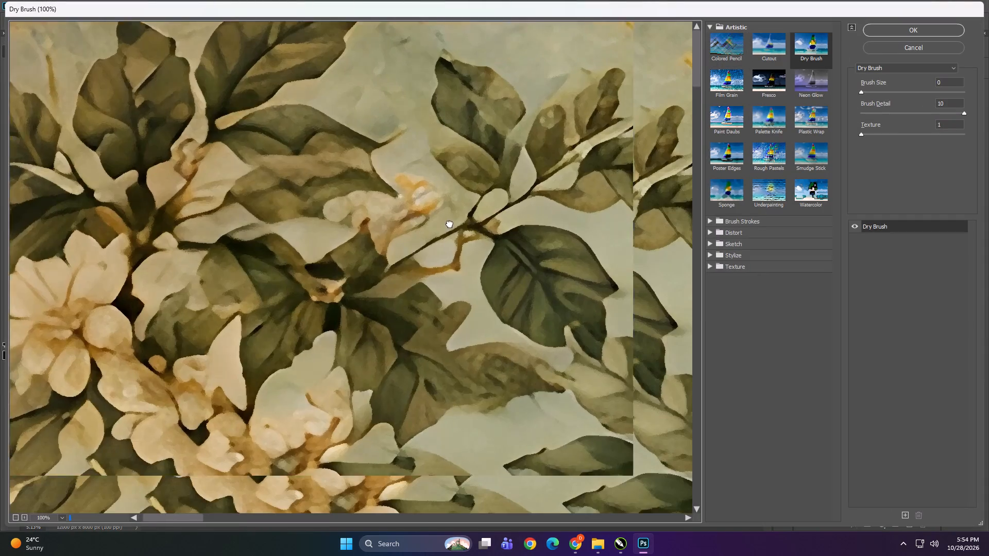
left_click_drag(450, 224, 139, 103)
left_click_drag(361, 301, 230, 54)
left_click_drag(427, 289, 123, 20)
left_click_drag(516, 210, 143, 100)
left_click_drag(556, 254, 551, 252)
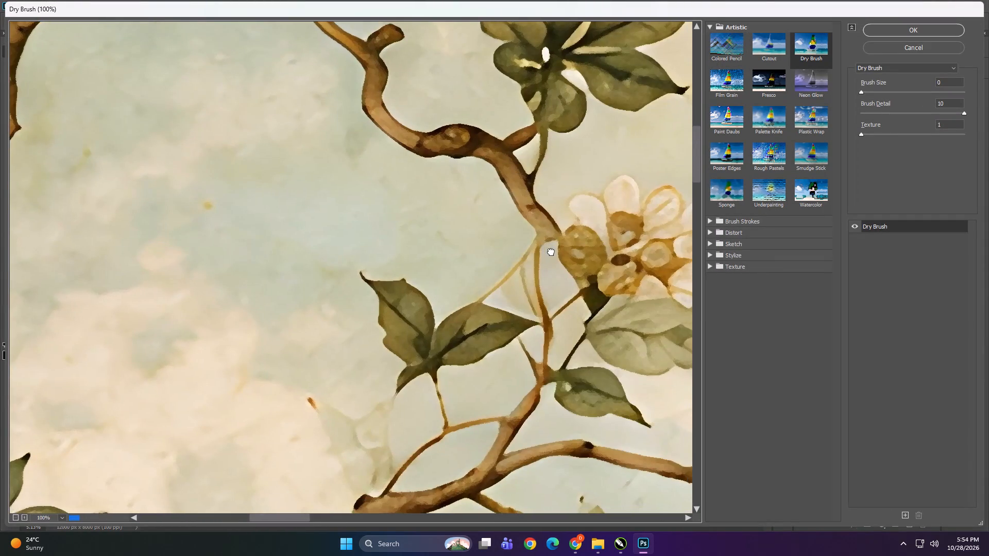
scroll(622, 248, "down", 10, "alt")
key("space")
key("space")
key("space")
key("space")
key("space")
key("space")
key("space")
key("space")
key("space")
key("space")
key("space")
key("space")
left_click_drag(645, 349, 436, 88)
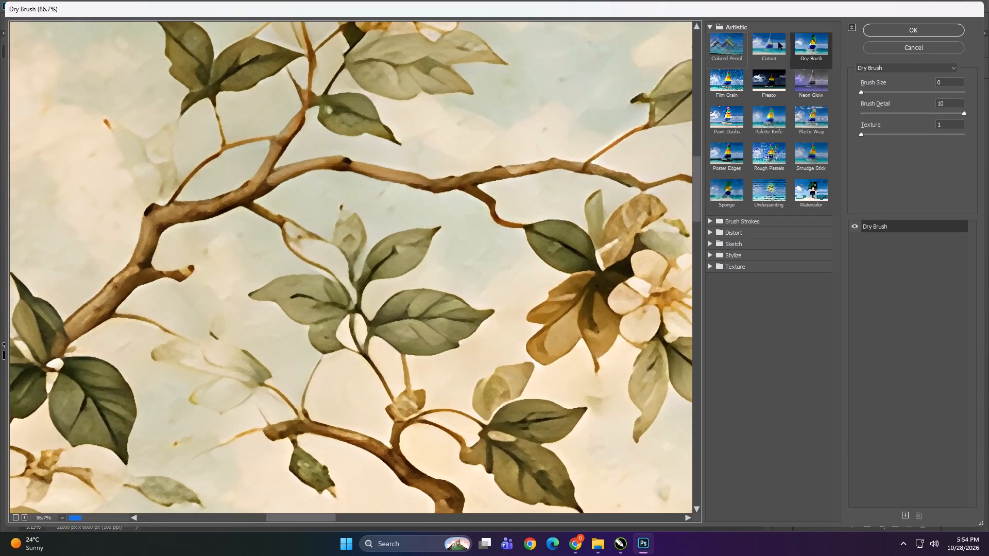
left_click(884, 31)
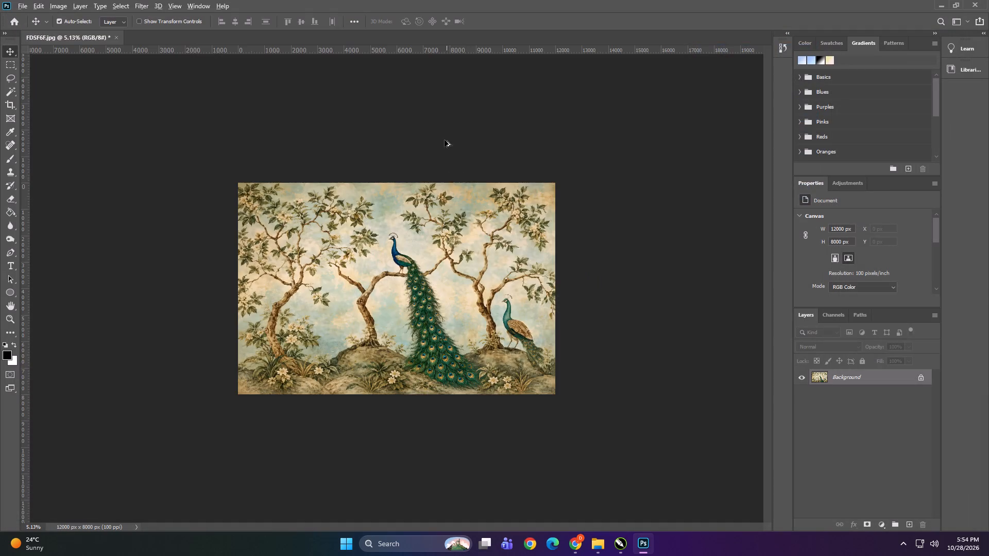
Save the filtered peacock mural on the computer as a JPEG named FDSF6FGFG in the Downloads folder.
scroll(368, 178, "up", 20, "alt")
scroll(368, 178, "up", 20, "alt")
scroll(368, 178, "up", 4, "alt")
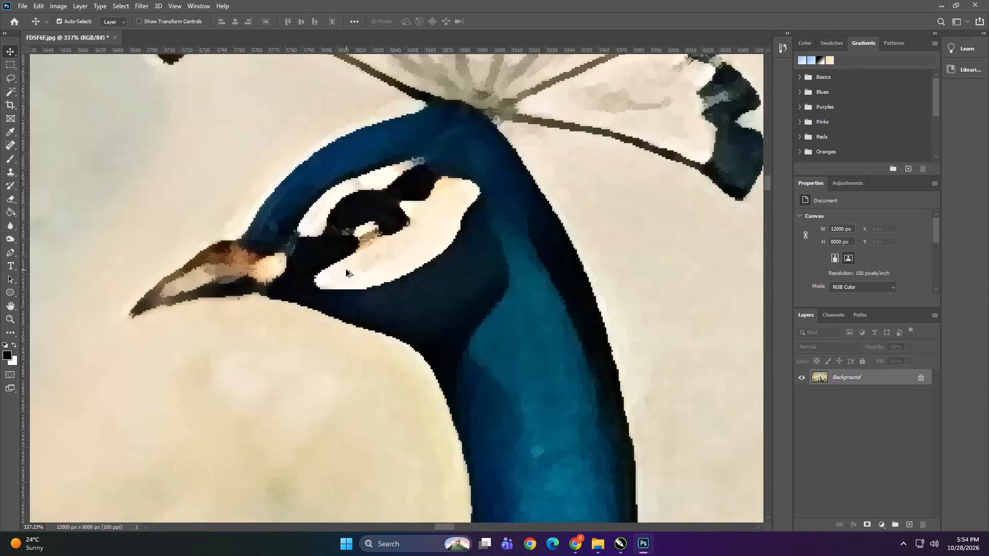
scroll(369, 239, "down", 18, "alt")
key("ctrl+shift+s")
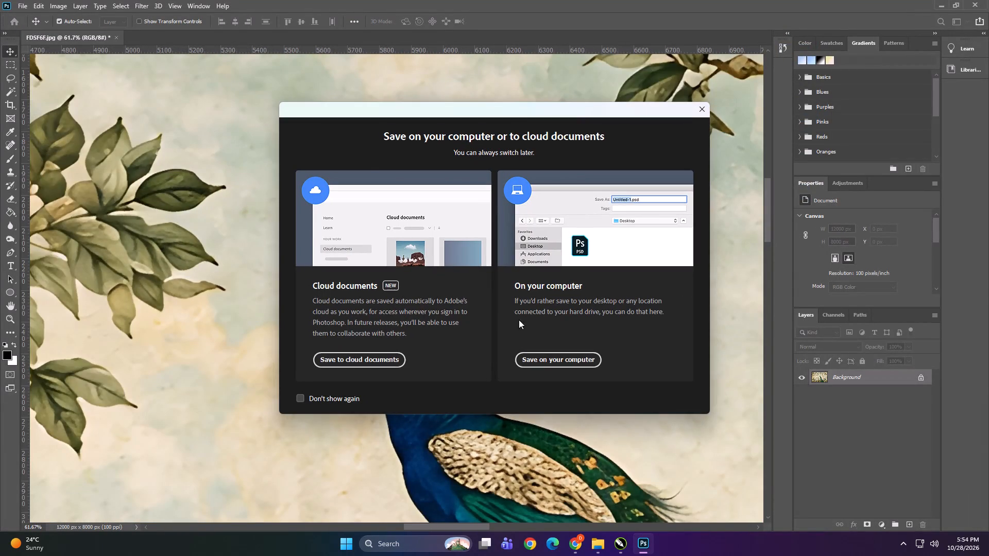
left_click(551, 357)
left_click(579, 319)
type("GFG")
left_click(516, 255)
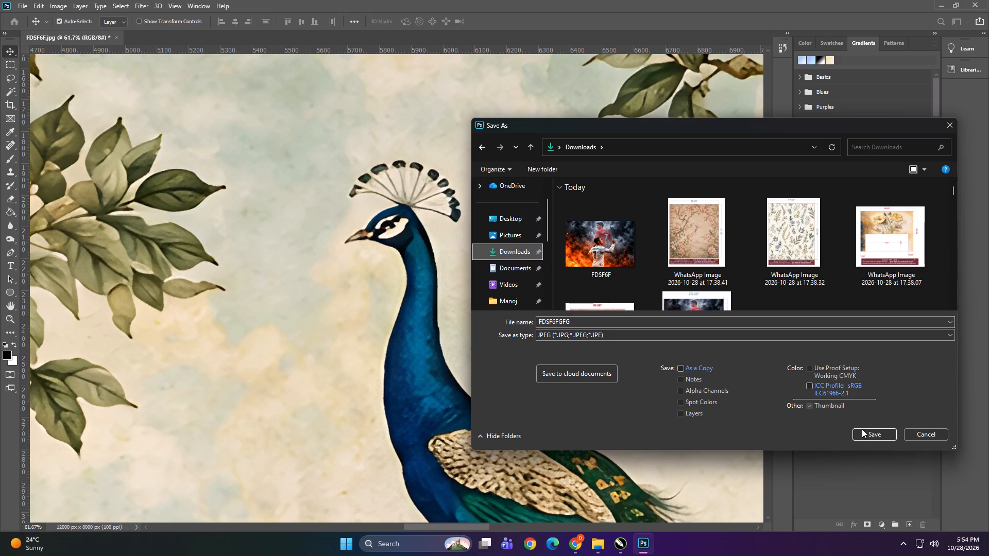
left_click(864, 435)
left_click(540, 135)
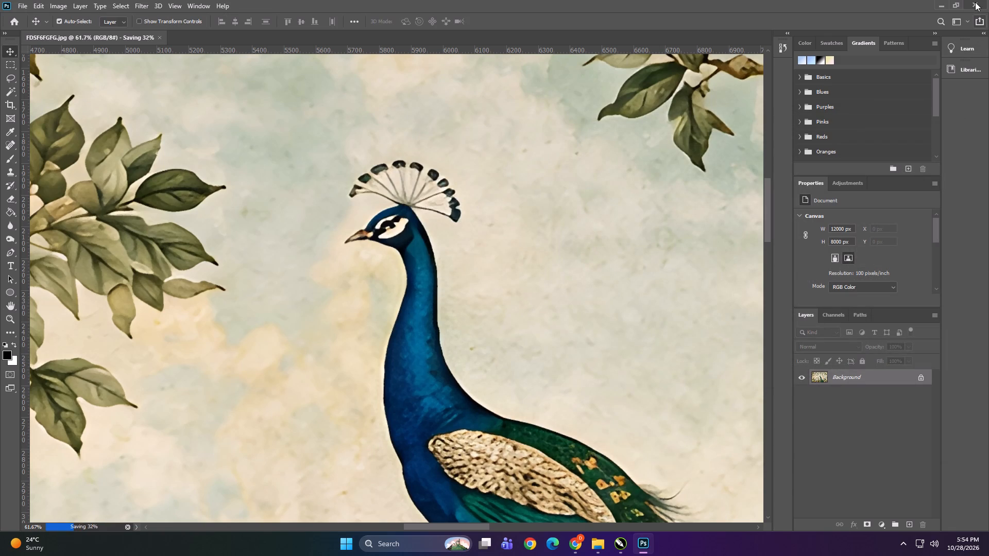
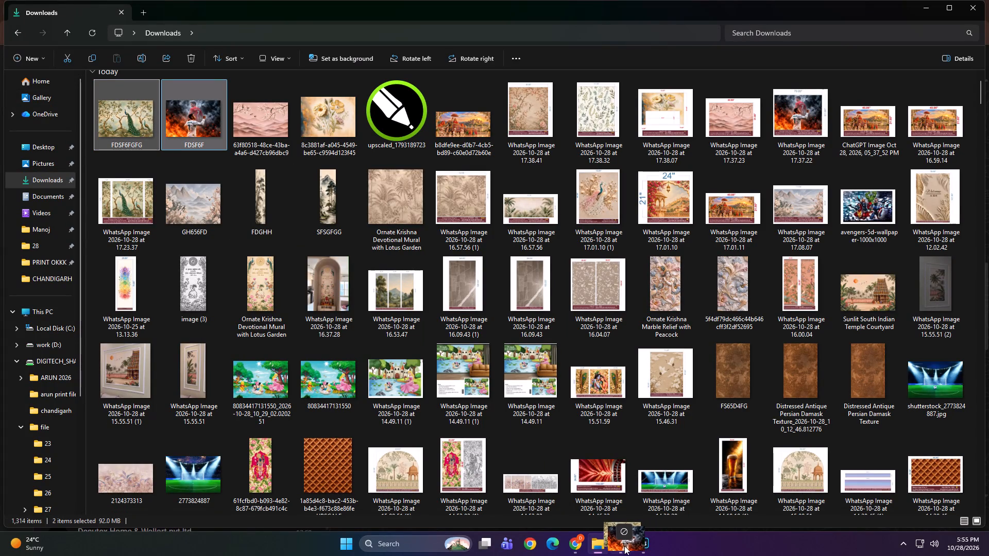
Import the FDSF6F and FDSF6FGFG images into the CorelDRAW drawing, placing Ronaldo below its 70 x 51 mockup and the peacock beside its three-panel mockup.
left_click_drag(624, 546, 418, 391)
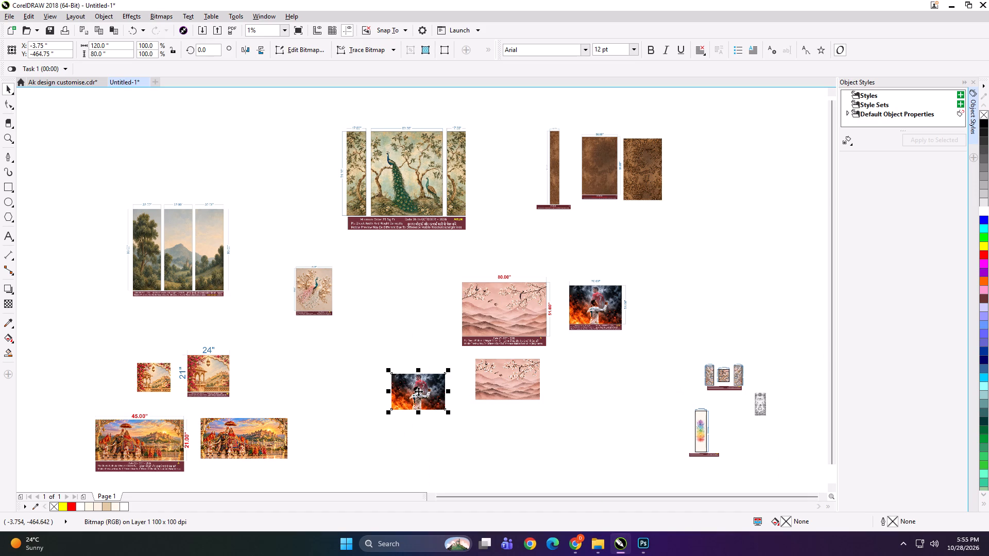
left_click(418, 361)
left_click_drag(423, 390, 599, 363)
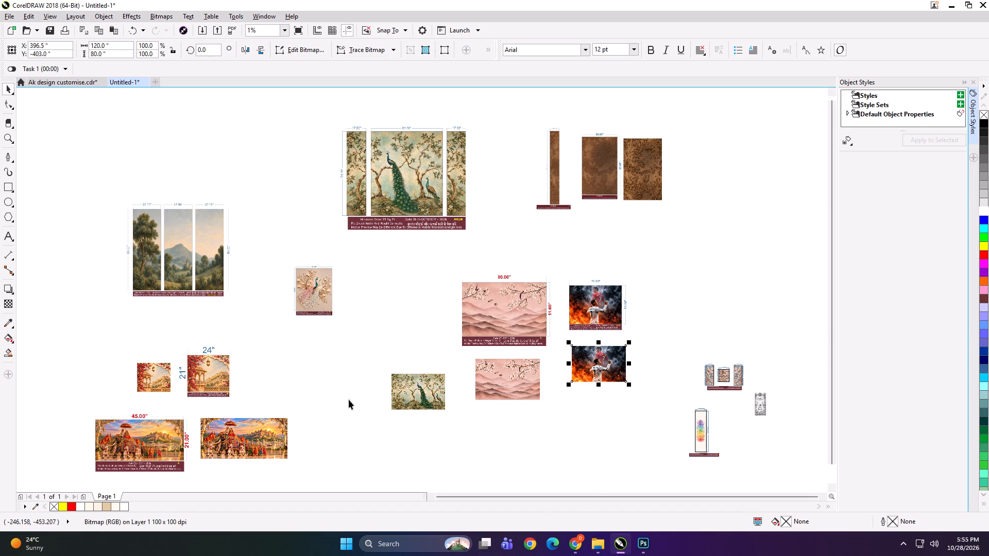
left_click_drag(414, 388, 277, 146)
Resize the imported Ronaldo image to 70 inches wide and 51 inches high.
scroll(597, 322, "up", 1)
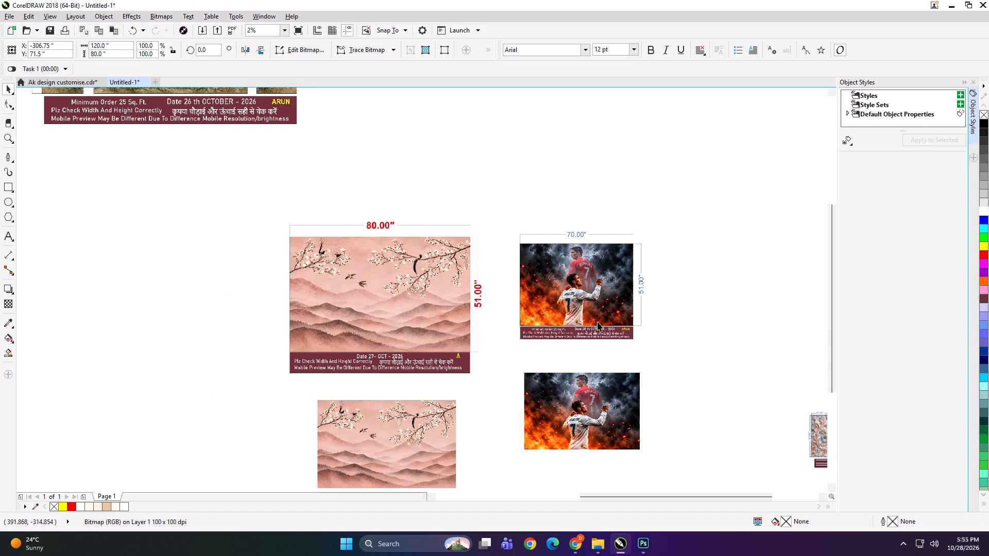
left_click(595, 388)
left_click(113, 45)
key("ctrl+a")
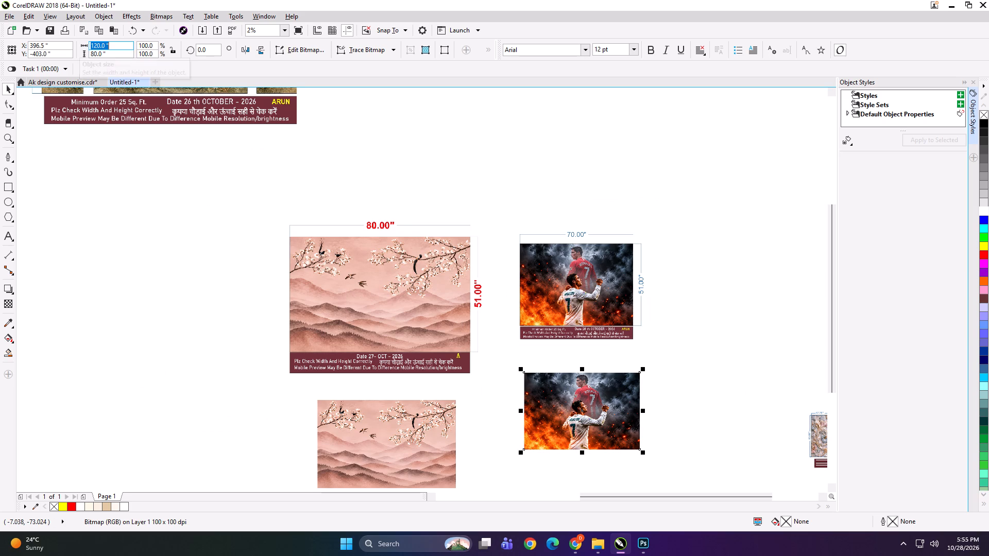
type("70")
key("Tab")
key("1")
key("Return")
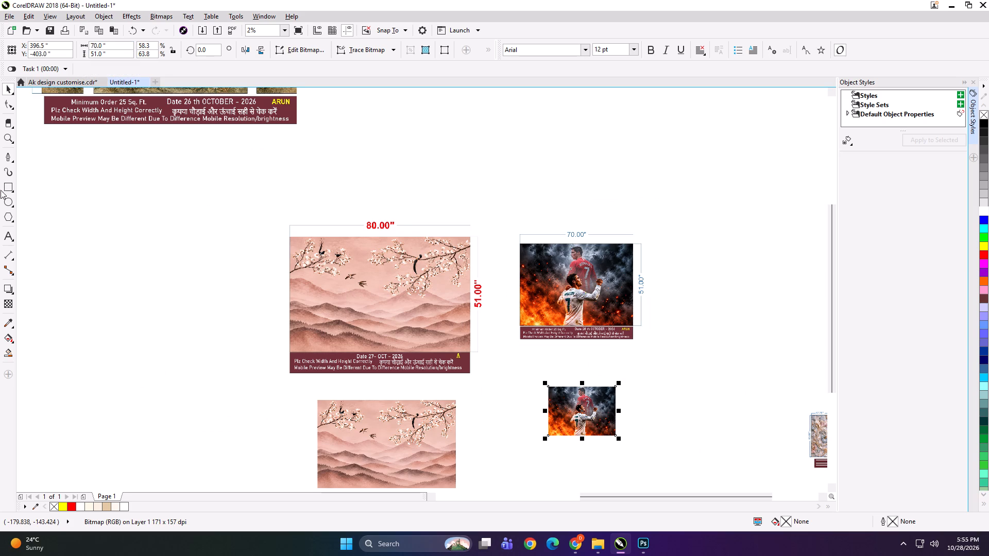
Add a black-outlined rectangle matching the Ronaldo image's edges and group it with the image.
double_click(4, 188, "shift")
key("shift+space")
left_click_drag(658, 378, 517, 460)
key("ctrl+g")
Export only the framed Ronaldo group as a TIFF named 70x51 NW in the CHANDIGARH folder.
key("ctrl+e")
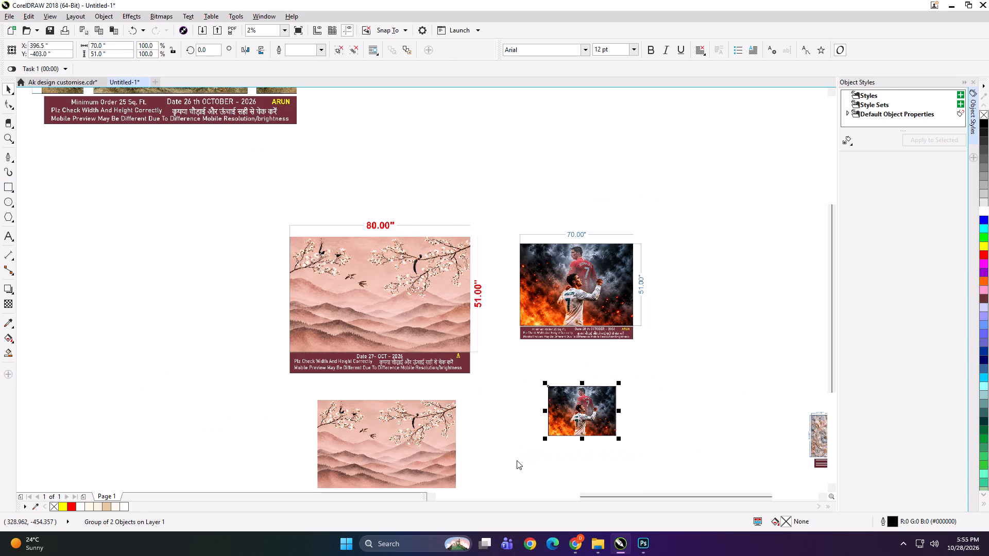
left_click(499, 58)
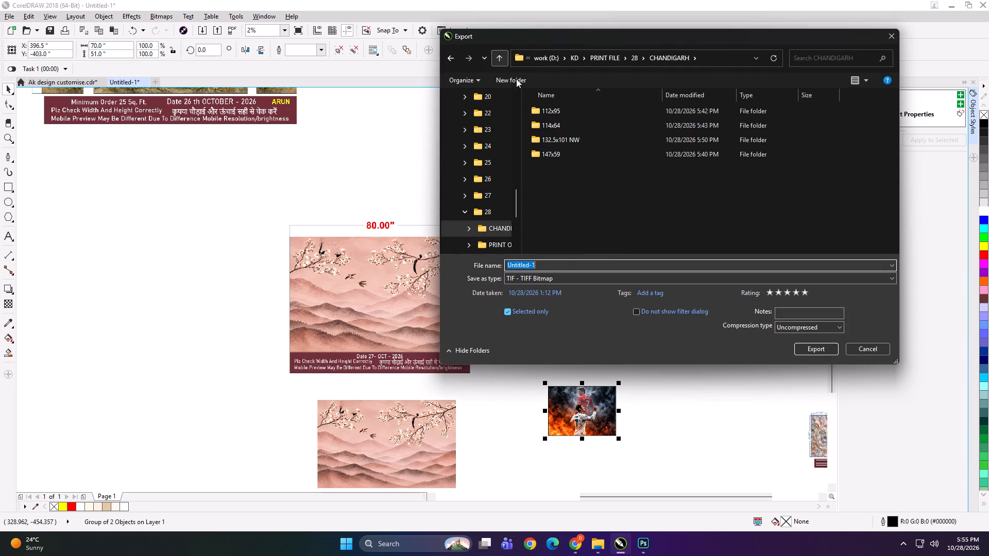
type("70x51 NW")
key("Return")
key("Return")
Resize the plain pink mountain and blossom image to 80 inches wide and 51 inches high.
left_click(433, 428)
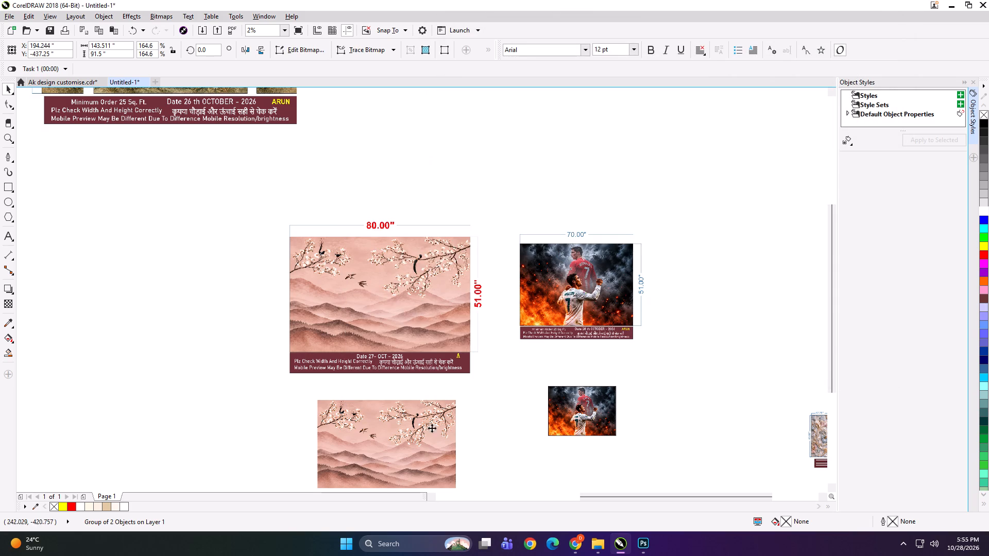
left_click(116, 48)
key("ctrl+a")
key("8")
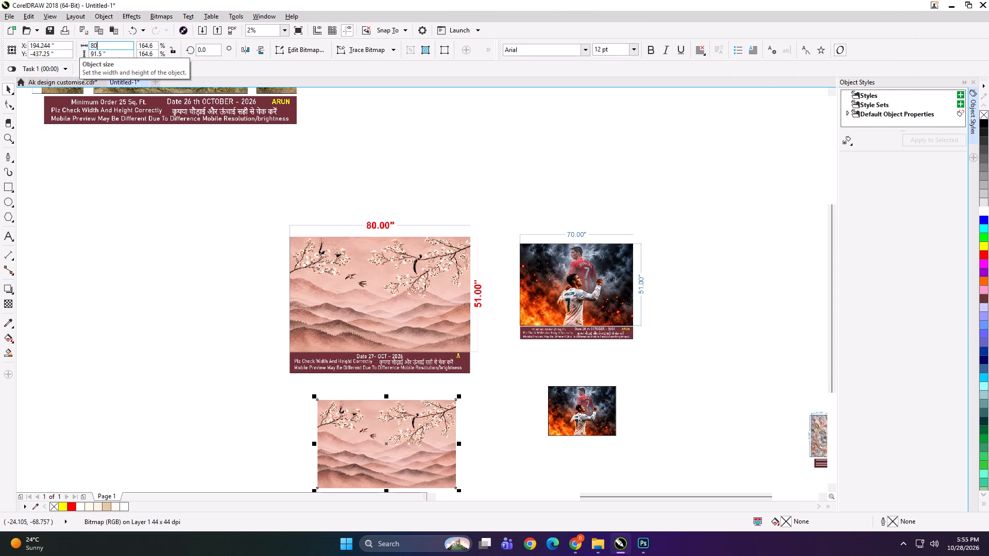
key("Tab")
type("50")
key("BackSpace")
key("1")
key("Return")
Add a black-outlined rectangle around the pink mountain image and group it with the image.
double_click(7, 191, "shift")
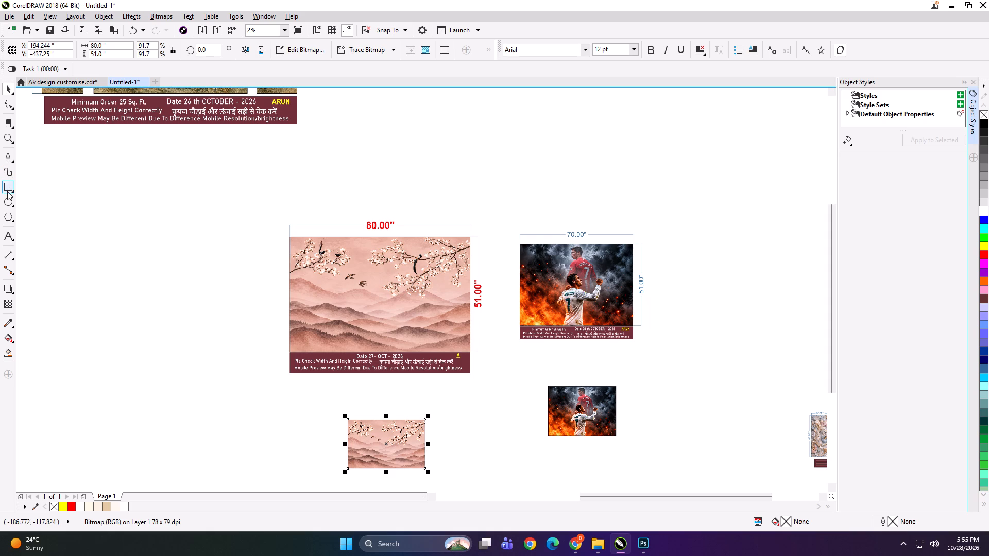
key("space")
left_click_drag(279, 452, 285, 455)
left_click_drag(320, 463, 456, 424)
left_click_drag(434, 475, 321, 409)
key("ctrl+g")
Export only the framed pink mountain group as a TIFF named 80x51 NW in the CHANDIGARH folder.
key("ctrl+e")
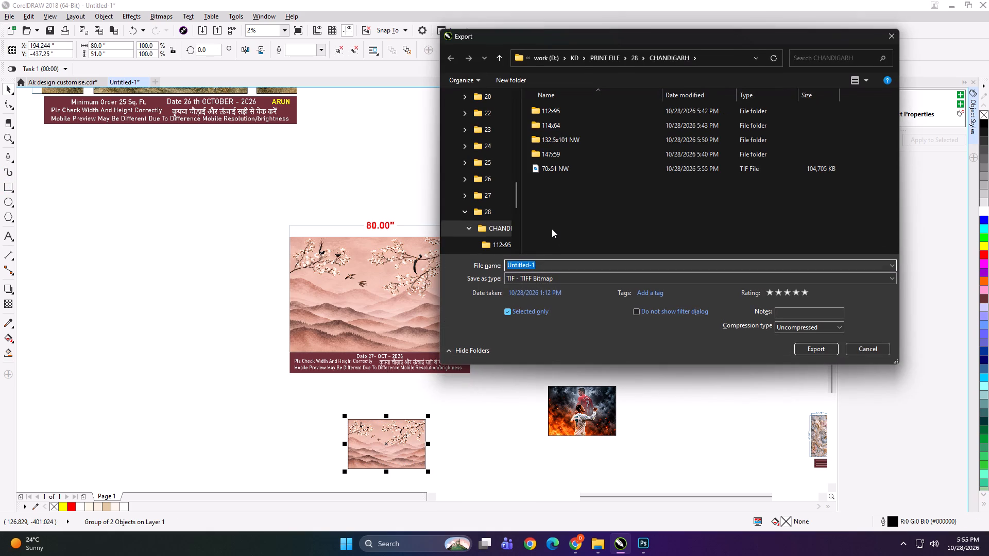
type("80x51 NW")
key("Return")
key("Return")
Enlarge the framed pink and Ronaldo images and the Ronaldo mockup until the prints and mockups are of similar size, aligned in two columns.
left_click_drag(429, 475, 476, 445, "shift")
left_click(594, 370)
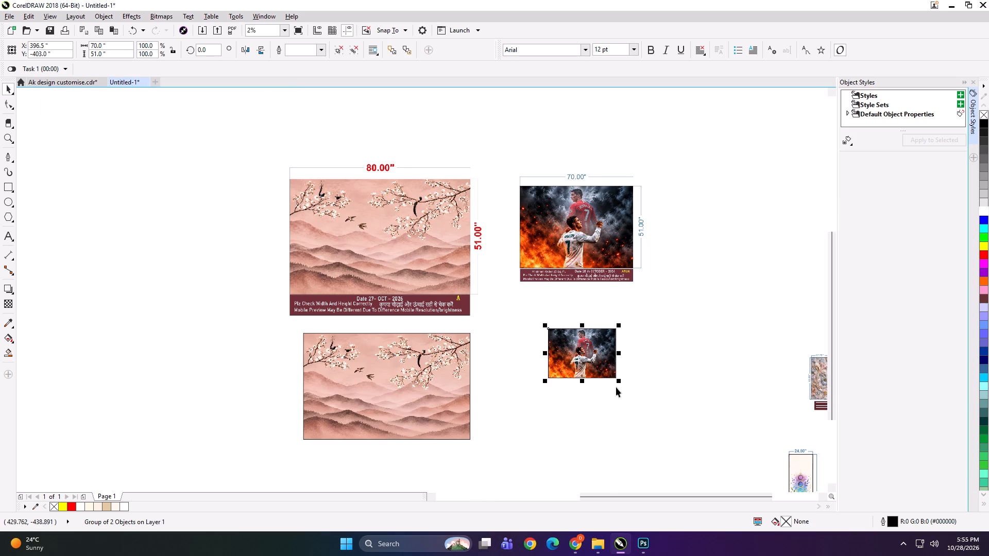
left_click_drag(620, 384, 650, 409, "shift")
left_click_drag(593, 357, 598, 347)
left_click(579, 275, "shift")
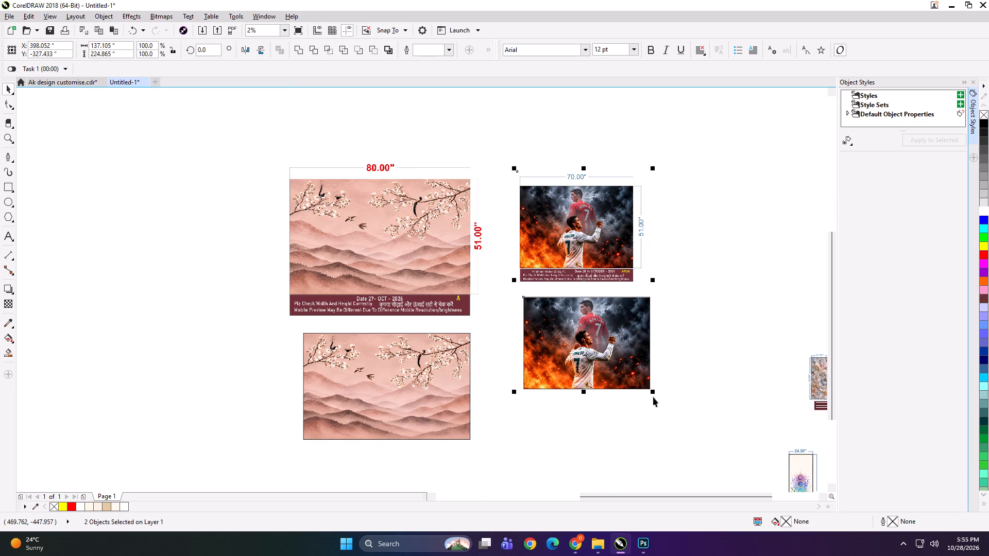
left_click_drag(654, 394, 678, 423, "shift")
left_click_drag(578, 239, 583, 263)
Group both mockups with their framed prints and scale the group down to about 5.6 x 4 inches.
left_click(447, 248, "shift")
left_click(437, 374, "shift")
key("ctrl+g")
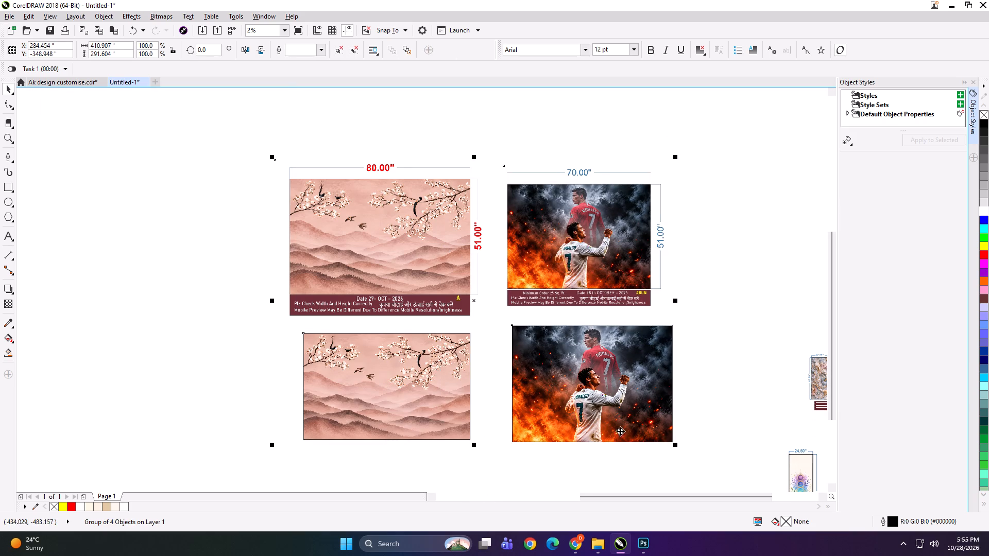
left_click_drag(676, 447, 487, 316, "shift")
scroll(475, 301, "up", 2)
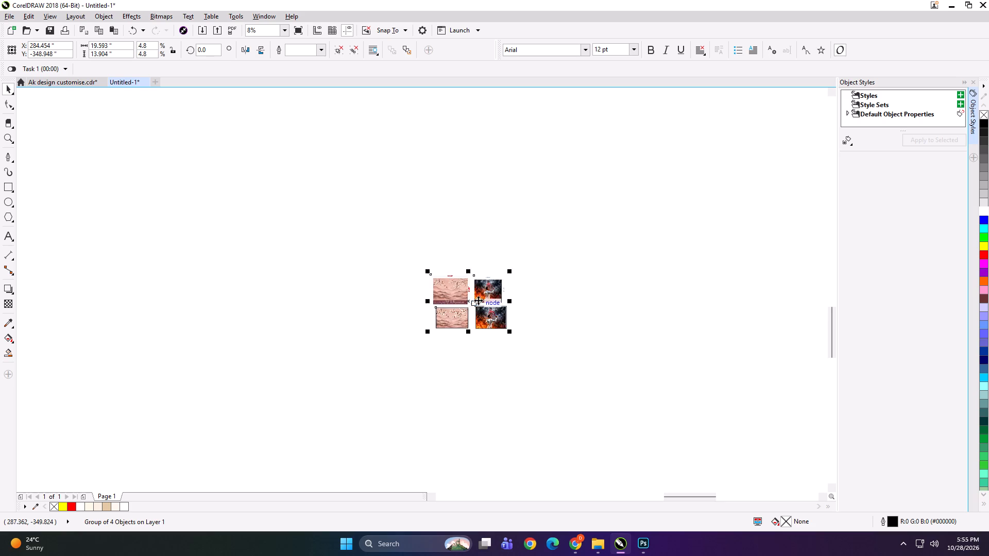
scroll(481, 300, "up", 1)
left_click_drag(537, 362, 484, 325, "shift")
Export the scaled-down comparison group under the name FSDGDG.
key("ctrl+e")
type("FSDGDG")
key("Return")
key("Return")
key("Return")
key("Return")
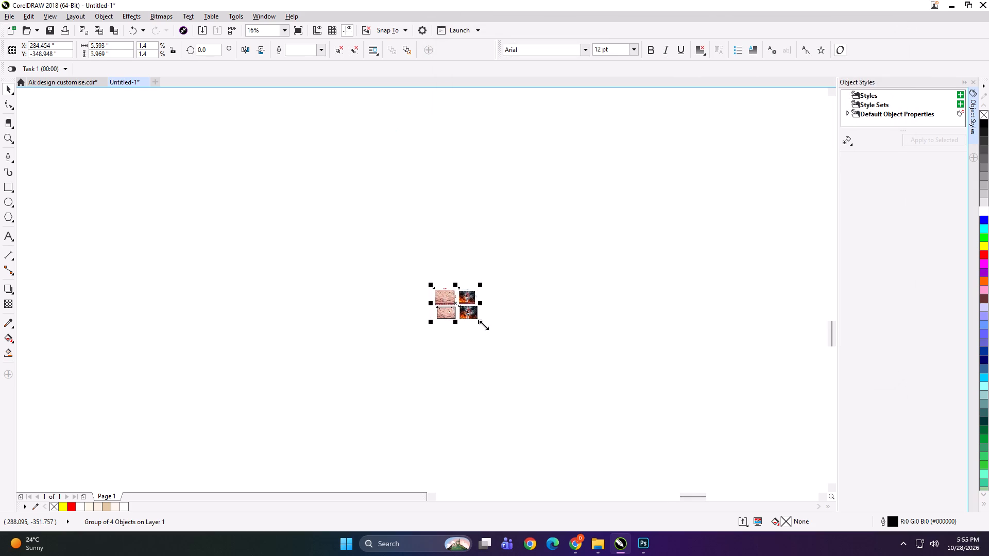
Delete the comparison group of pink mountain and Ronaldo artworks from the drawing.
key("Delete")
key("F4")
left_click(437, 303)
scroll(122, 416, "up", 1)
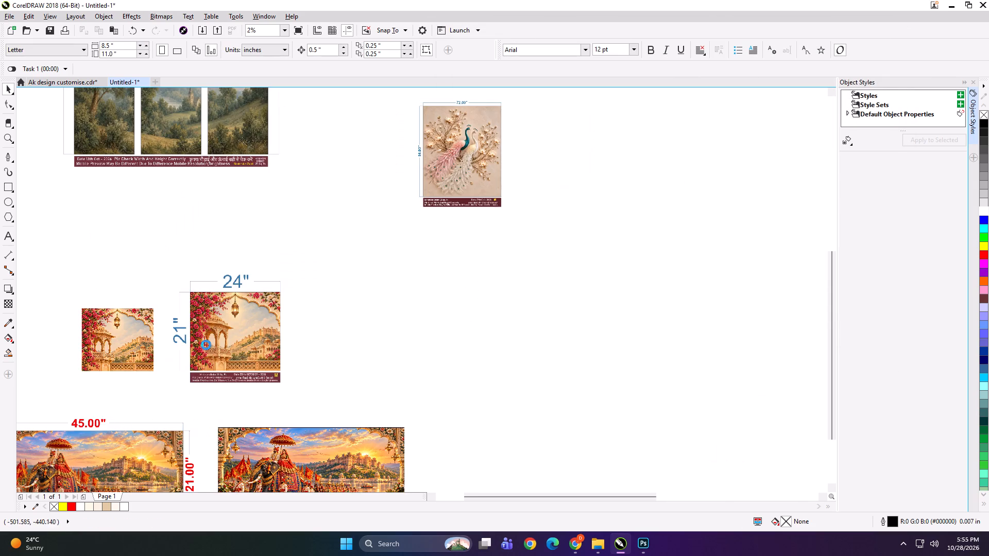
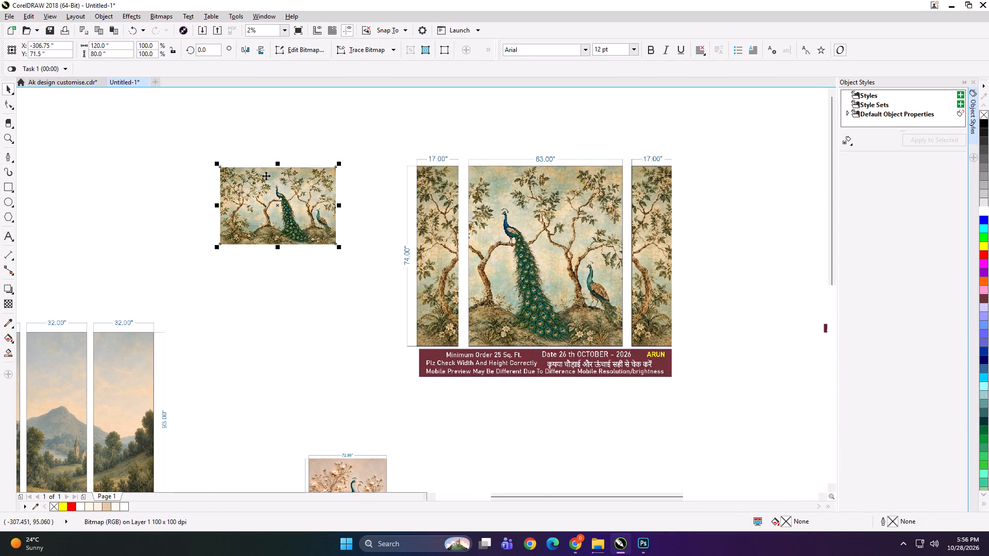
Set the height of the full peacock tree image to 74 inches.
left_click(117, 39)
key("ctrl+a")
left_click(122, 43)
left_click(241, 176)
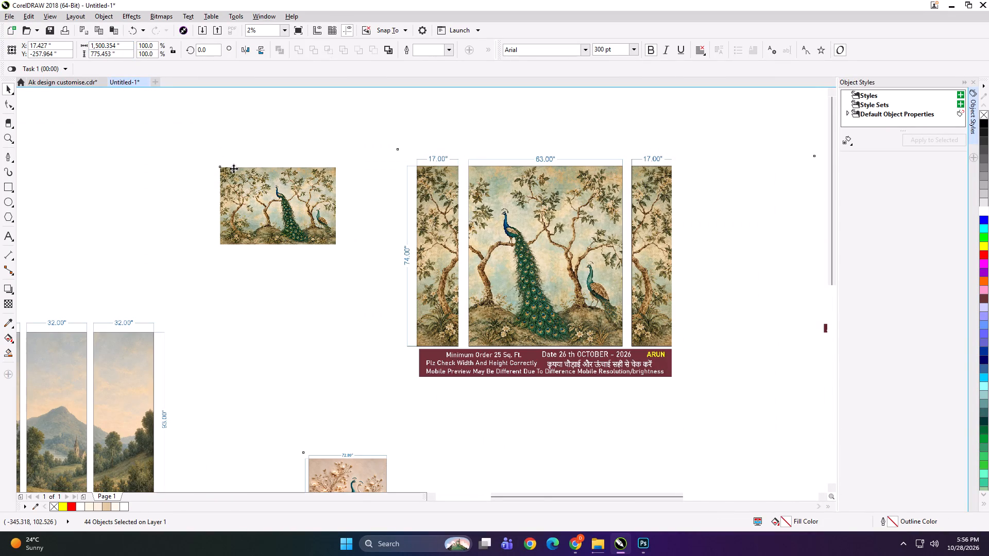
left_click(224, 123)
left_click(243, 199)
left_click(124, 46)
key("ctrl+a")
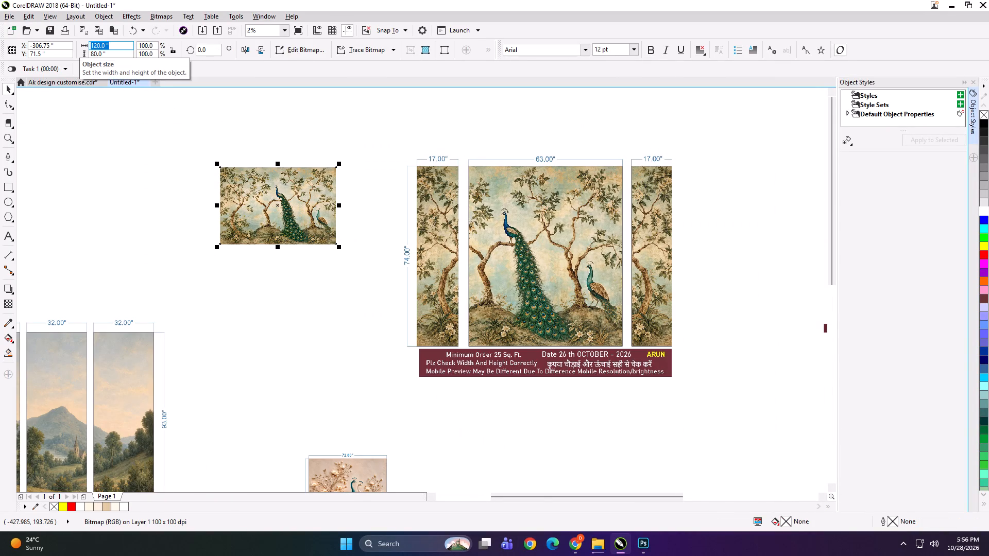
type("17+63+")
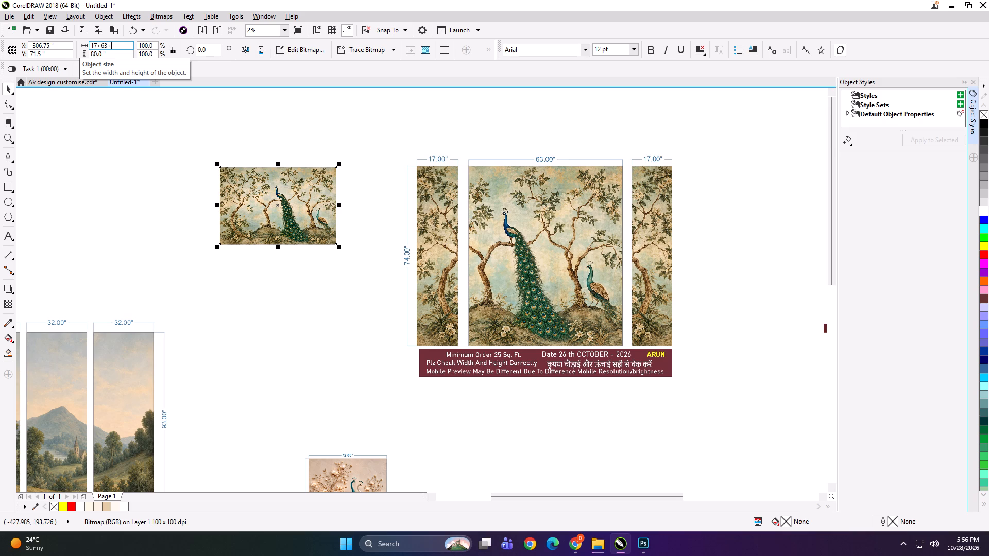
key("Tab")
type("74")
key("Return")
Shrink the three-panel peacock reference layout to about 81.6 x 68.5 inches and arrange it beside the full peacock image.
left_click(463, 249)
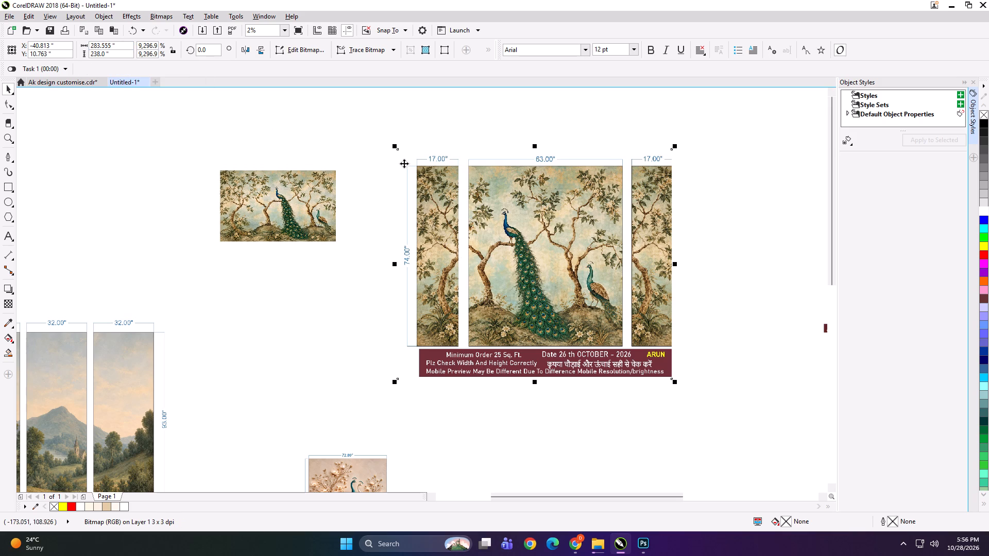
left_click_drag(395, 146, 446, 228, "shift")
left_click_drag(518, 258, 405, 226)
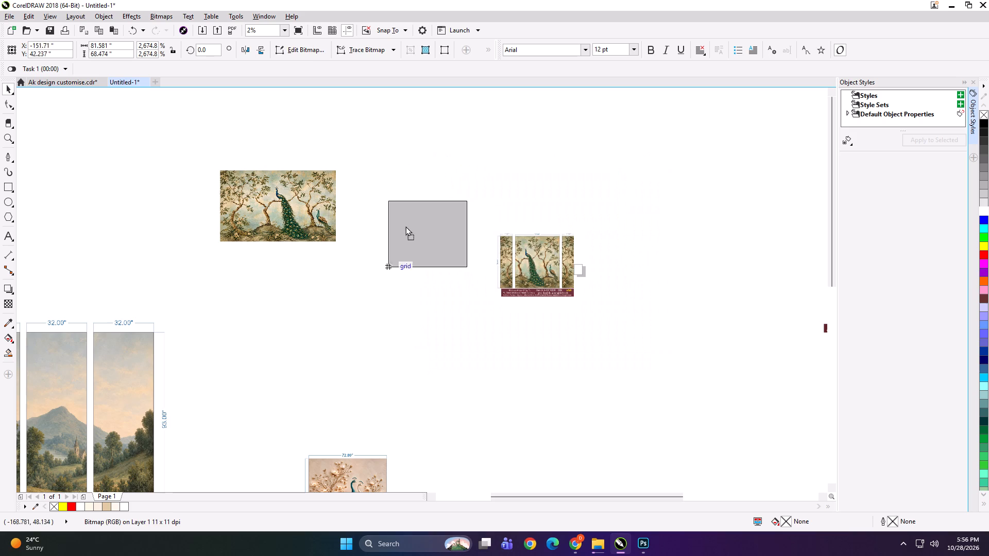
left_click_drag(405, 226, 378, 205)
left_click(333, 209, "shift")
key("shift+F2")
left_click(400, 145)
left_click(387, 206)
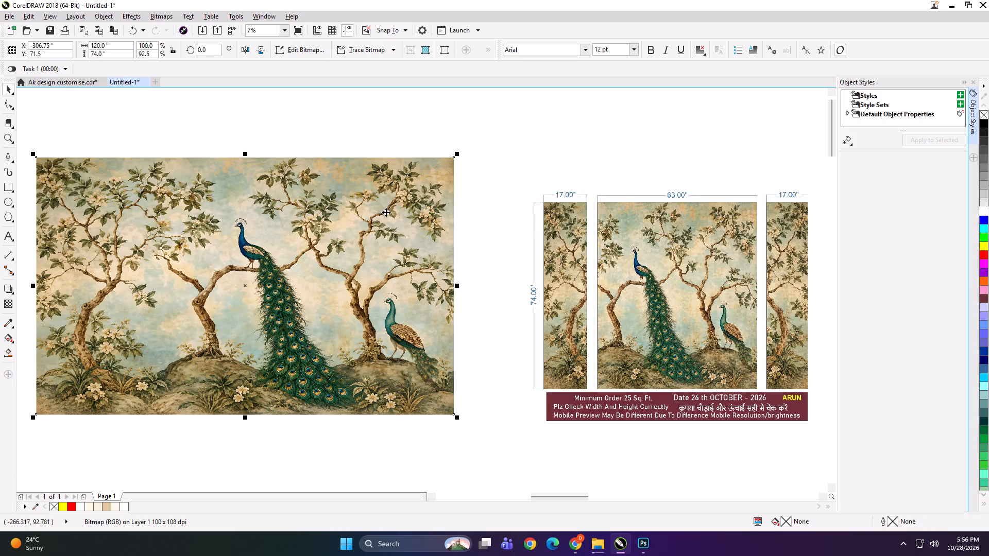
left_click_drag(594, 241, 588, 221)
left_click_drag(586, 220, 585, 190)
left_click(423, 235)
left_click_drag(421, 235, 433, 227)
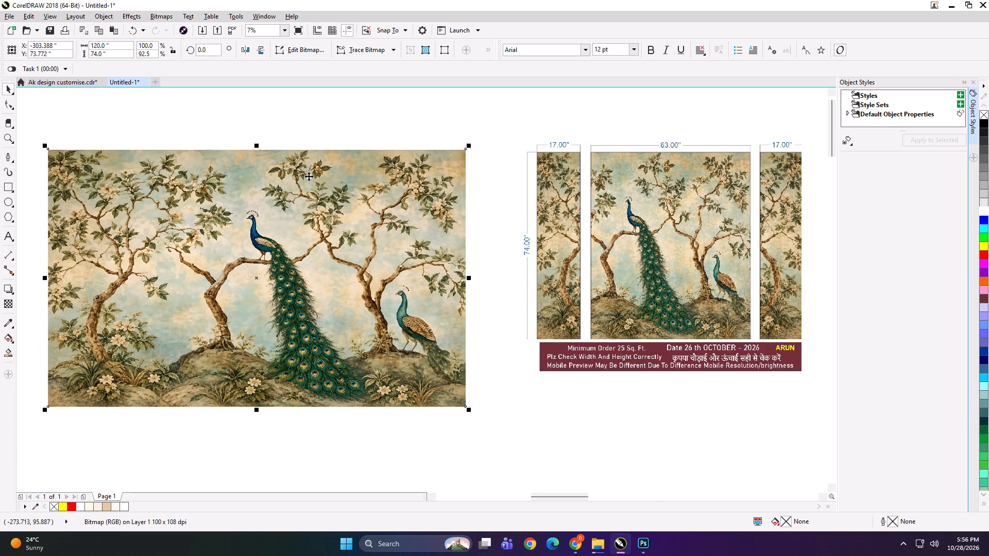
Add a rectangle framing the peacock image, set its width to 17 inches, and align it with the image's left edge.
double_click(12, 185, "shift")
key("space")
left_click(113, 46)
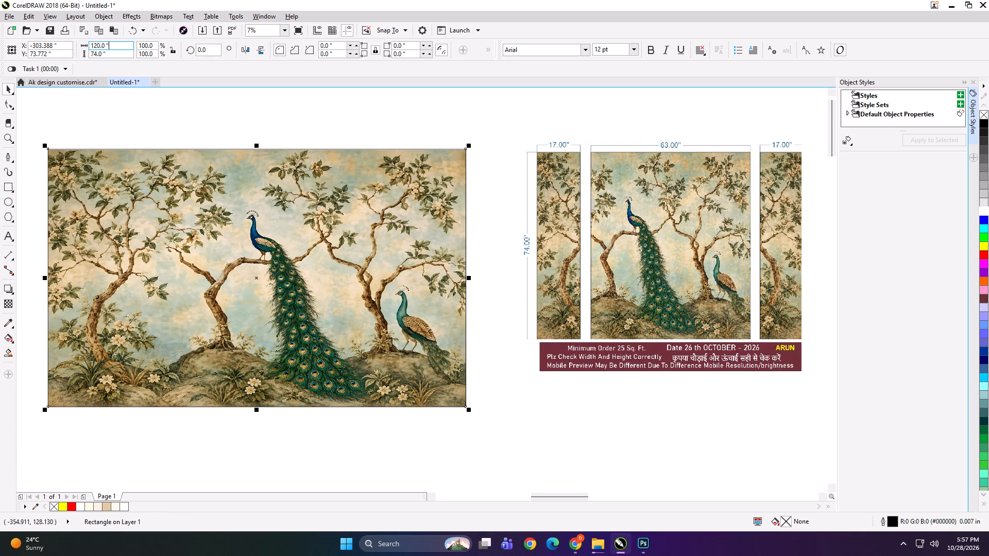
key("ctrl+a")
type("17")
key("Return")
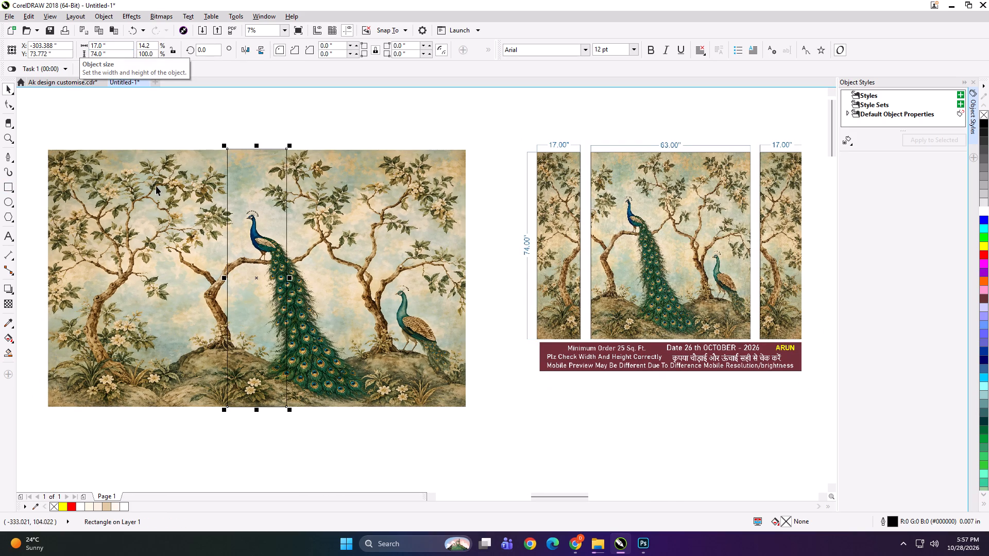
left_click(157, 236, "shift")
key("semicolon")
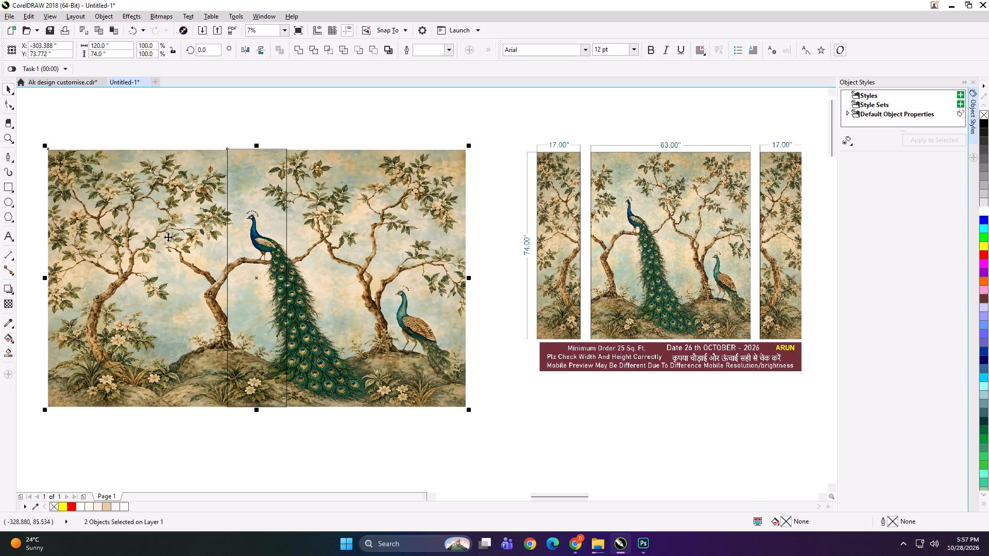
key("l")
left_click(133, 123)
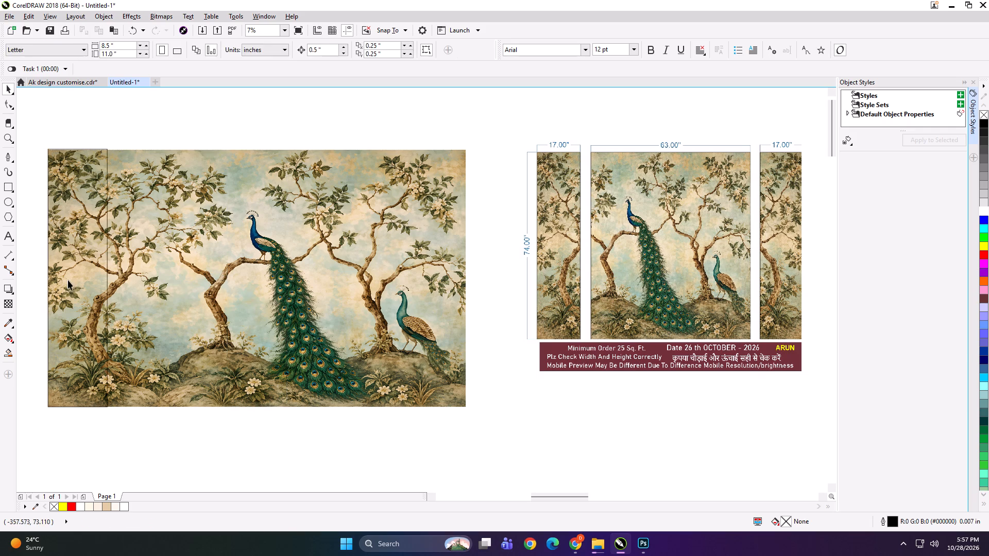
Widen the rectangle over the image's left tree to about 20.9 inches, extending it across the trunk.
left_click(68, 280)
left_click_drag(110, 279, 110, 283)
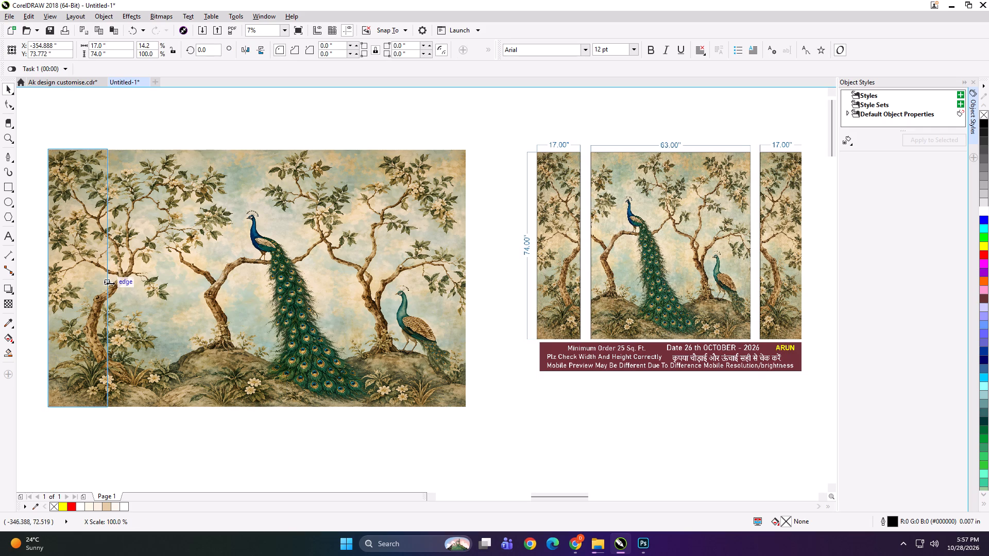
left_click_drag(110, 283, 123, 294)
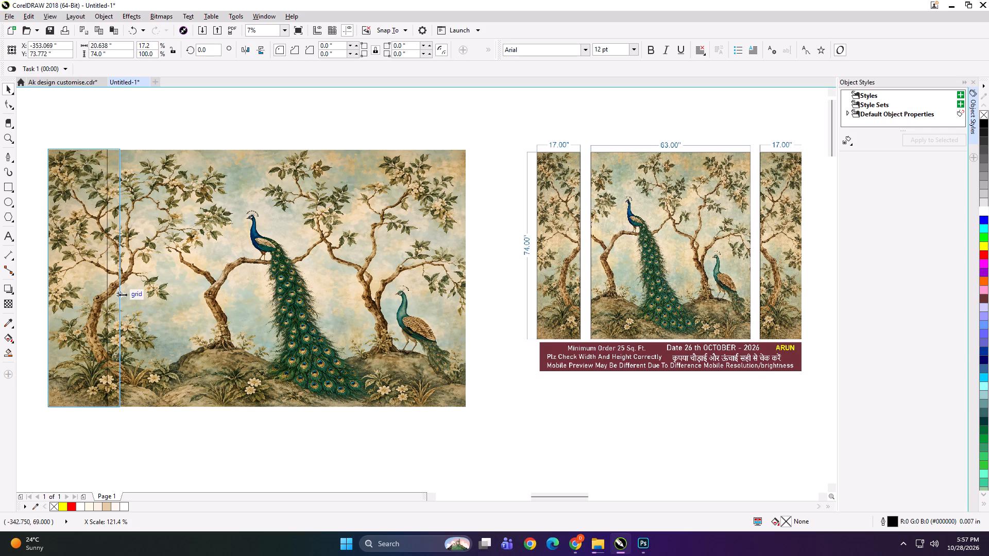
left_click_drag(123, 294, 123, 294)
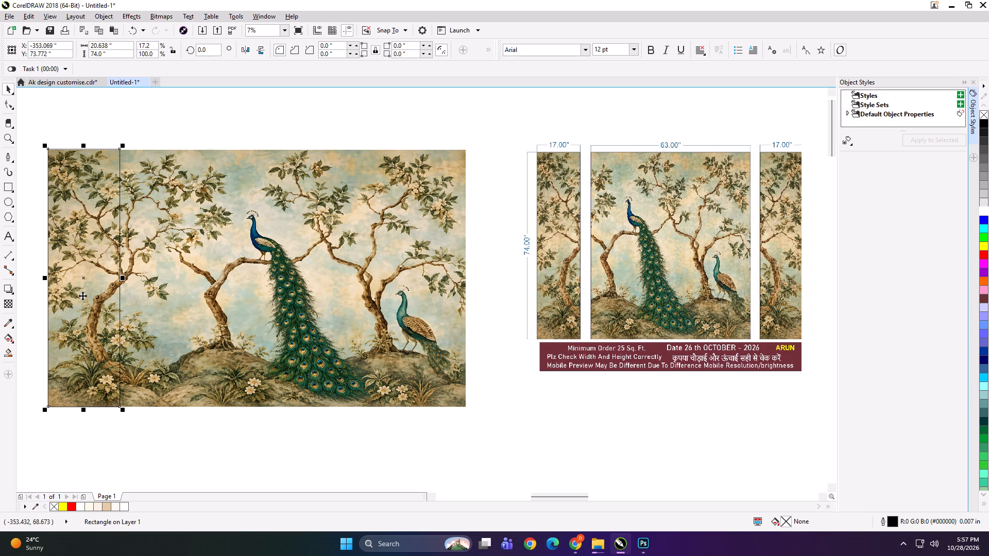
scroll(82, 296, "up", 1)
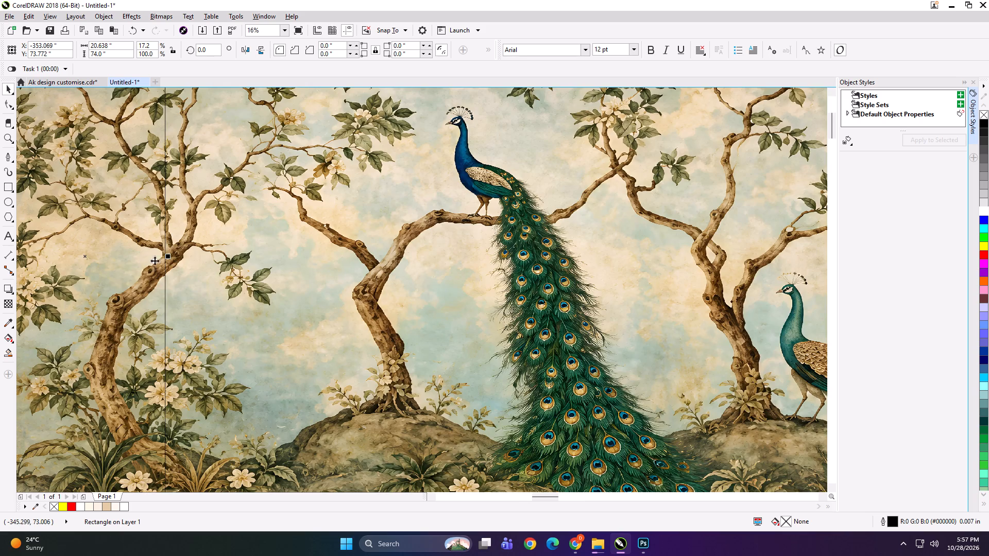
scroll(170, 258, "up", 2)
left_click_drag(156, 250, 164, 253)
scroll(189, 250, "down", 1)
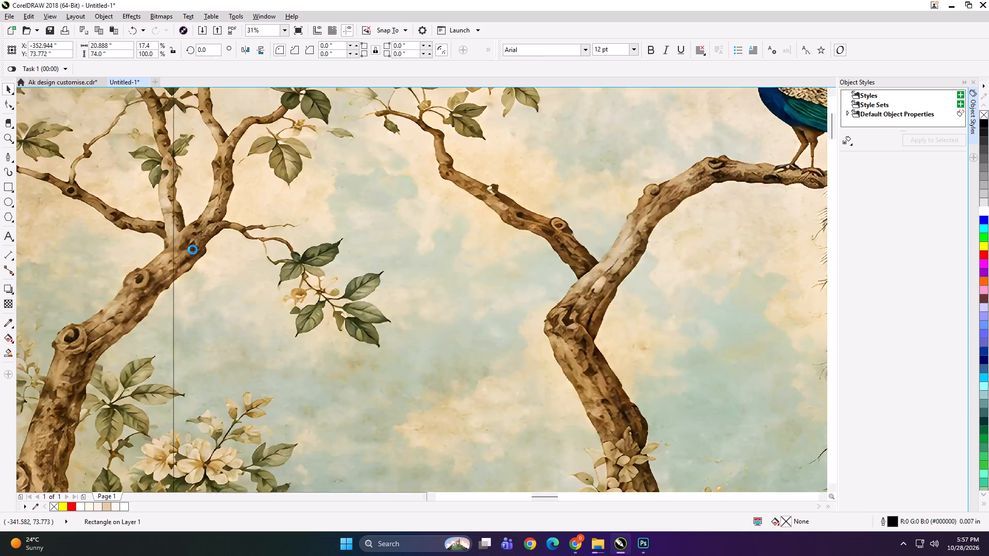
scroll(193, 250, "down", 3)
Create an adjoining copy of the rectangle and widen it to 97.5 inches across the rest of the peacock image.
left_click_drag(146, 250, 250, 254)
right_click(250, 254, "ctrl")
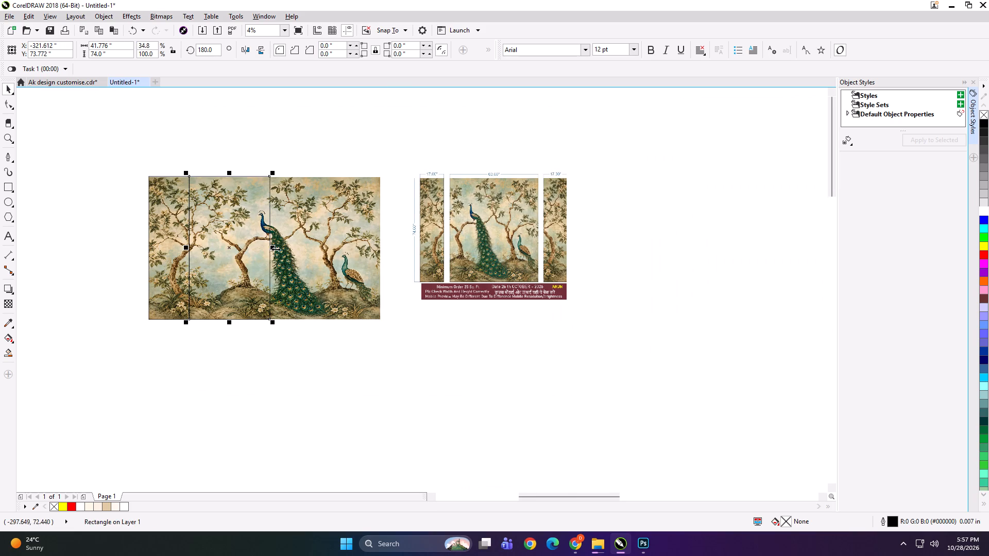
left_click_drag(276, 249, 375, 268)
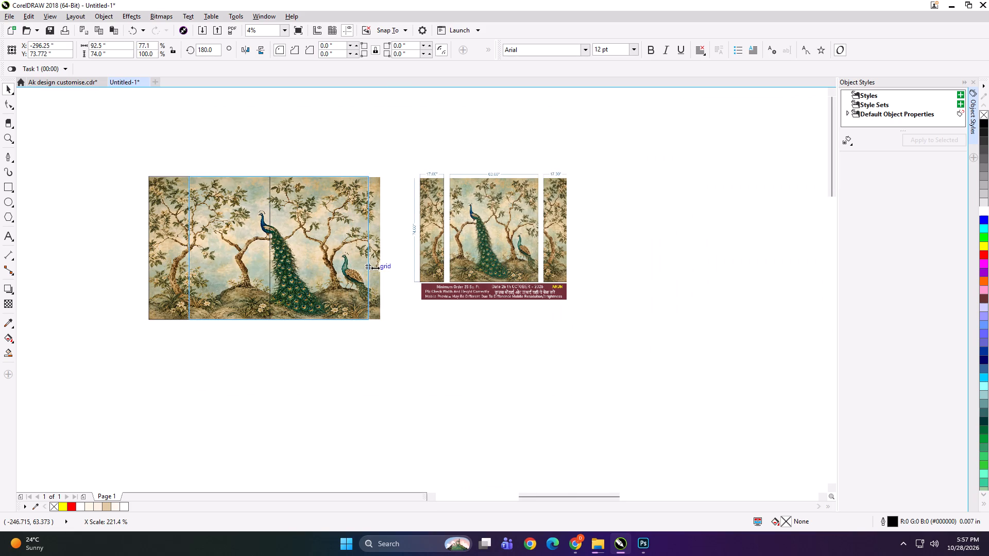
left_click_drag(375, 268, 382, 270)
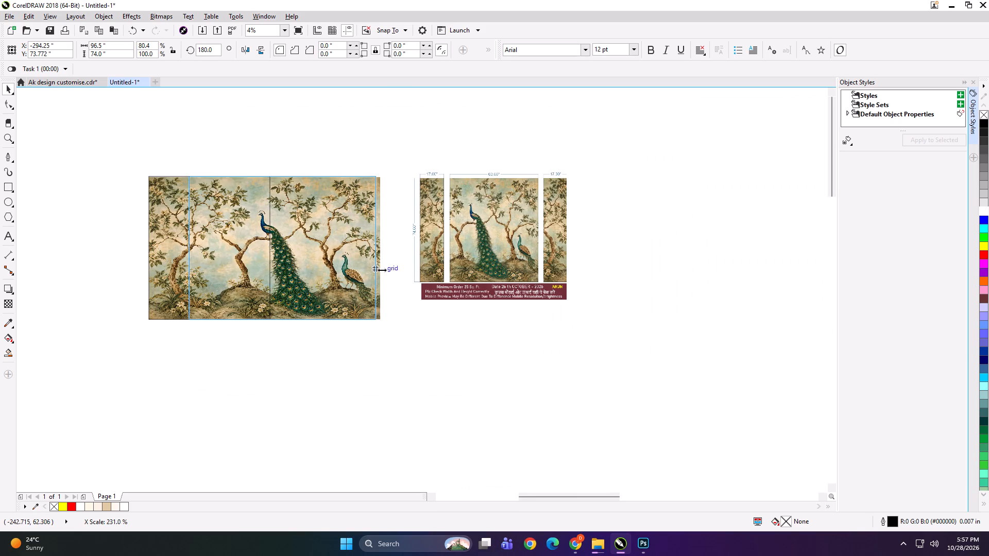
left_click_drag(382, 270, 383, 277)
Group the two rectangles, PowerClip the peacock image inside them, and ungroup the result into separate panels.
left_click(157, 254, "shift")
key("ctrl+g")
left_click(118, 250)
double_click(222, 256)
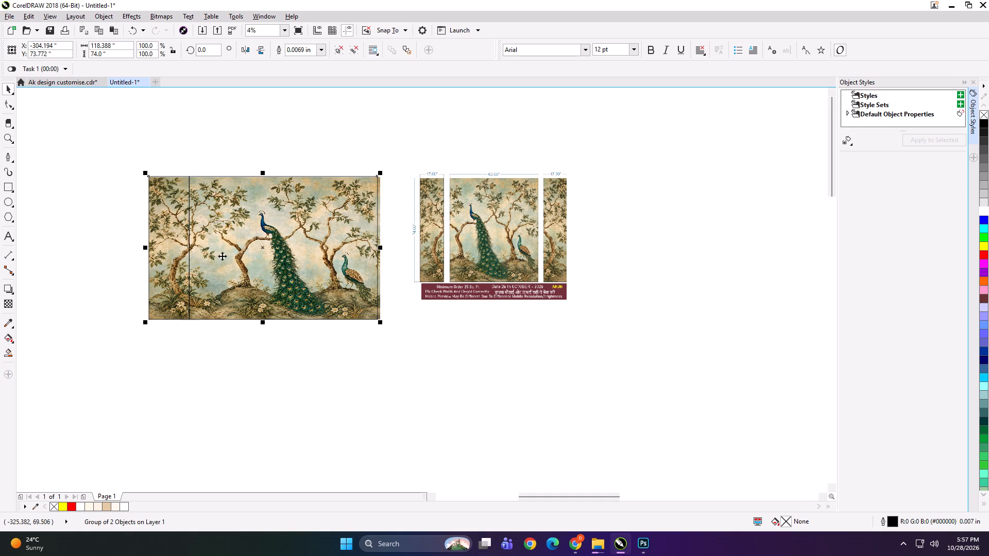
key("shift+Return")
left_click(301, 224)
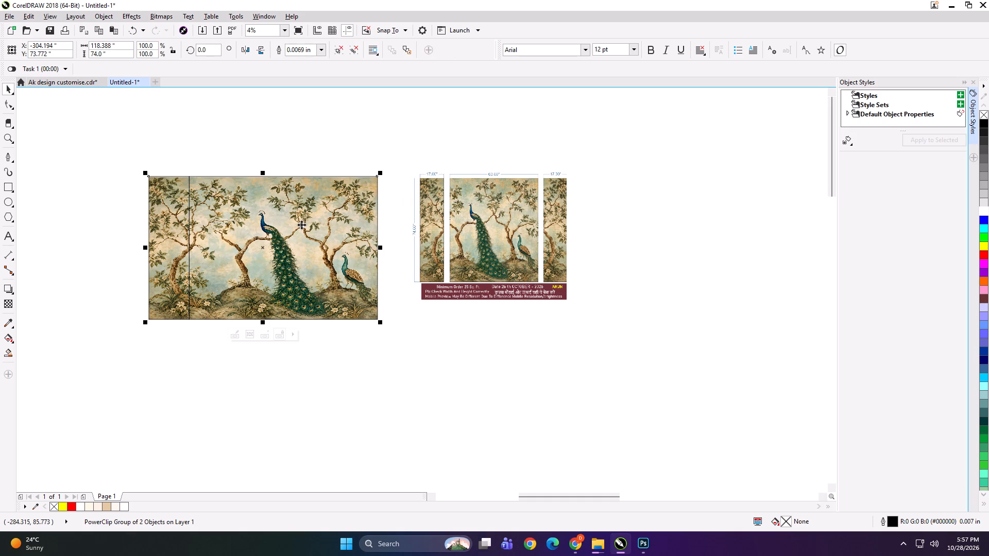
key("ctrl+u")
key("ctrl+u")
key("ctrl+u")
left_click(229, 163)
Resize the narrow left tree panel to 17 x 74 inches.
left_click(171, 188)
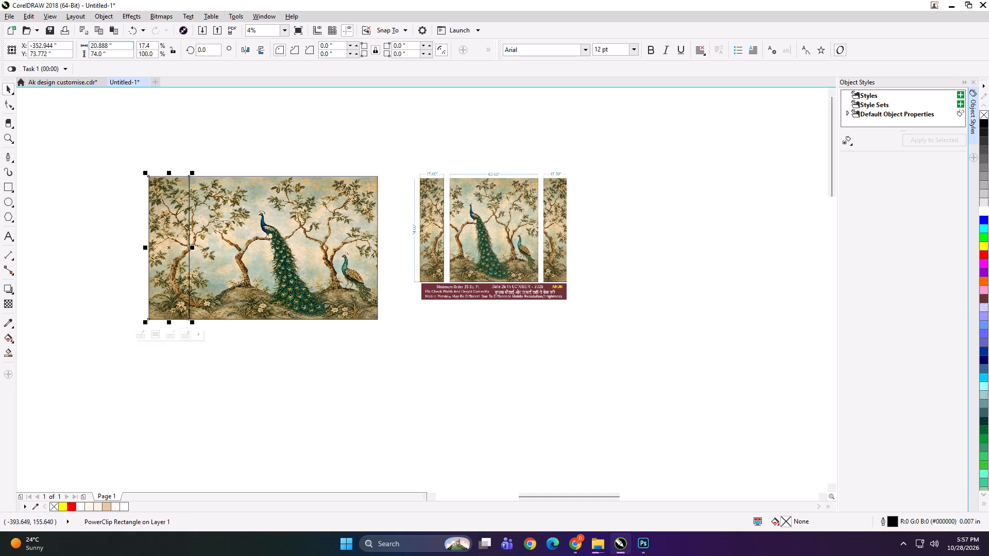
left_click(128, 43)
key("ctrl+a")
type("17")
key("Tab")
type("74")
key("Return")
Resize the wide peacock panel to 63 x 74 inches.
left_click(269, 220)
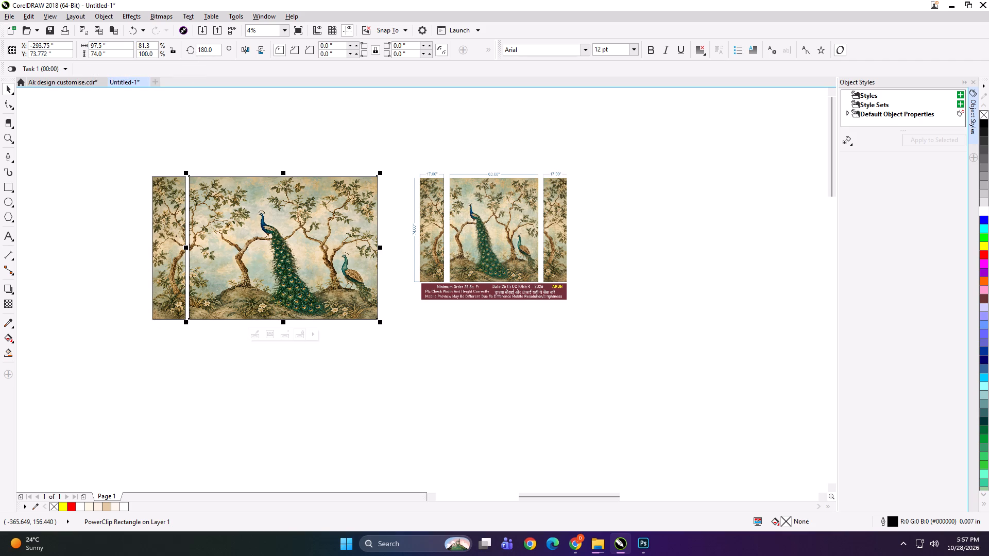
left_click(113, 45)
key("ctrl+a")
type("63")
key("Tab")
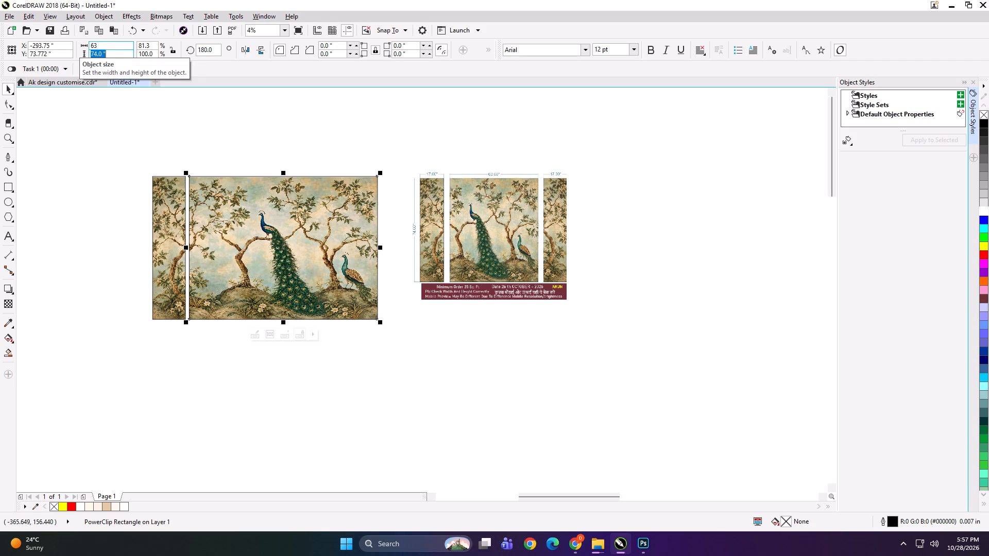
type("74")
key("Return")
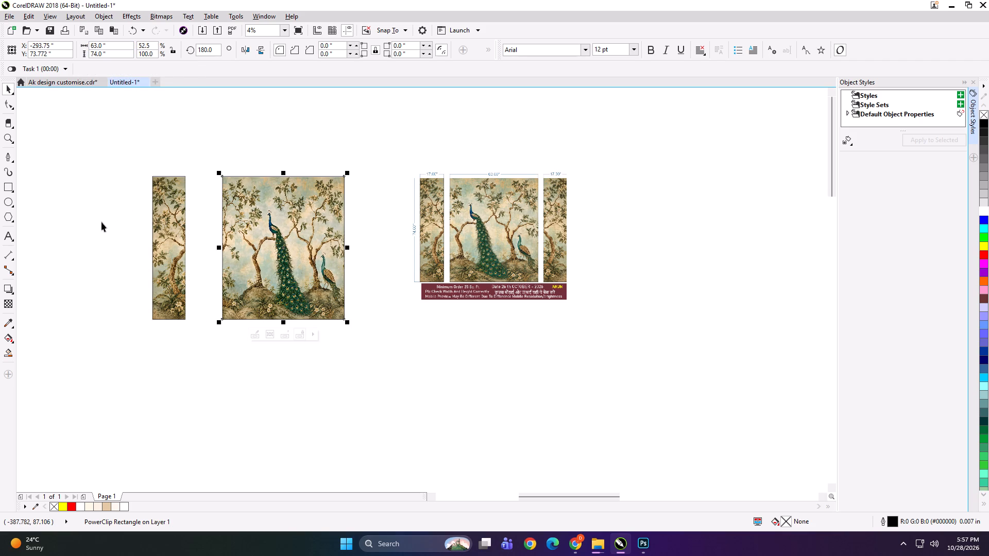
Crop about 25 inches off the left side of the bitmap inside the wide peacock panel with the Shape tool.
left_click(97, 231)
left_click(235, 237, "alt")
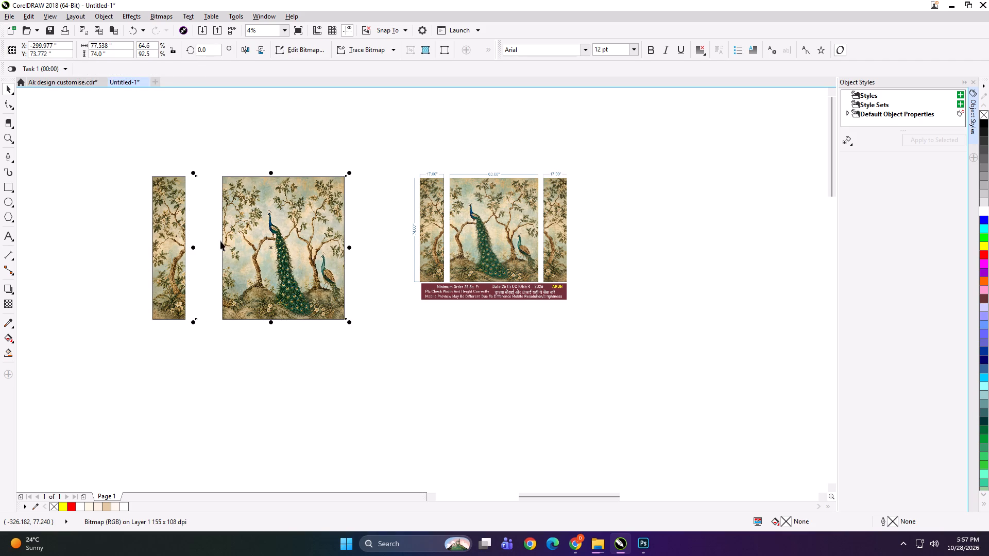
key("F10")
left_click_drag(175, 153, 230, 364)
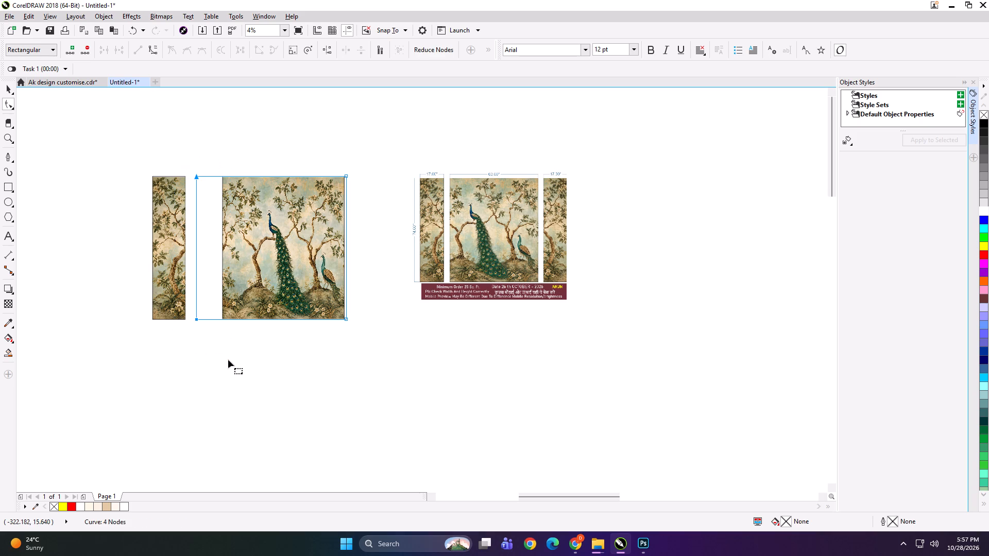
key("Right")
key("Right")
key("Right")
key("Right")
key("Right")
key("Right")
key("Right")
key("Right")
key("Right")
key("Right")
key("Right")
key("Right")
key("Right")
key("Right")
key("Right")
key("Right")
key("Right")
key("Right")
key("Right")
key("Right")
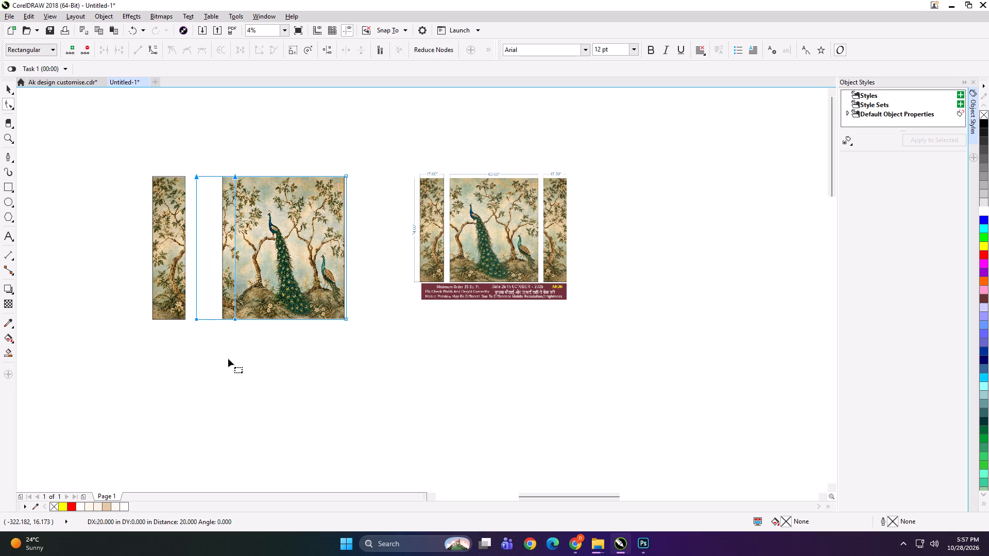
key("Right")
key("Right")
key("Right")
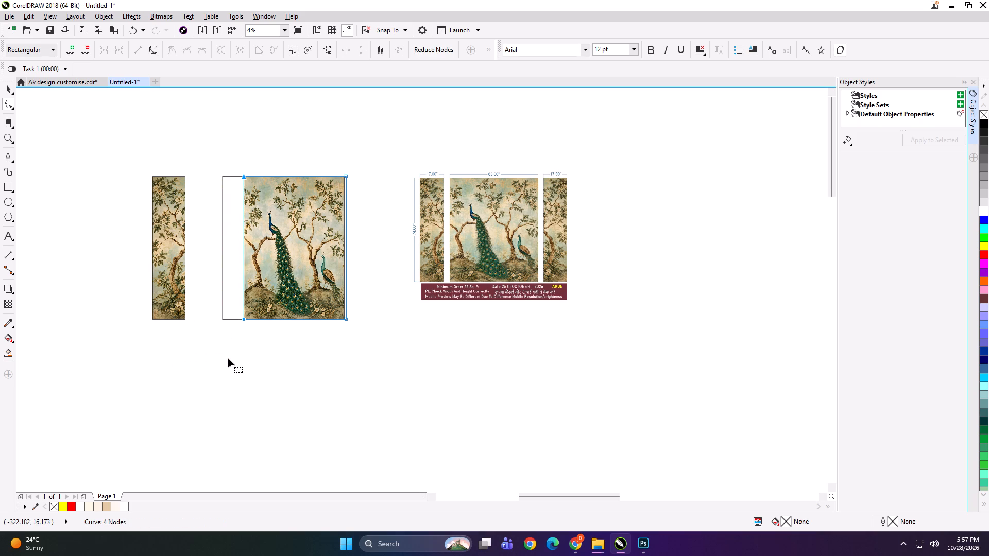
key("Right")
key("Right")
key("space")
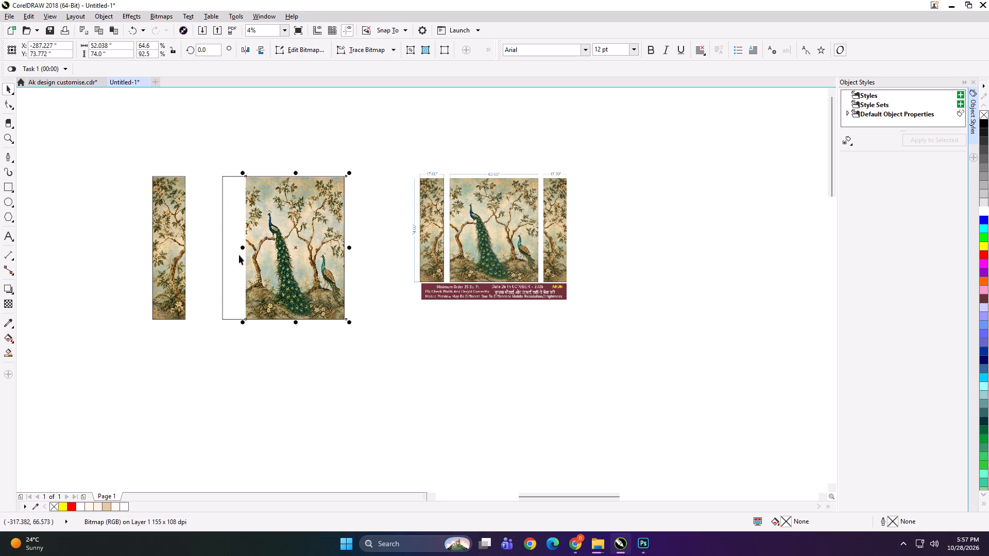
Stretch the cropped bitmap leftward to about 64 inches wide so that it fills the peacock panel's frame.
left_click_drag(242, 250, 221, 250)
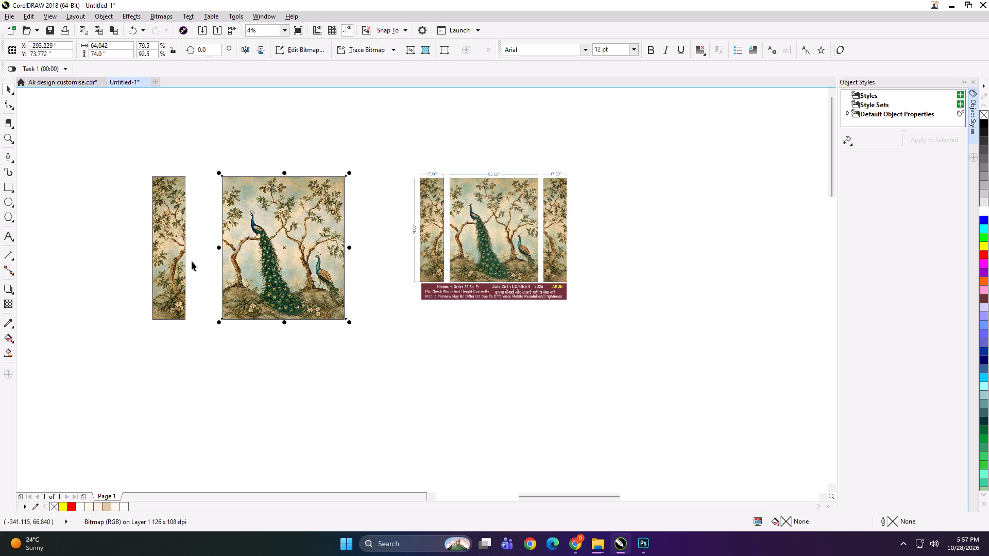
left_click(191, 123)
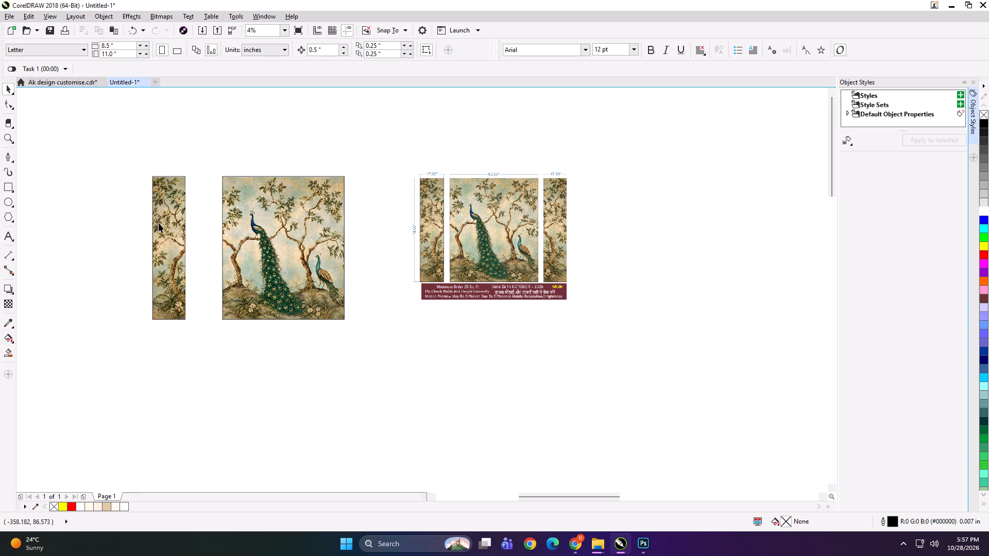
Move the narrow tree panel closer to the peacock panel and place a copy of it on the peacock panel's right side.
left_click(159, 221)
left_click_drag(159, 221, 170, 219)
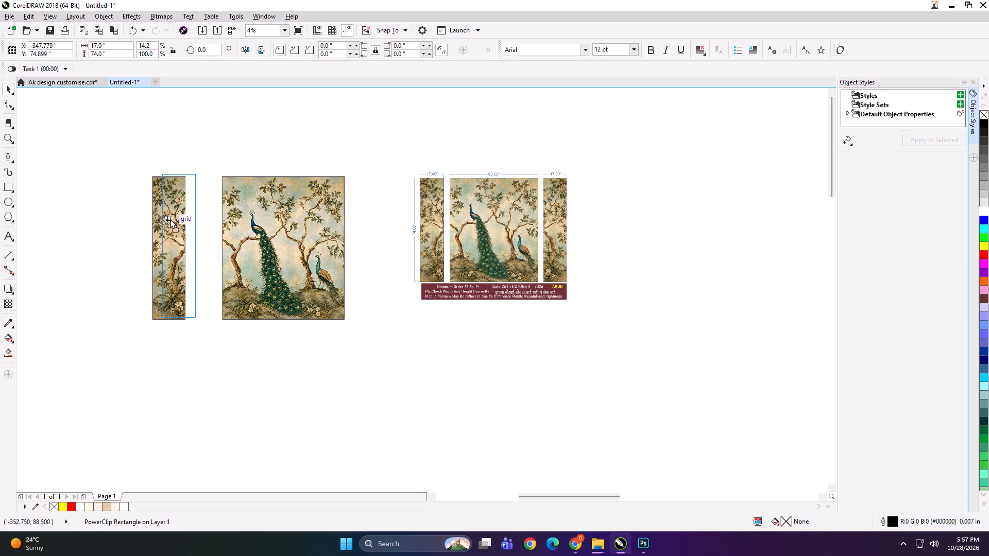
left_click_drag(170, 219, 170, 219)
left_click_drag(172, 221, 356, 218)
right_click(353, 218, "shift")
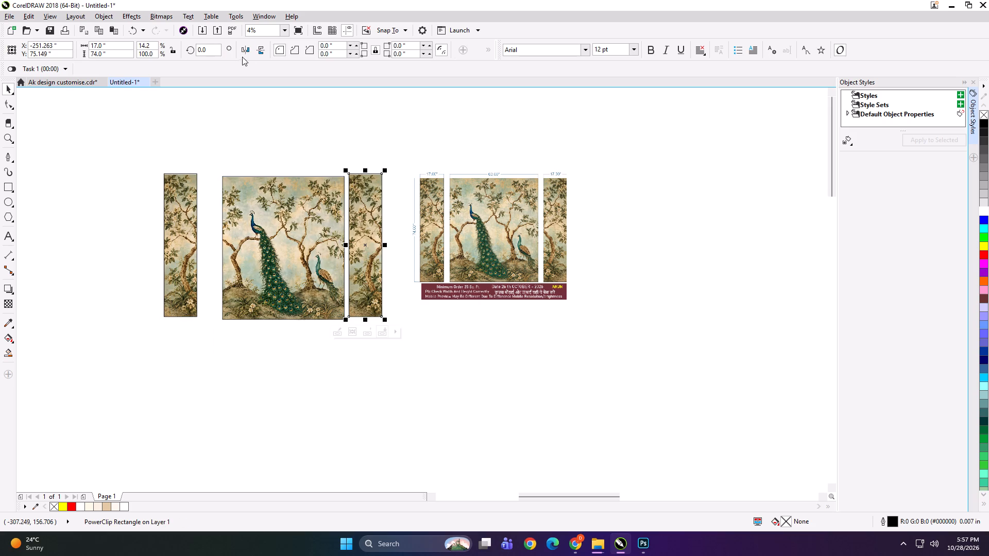
Mirror the copied narrow tree panel horizontally and shift the wide peacock panel slightly left, away from it.
left_click(246, 50)
left_click_drag(278, 217, 272, 215)
left_click(252, 146)
Add a 49 x 74 inch rectangle over the wide peacock panel and align it to the panel's left edge.
left_click(269, 208)
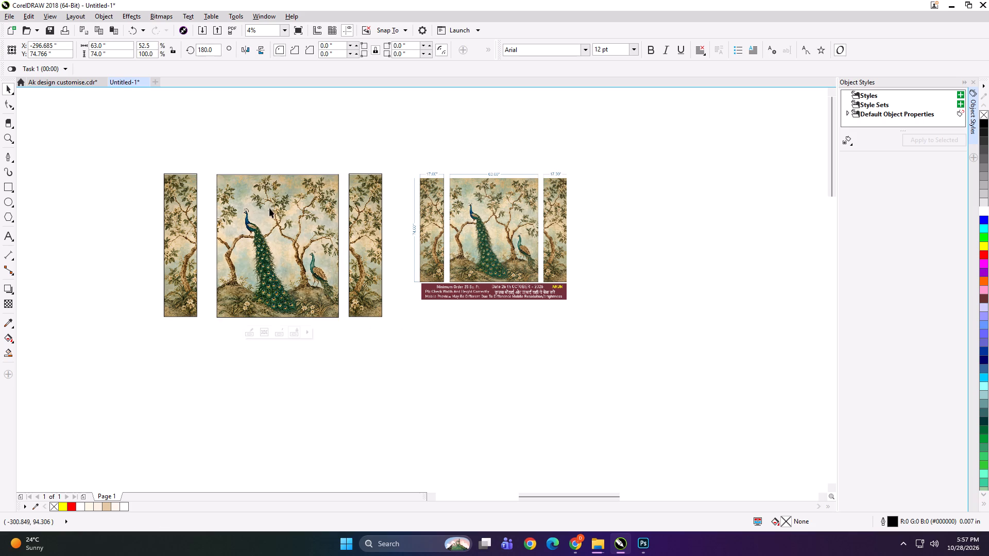
double_click(9, 188, "shift")
key("shift+space")
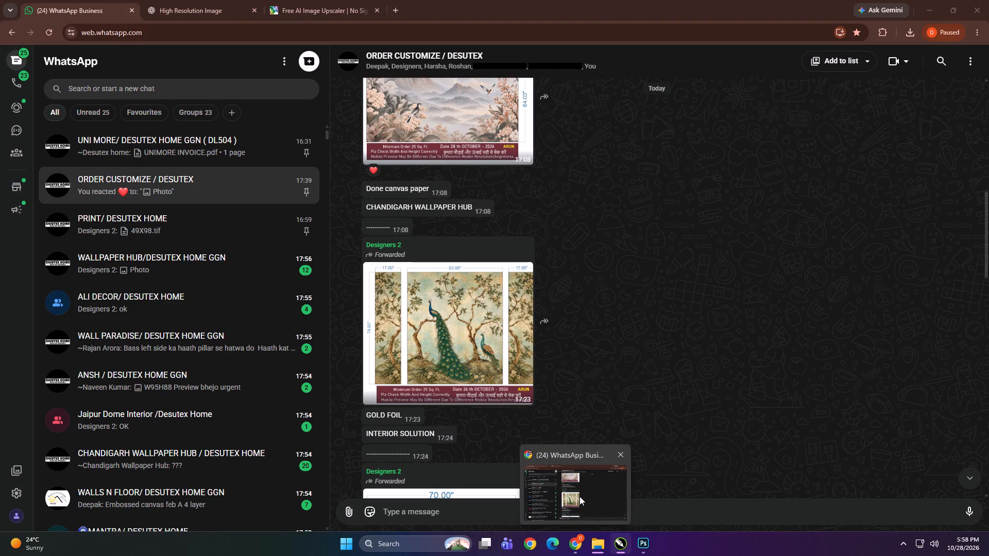
left_click(108, 47)
key("ctrl+a")
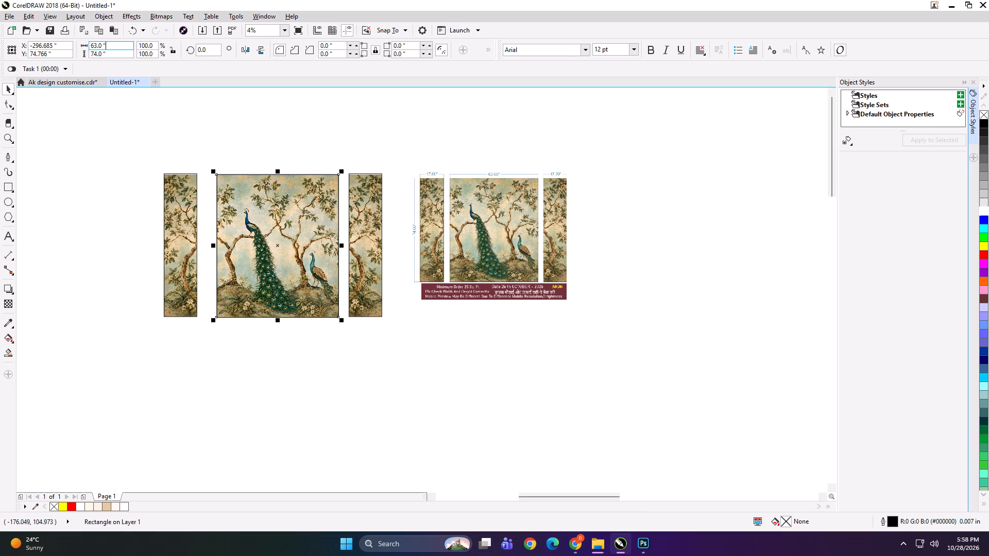
key("4")
key("Return")
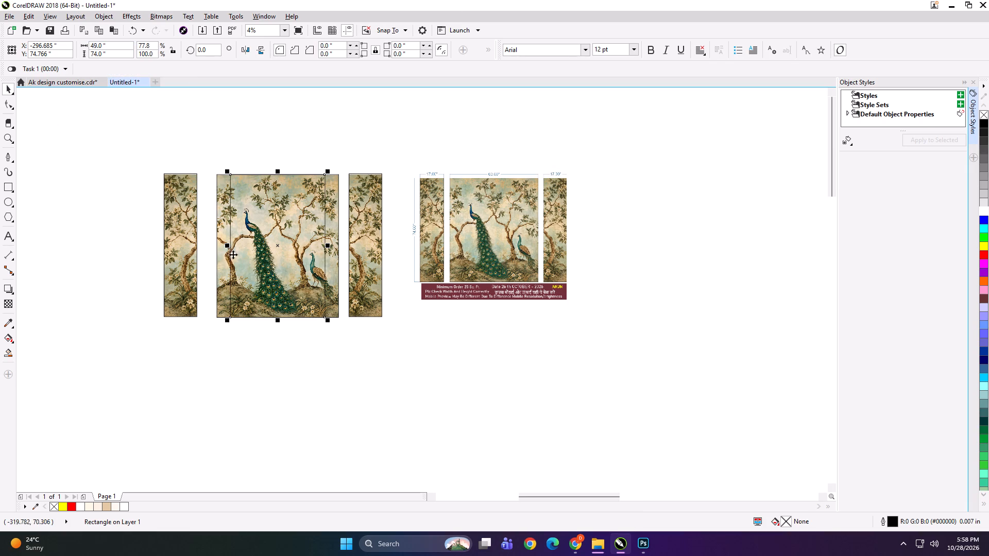
left_click(226, 234, "shift")
key("l")
left_click(251, 148)
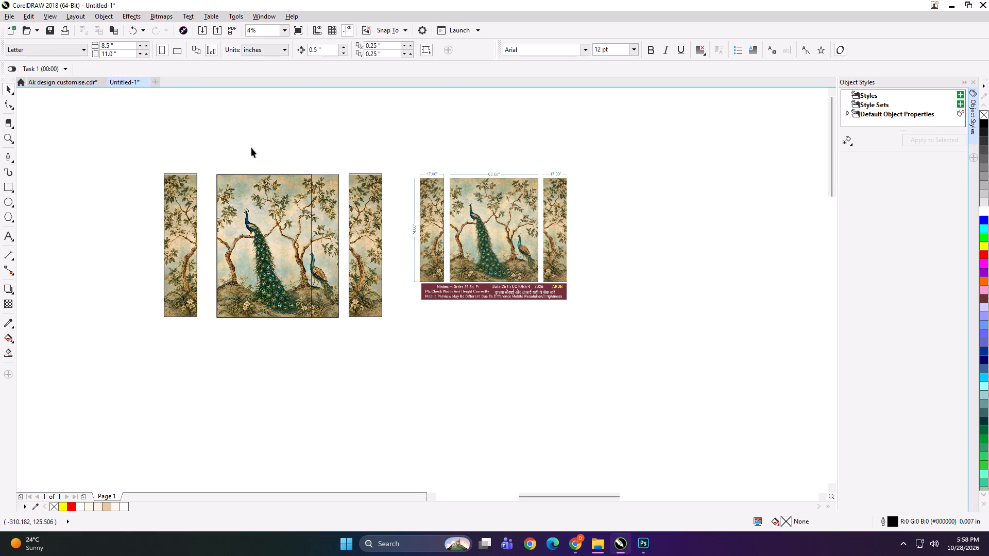
Copy the rectangle to its right with a slight overlap and narrow the copy to about 14.5 inches, ending at the peacock panel's right edge.
left_click(269, 232)
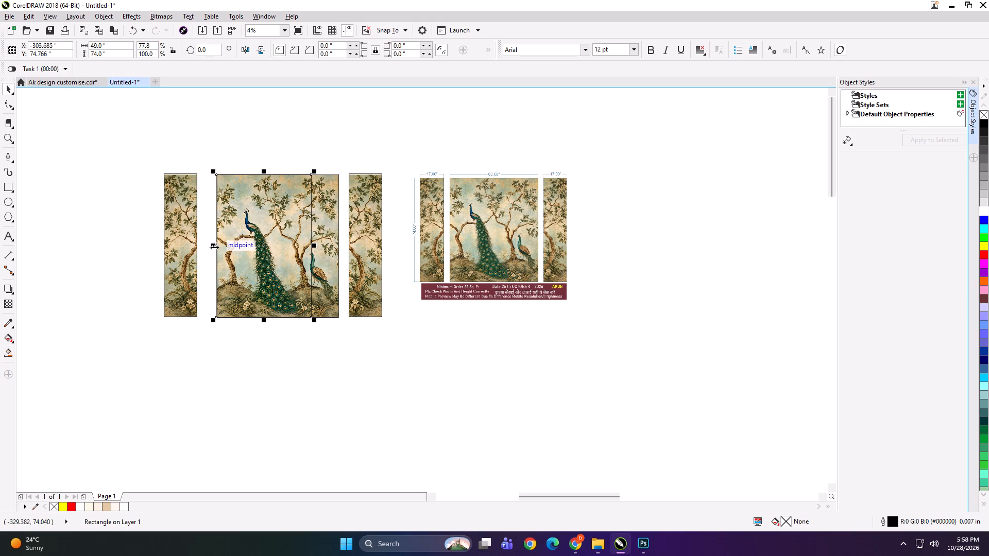
left_click_drag(214, 247, 347, 249)
right_click(346, 249, "ctrl")
scroll(328, 248, "up", 1)
key("Left")
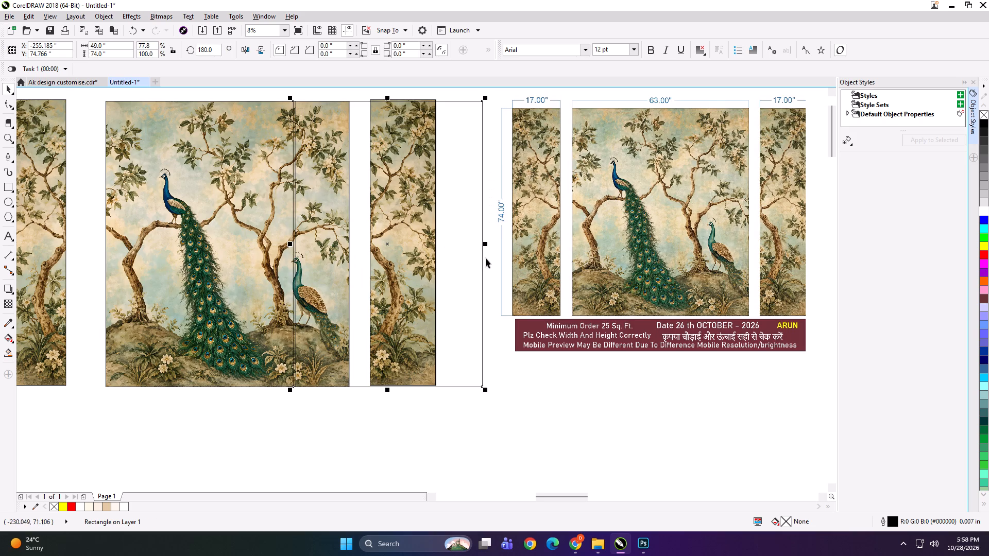
left_click_drag(489, 245, 357, 234)
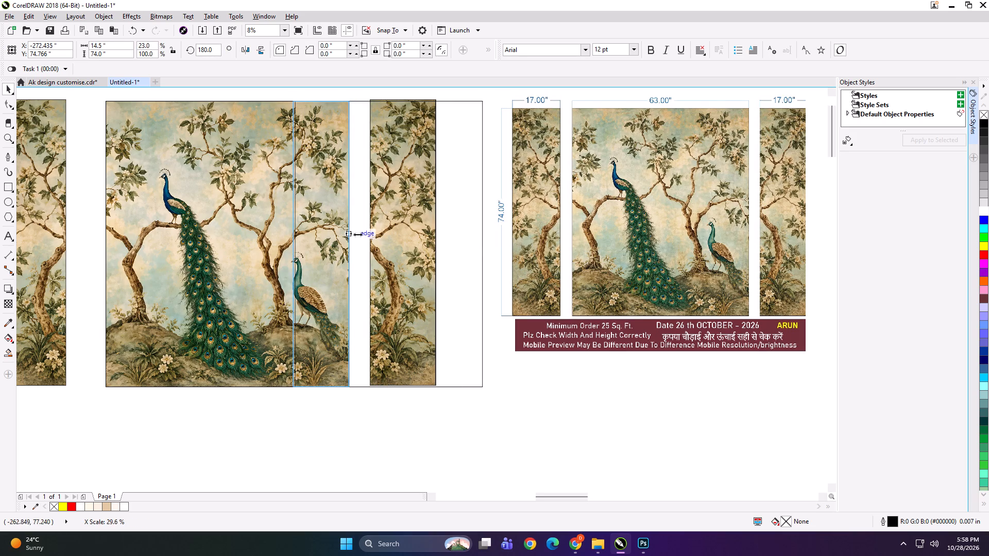
left_click_drag(357, 234, 356, 235)
Group the two rectangles that divide the peacock panel.
scroll(366, 227, "down", 1)
left_click(271, 227, "shift")
key("ctrl+g")
left_click(267, 165)
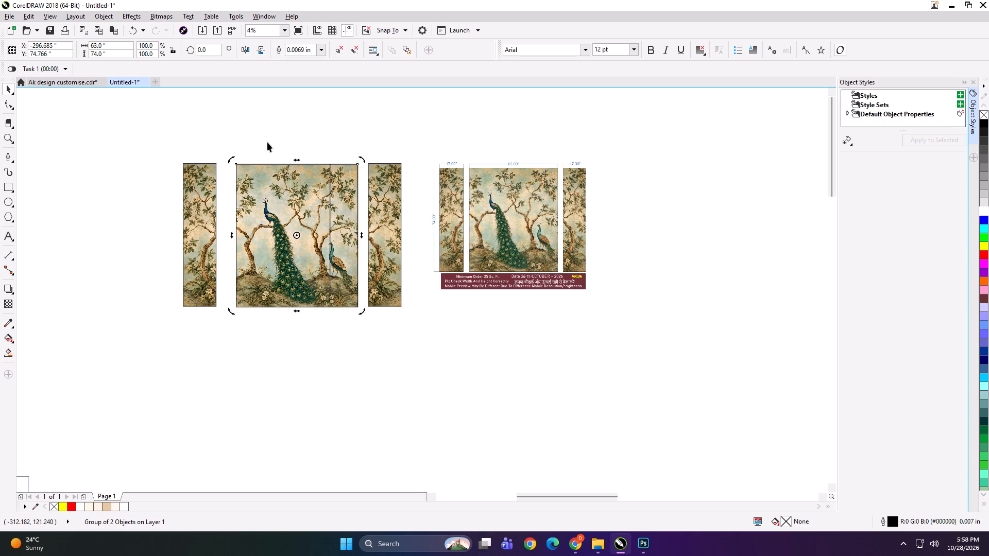
left_click(267, 142)
PowerClip the peacock artwork into the grouped rectangles and ungroup them into two separate pieces.
left_click(280, 205, "alt")
key("shift+Return")
left_click(321, 208)
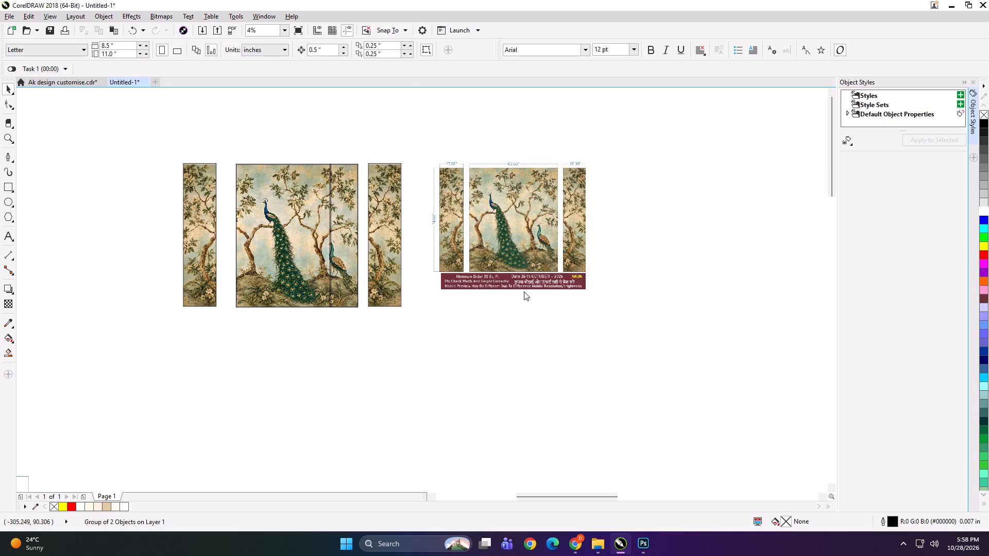
left_click(531, 297)
left_click(279, 233, "alt")
key("shift+Return")
left_click(313, 252)
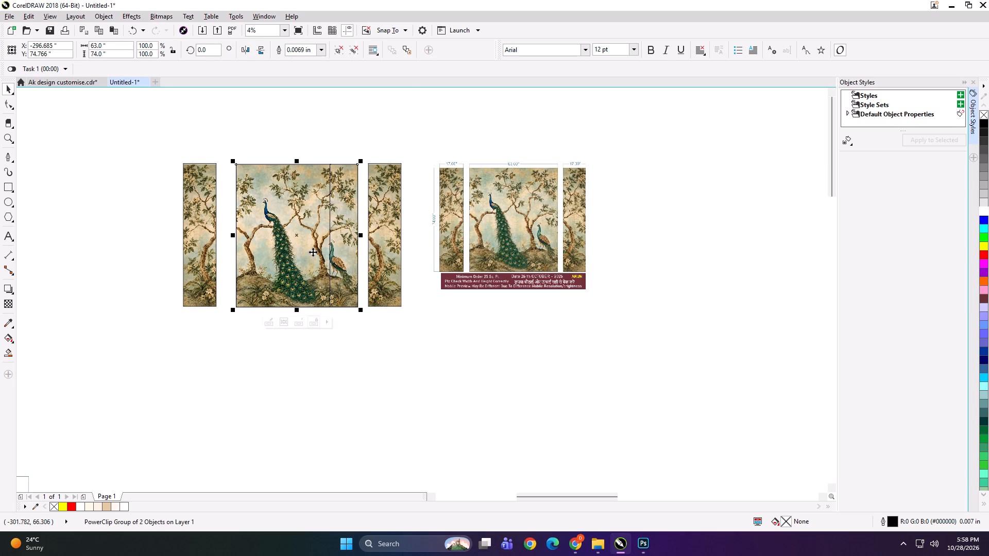
key("ctrl+u")
left_click(276, 144)
Add the text label "17*74 A" at the top edge of the left tree panel.
scroll(536, 191, "up", 1)
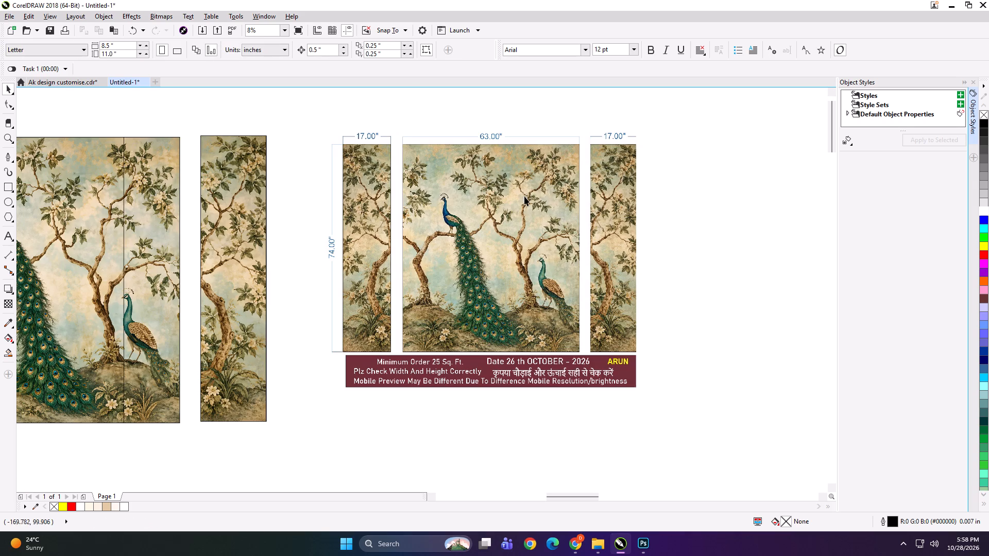
scroll(564, 209, "down", 1)
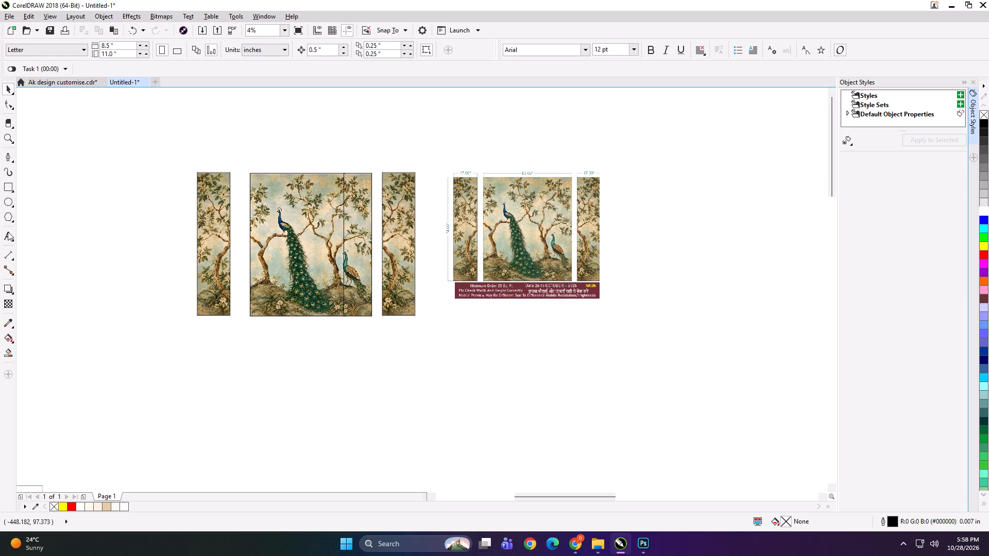
left_click(8, 232)
left_click(208, 170)
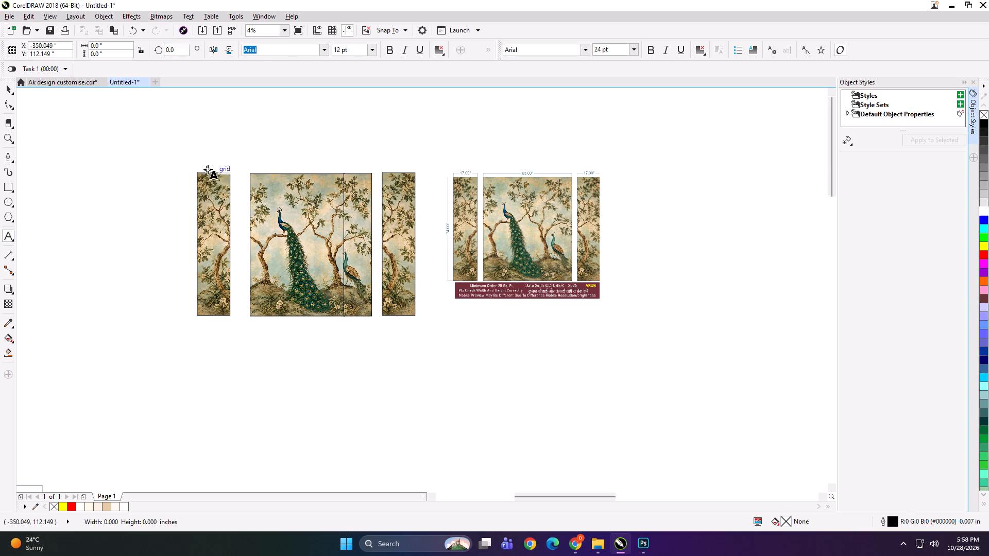
scroll(219, 156, "up", 1)
type("17*74")
key("space")
type("A")
Copy the "17*74 A" label to the top edge of the right tree panel and change its suffix to b.
key("ctrl+a")
key("ctrl+c")
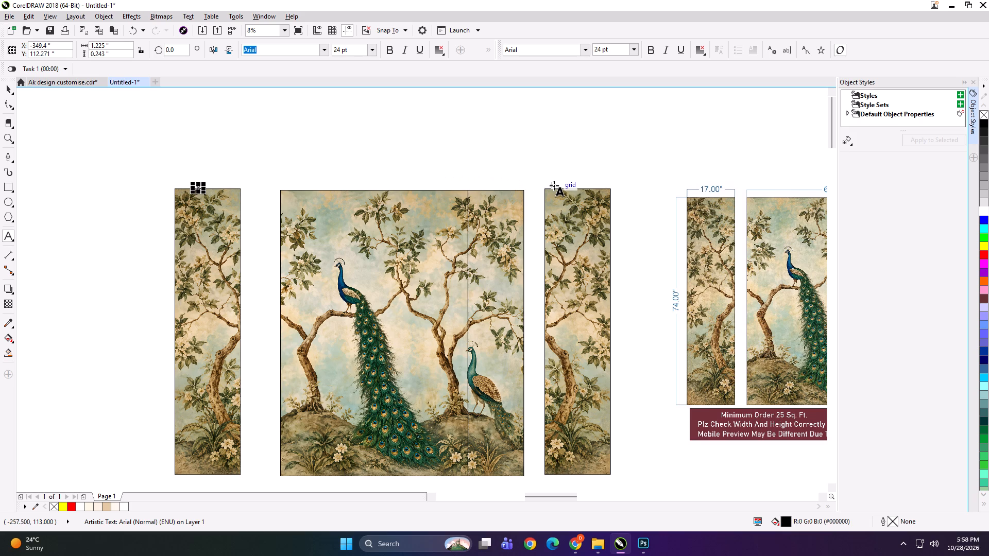
left_click(556, 186)
key("ctrl+v")
key("BackSpace")
key("2")
scroll(556, 187, "up", 3)
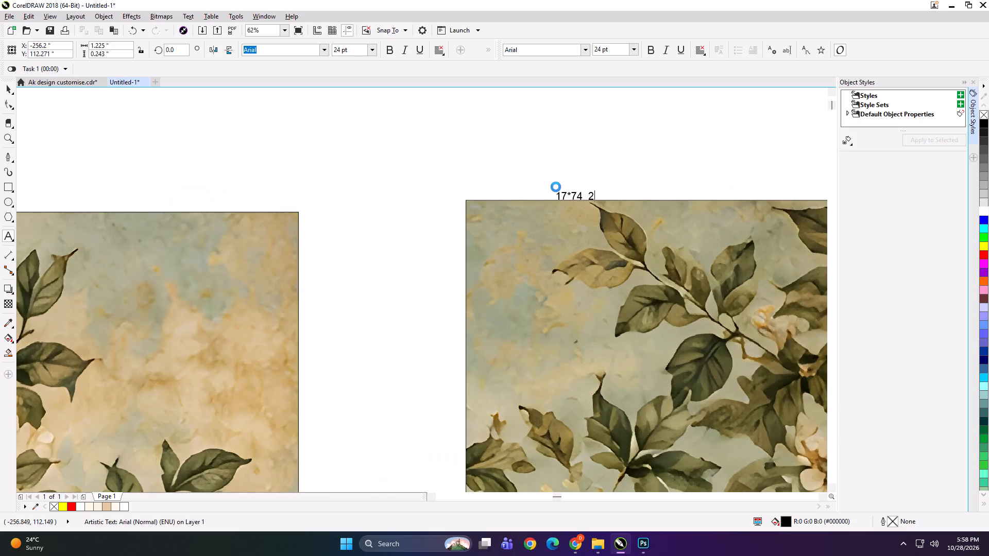
scroll(556, 187, "down", 3)
scroll(149, 182, "up", 2)
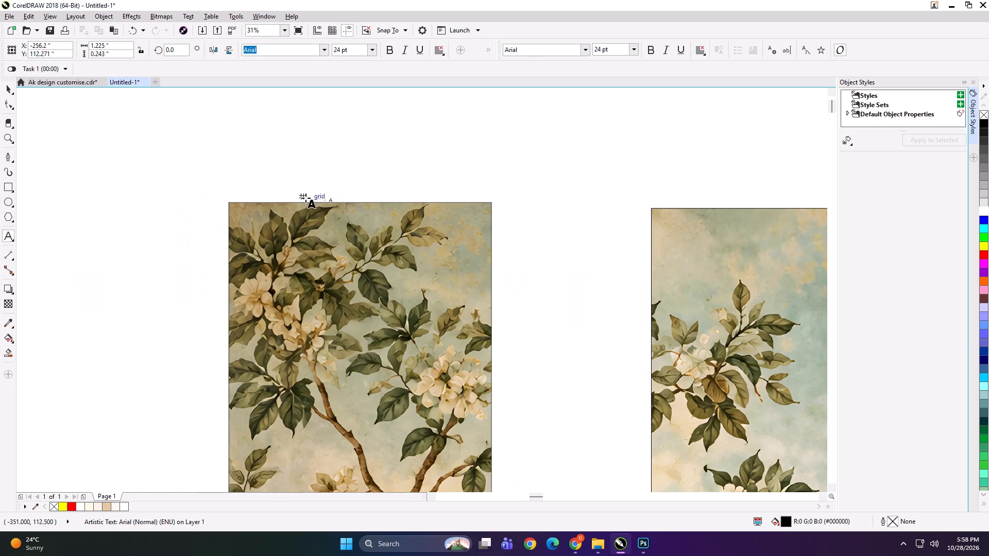
scroll(285, 192, "down", 2)
key("BackSpace")
key("b")
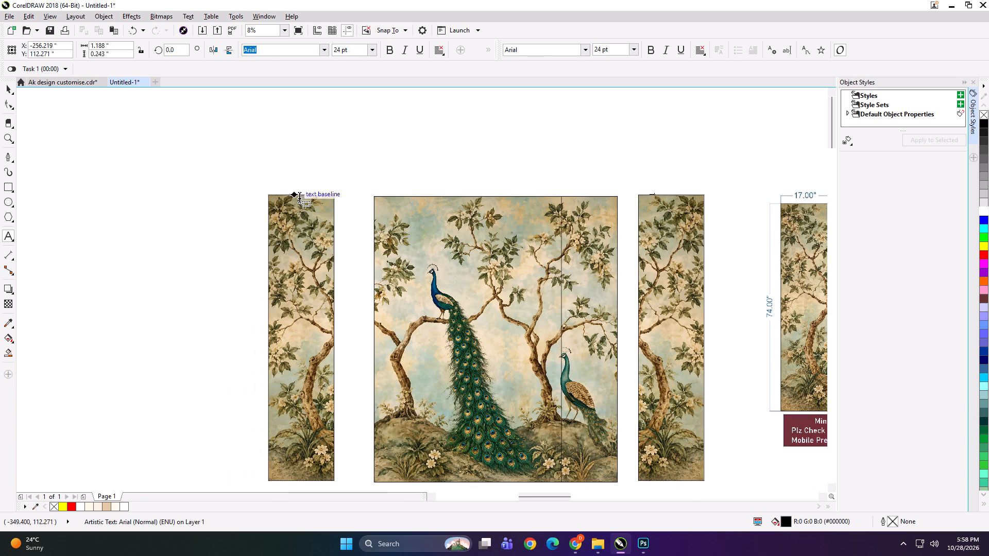
Add the text label "63*74 PANEL 1" at the top edge of the peacock panel's wider left piece.
scroll(652, 204, "up", 3)
scroll(604, 168, "down", 3)
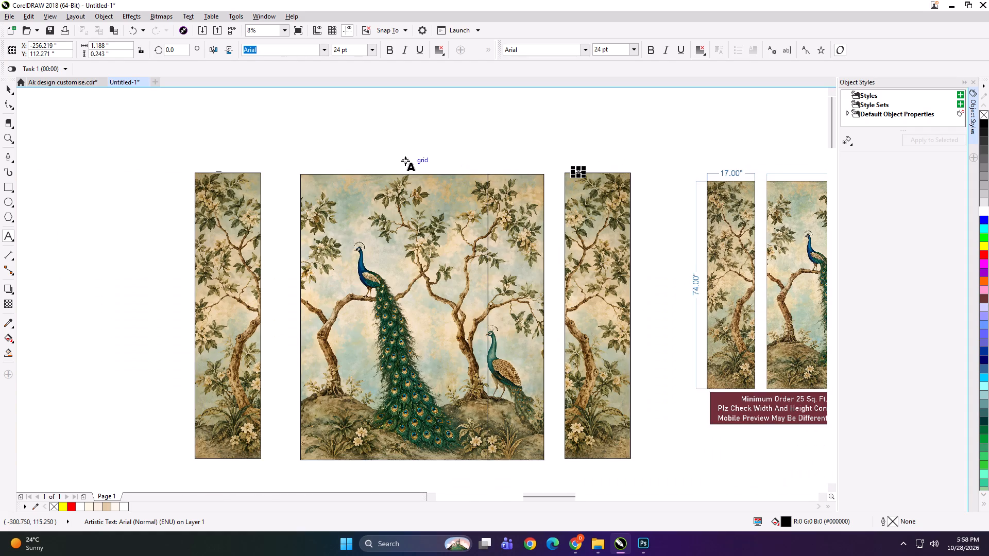
scroll(362, 179, "down", 1)
scroll(541, 186, "up", 1)
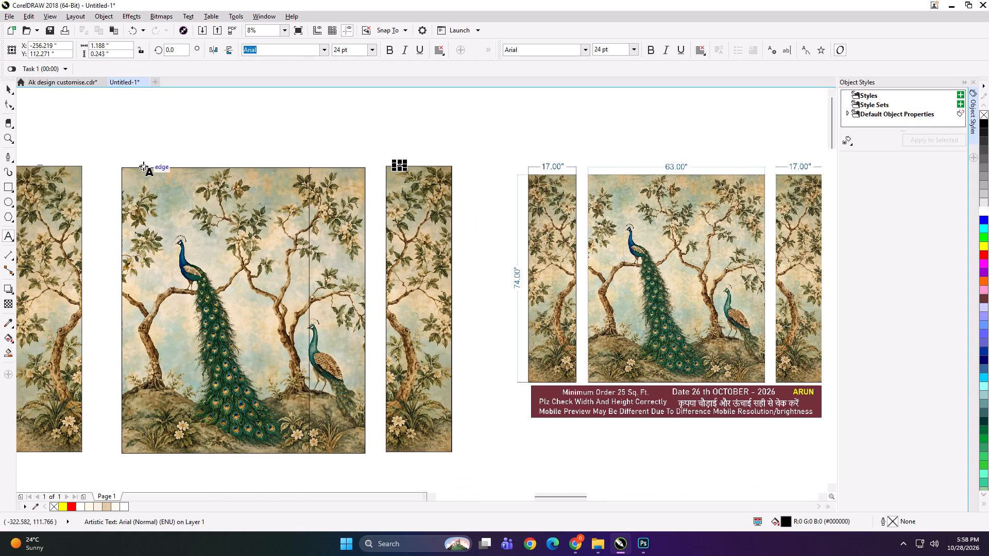
left_click(143, 166)
type("63")
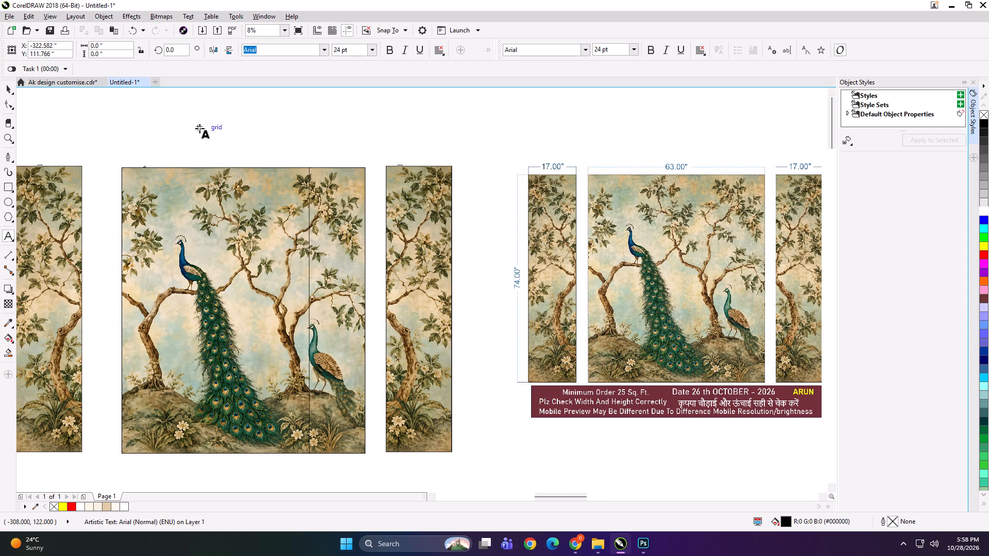
type("*74 PANEL 1")
Copy the "63*74 PANEL 1" label to the top of the peacock panel's narrow right piece and change it to PANEL 2.
key("ctrl+a")
key("ctrl+c")
left_click(322, 166)
key("ctrl+v")
key("BackSpace")
key("2")
scroll(322, 166, "up", 3)
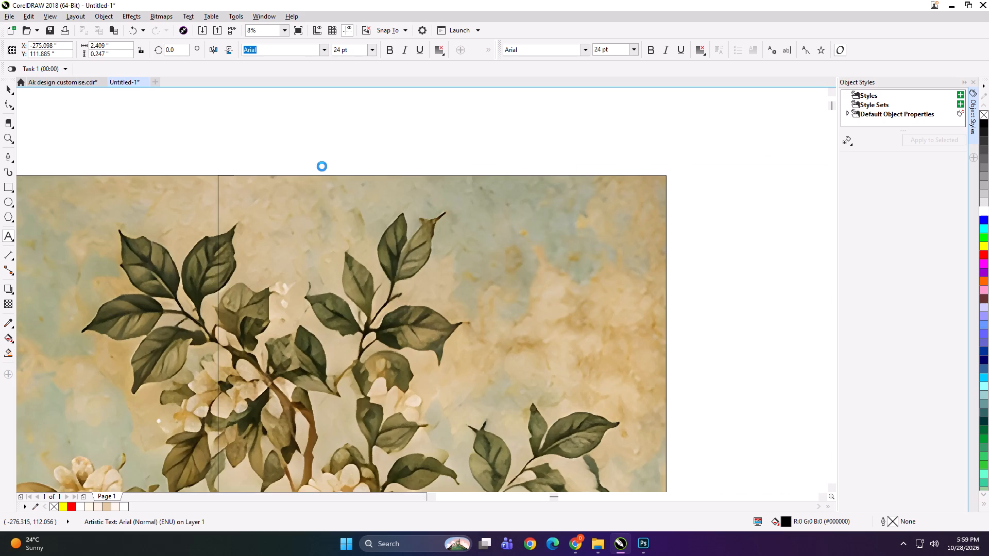
scroll(372, 166, "down", 4)
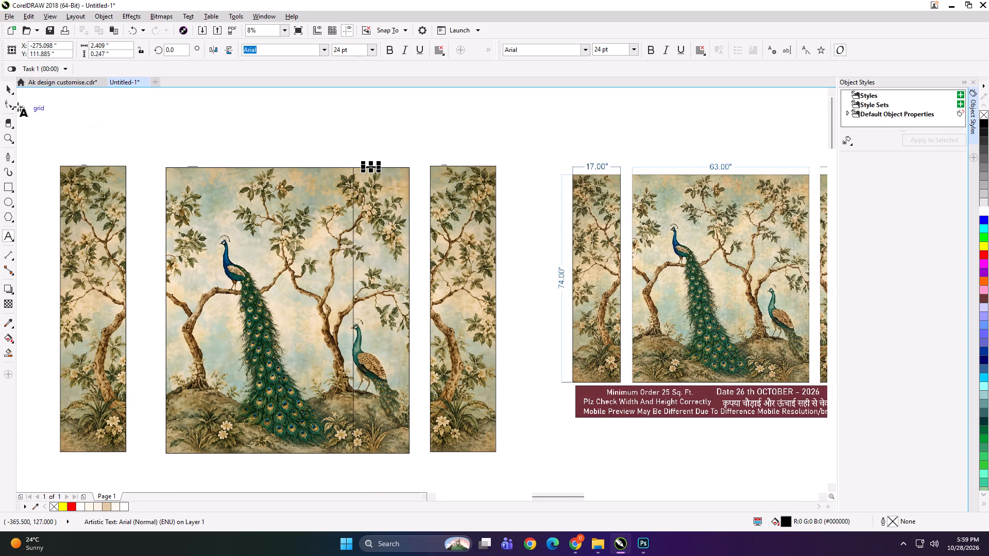
Group each of the four text labels with the tree panel or peacock piece it belongs to.
left_click(7, 90)
left_click(396, 221, "shift")
key("ctrl+g")
left_click_drag(283, 135, 169, 235)
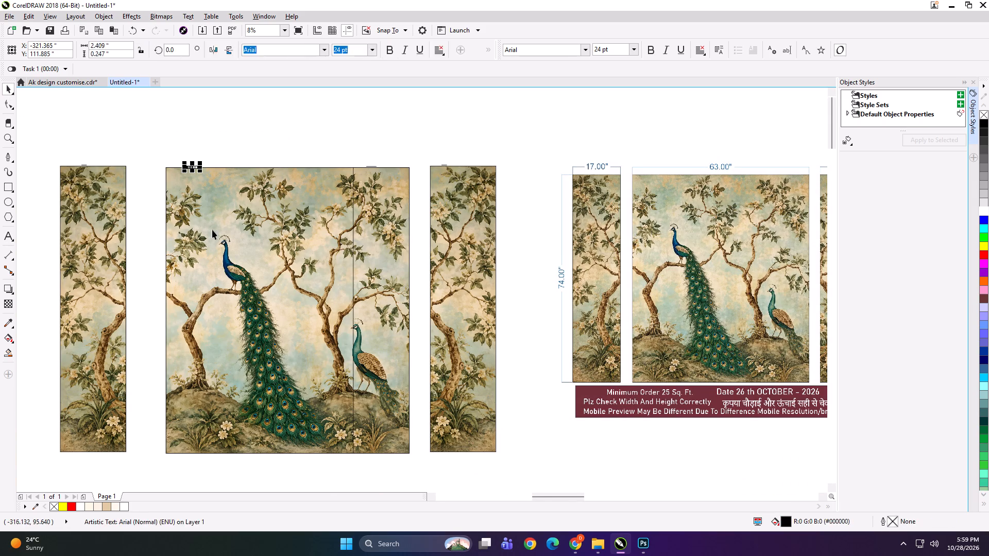
left_click(212, 230, "shift")
key("ctrl+g")
left_click_drag(147, 127, 61, 238)
left_click(64, 238, "shift")
key("ctrl+g")
left_click_drag(332, 135, 510, 238)
left_click(423, 203, "shift")
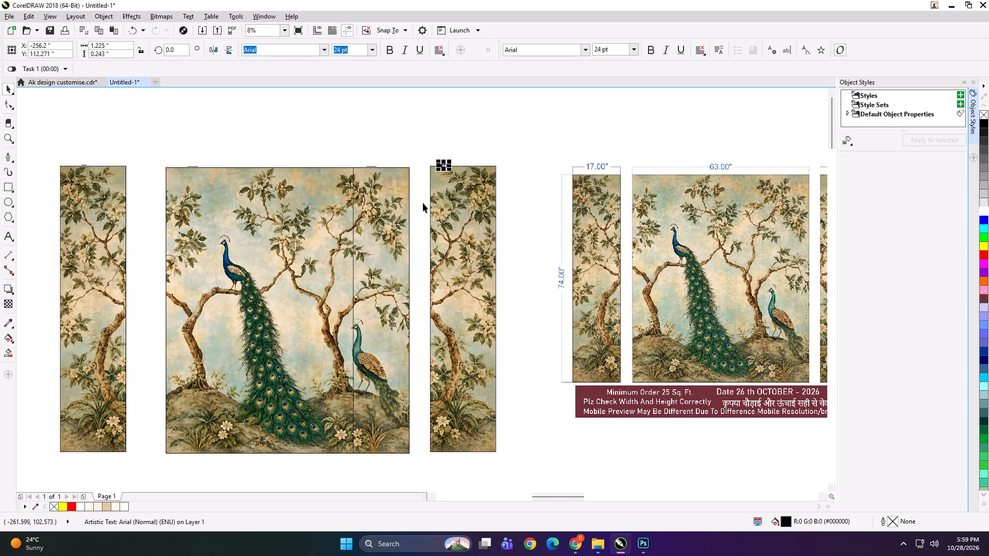
left_click(447, 203, "shift")
key("ctrl+g")
Export the labelled left tree panel as a TIFF bitmap into the folder work (D:) > KD > PRINT FILE > 28.
scroll(419, 191, "down", 2)
left_click(345, 207)
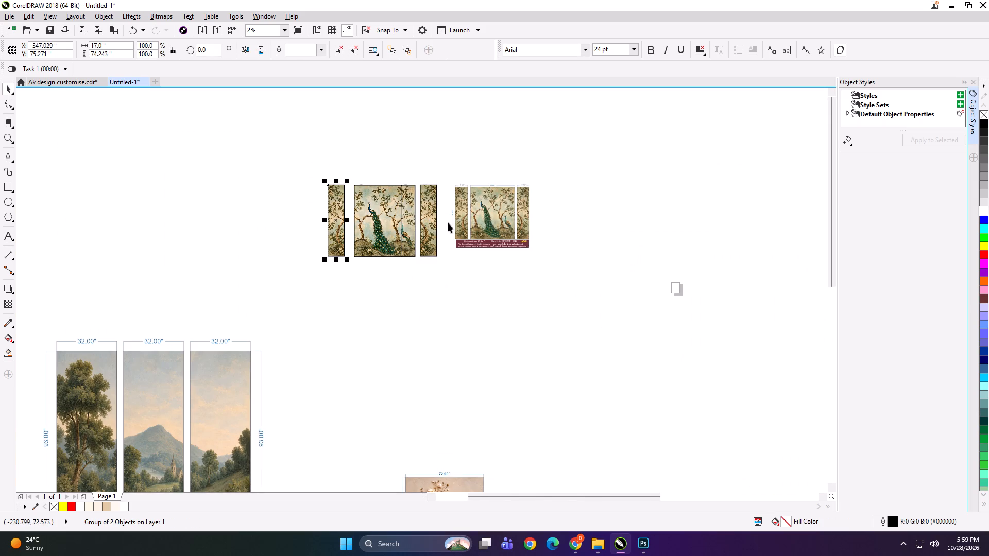
scroll(448, 223, "up", 1)
key("ctrl+e")
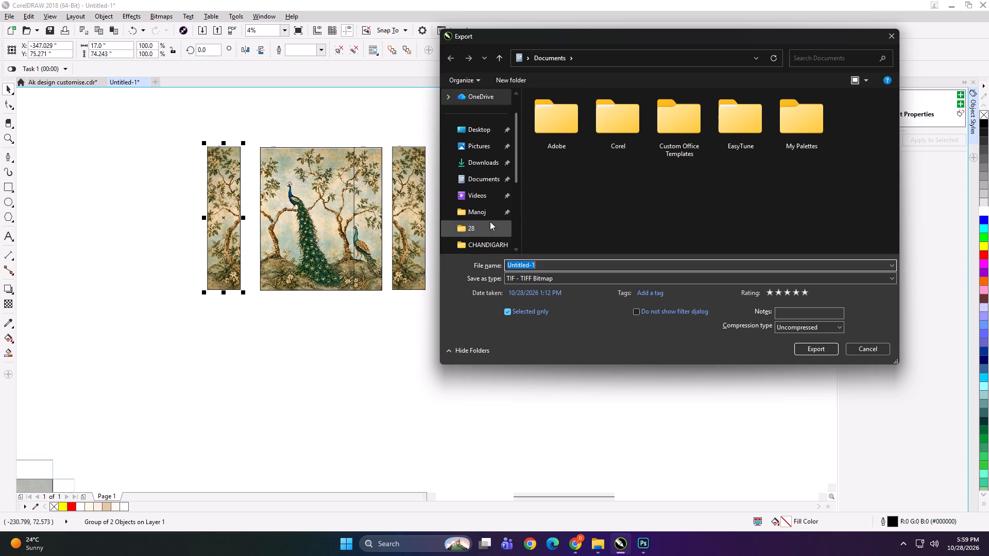
left_click(486, 160)
scroll(505, 202, "down", 2)
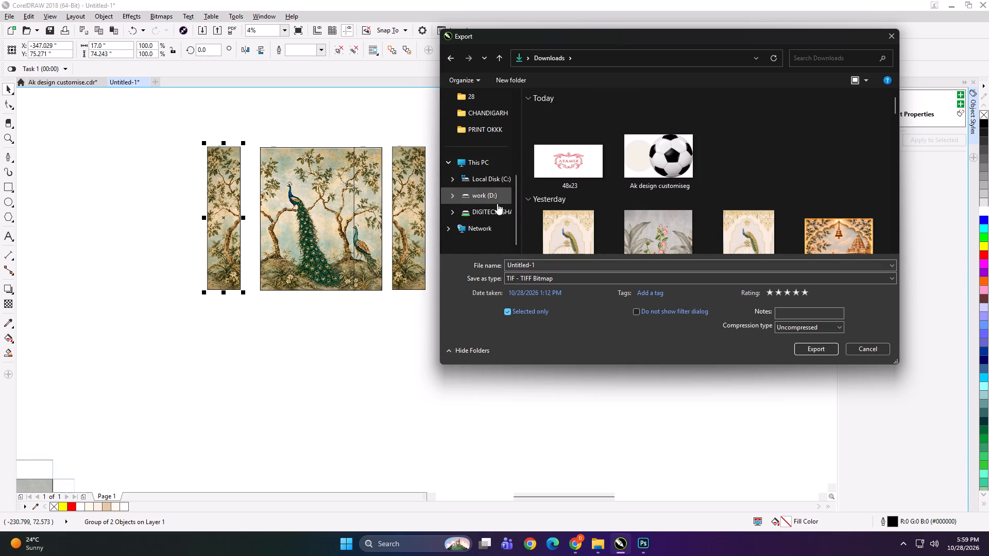
left_click(487, 193)
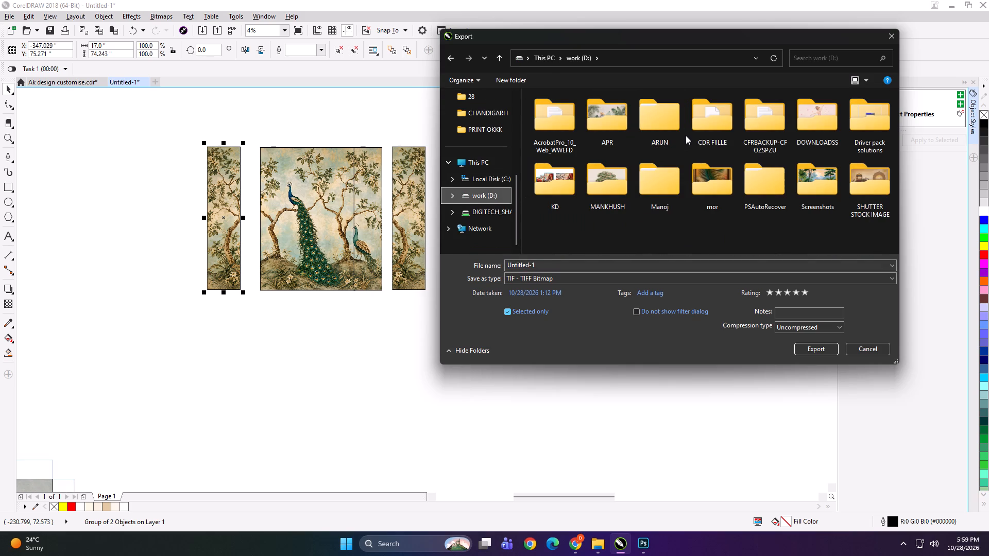
left_click(581, 189)
double_click(570, 189)
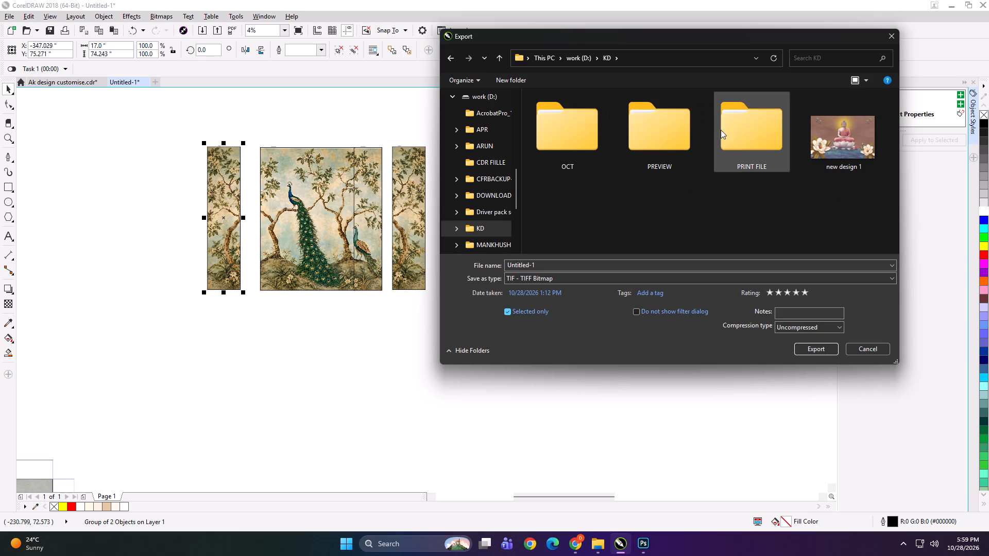
double_click(752, 128)
double_click(727, 166)
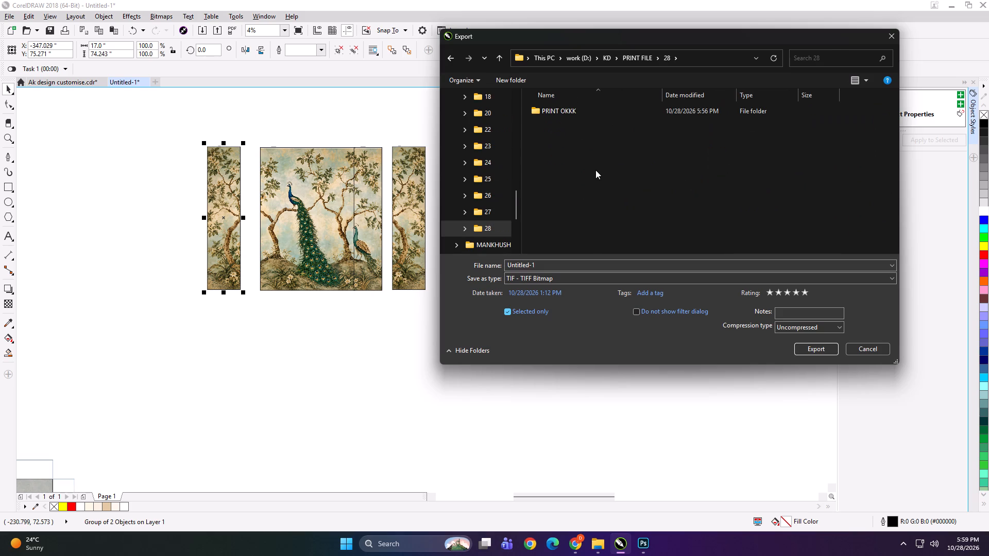
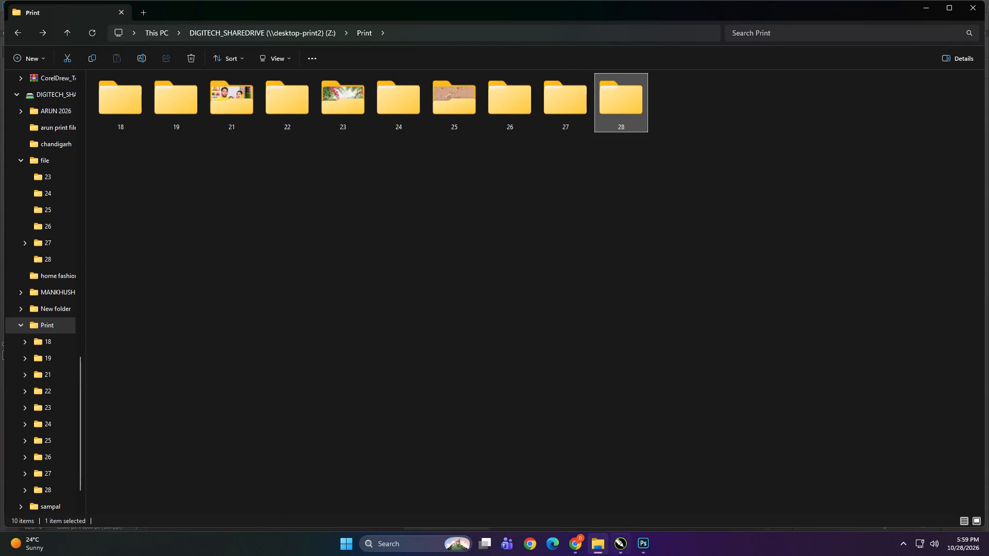
Create a folder named INTERIOR SOLUTION inside PRINT FILE > 28 and open it as the export destination.
left_click(625, 540)
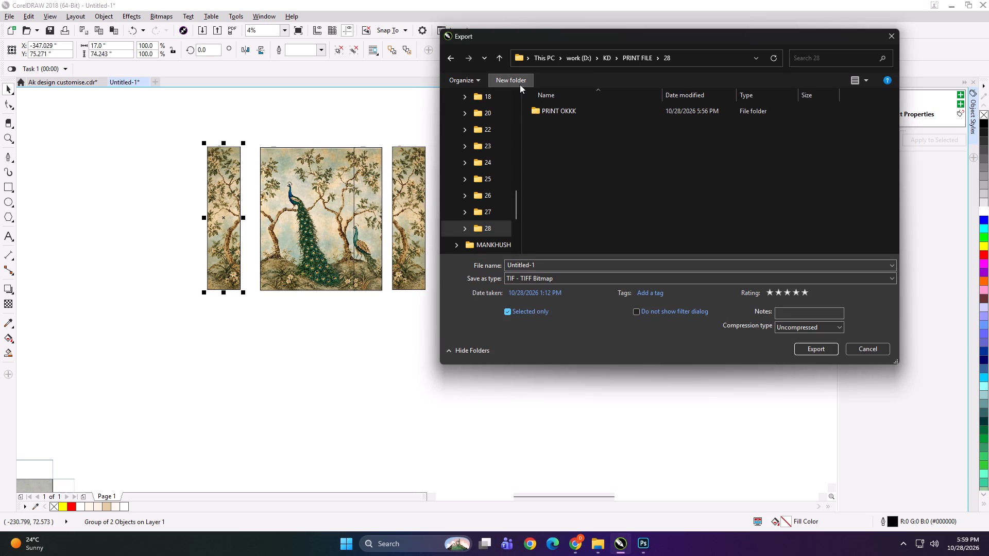
left_click(520, 84)
key("ctrl+v")
key("Return")
double_click(610, 110)
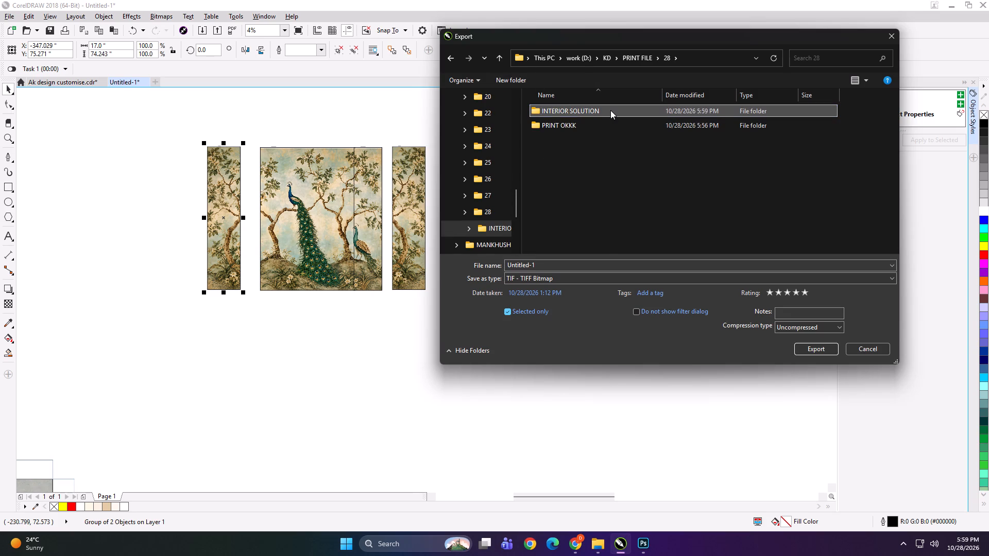
Export the labelled left tree panel as the TIFF "17x74 A GOLDFOIL" at 100 dpi in RGB color.
left_click(602, 266)
type("17x4 A NW")
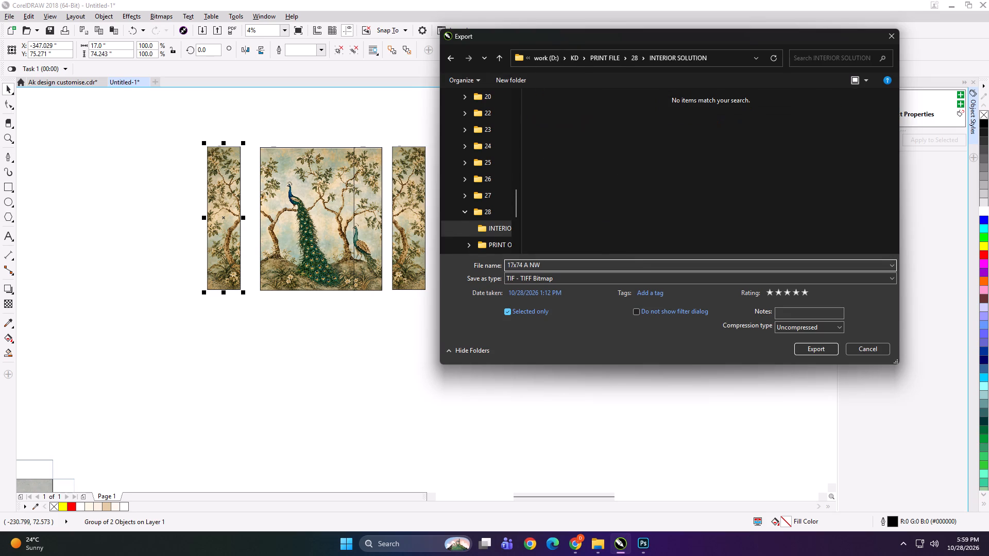
key("BackSpace")
key("BackSpace")
type("GOLD")
type("FOIL")
key("Return")
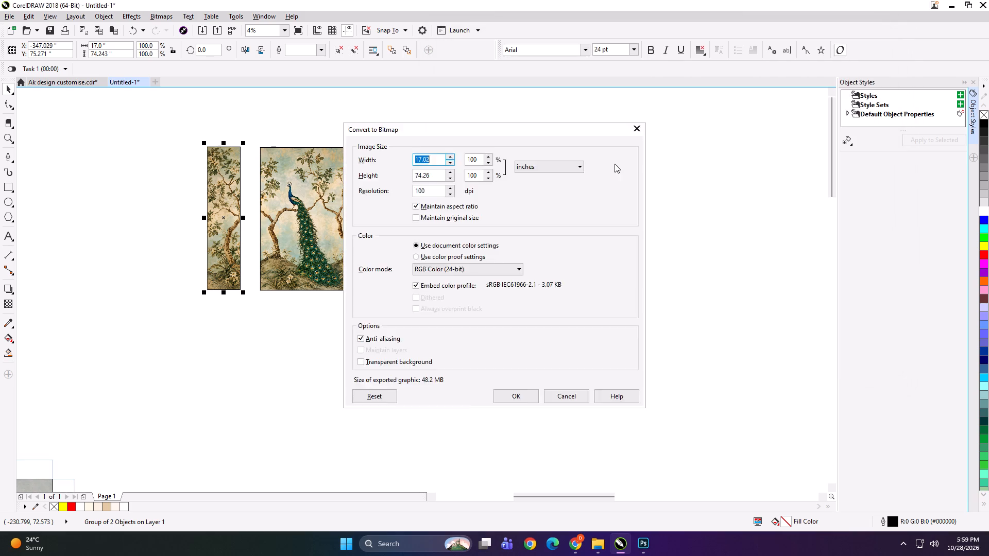
key("Return")
Export the peacock panel's wider left piece as the TIFF "49x74 B GOLDFOIL" into the INTERIOR SOLUTION folder.
left_click(297, 194)
key("ctrl+e")
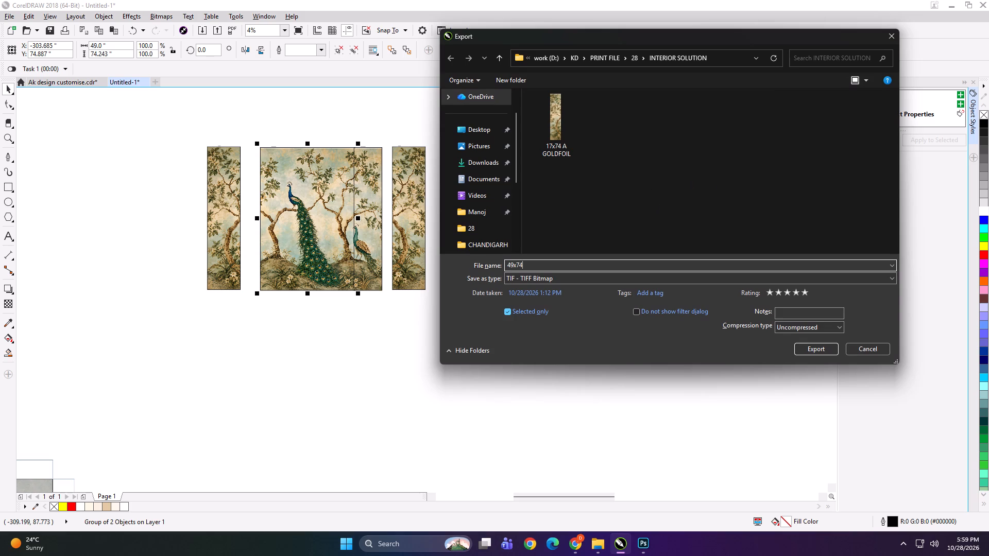
type("B GOLDFOIL")
key("Return")
key("Return")
Export the peacock panel's narrow right piece as the TIFF "14.5x74 C GOLDFOIL" into the INTERIOR SOLUTION folder.
left_click(368, 180)
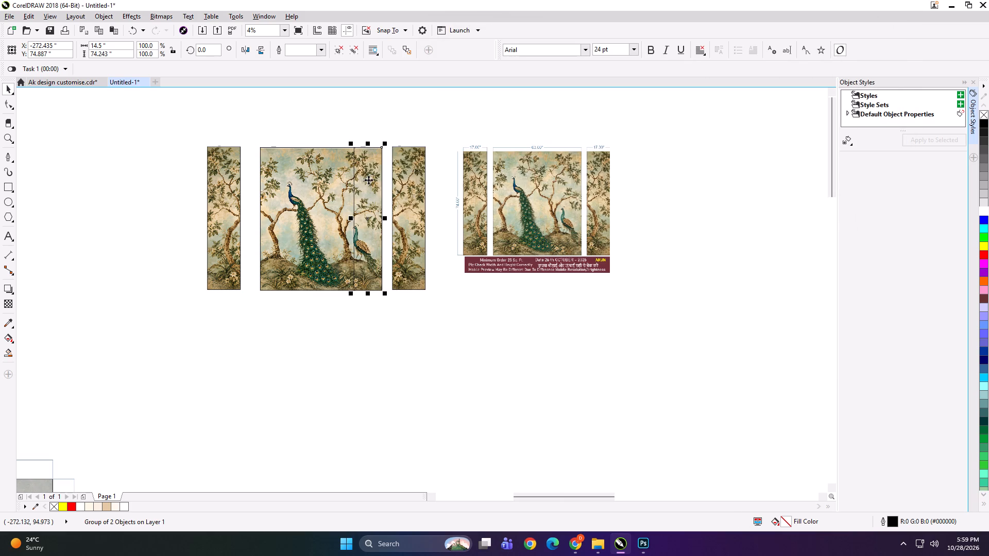
key("ctrl+e")
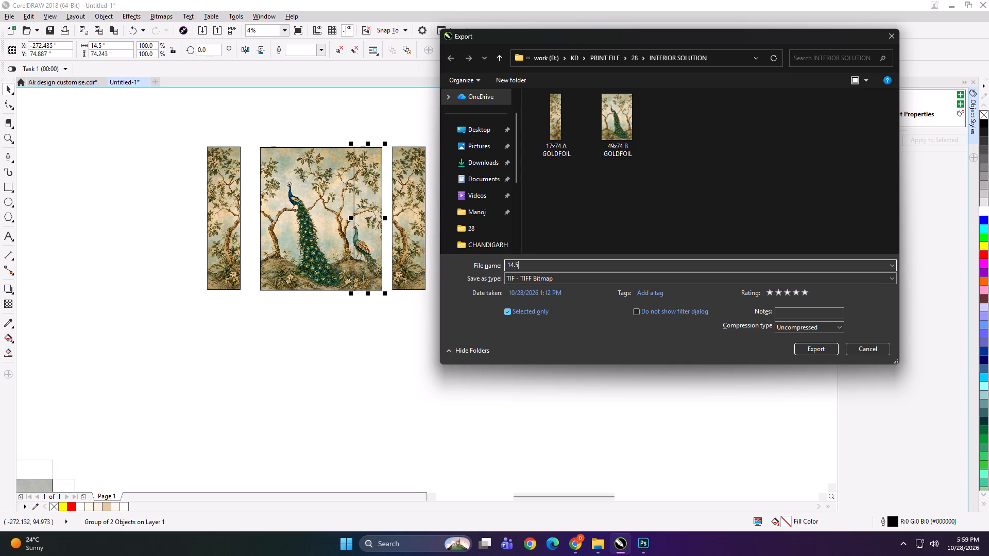
type("C GOLD")
type("FOIL")
key("Return")
key("Return")
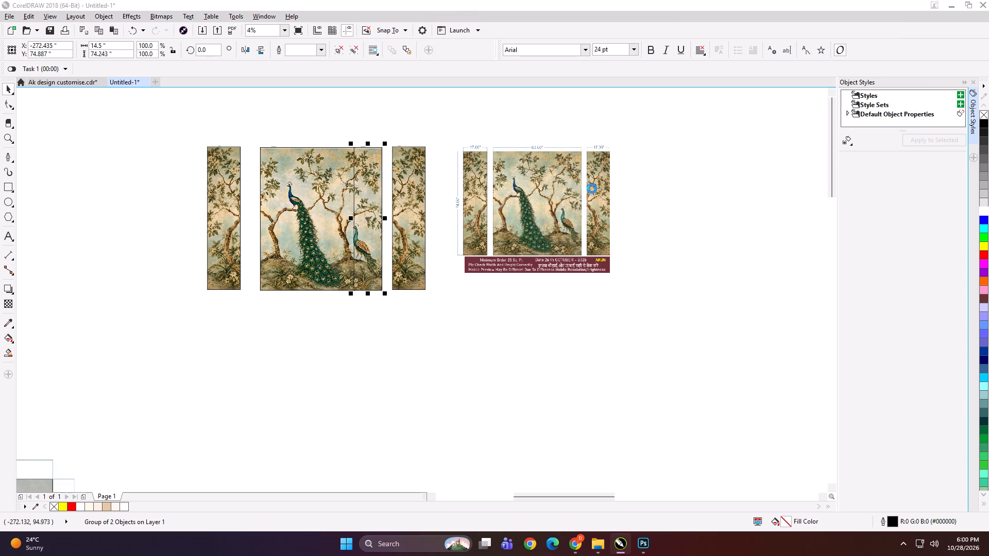
Export the right tree panel as the TIFF "17x74 D GOLDFOIL", reusing the name of the A file.
left_click(414, 168)
key("ctrl+e")
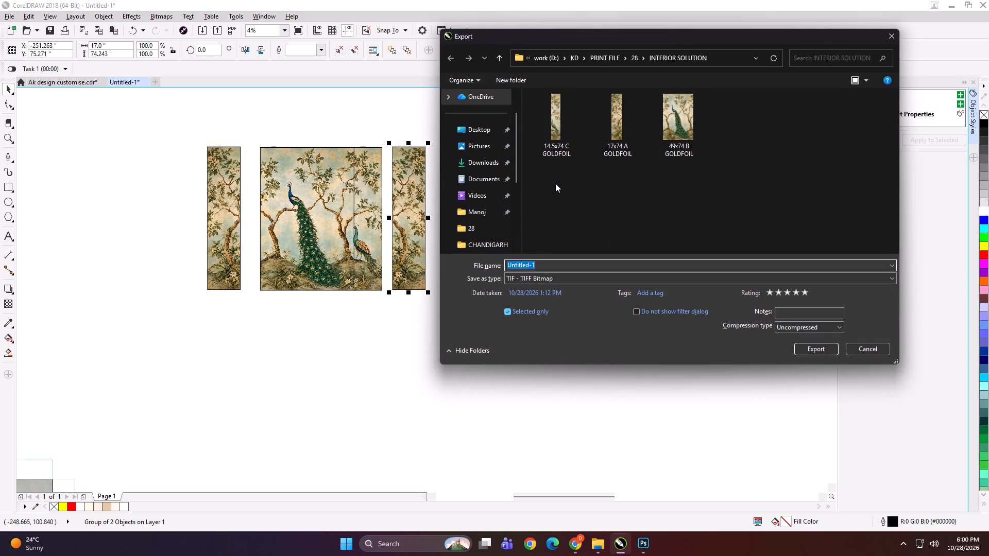
left_click(610, 152)
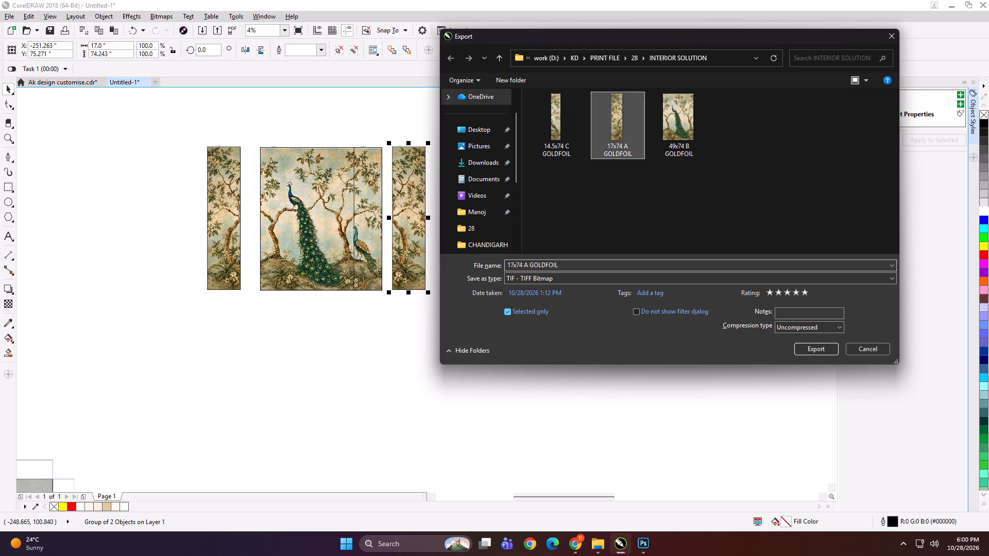
double_click(528, 266)
type("D")
key("space")
key("Return")
key("Return")
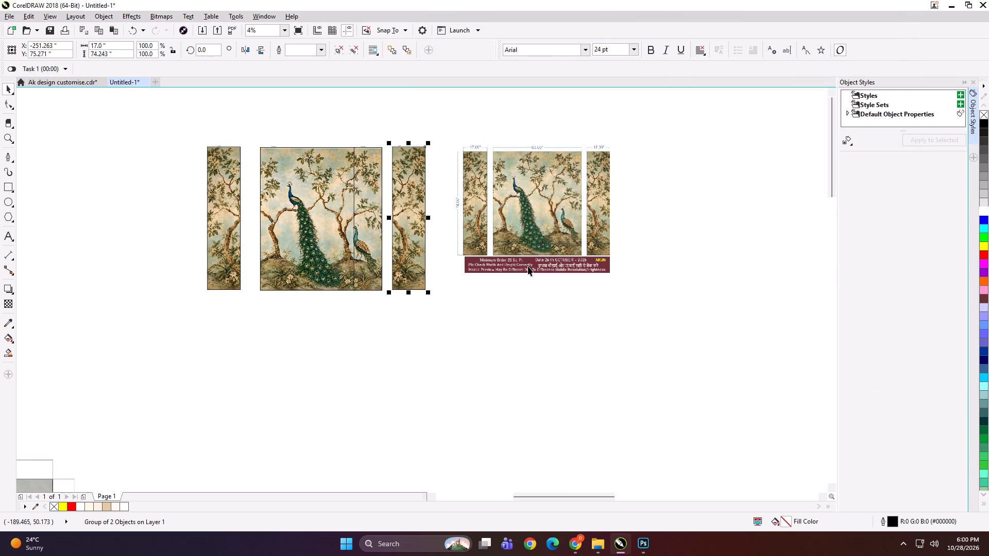
Nudge the narrow peacock piece and the right tree panel away from the wide peacock piece to leave a gap.
left_click_drag(330, 126, 450, 345)
key("Right")
key("Right")
key("Right")
key("Right")
key("Right")
key("Right")
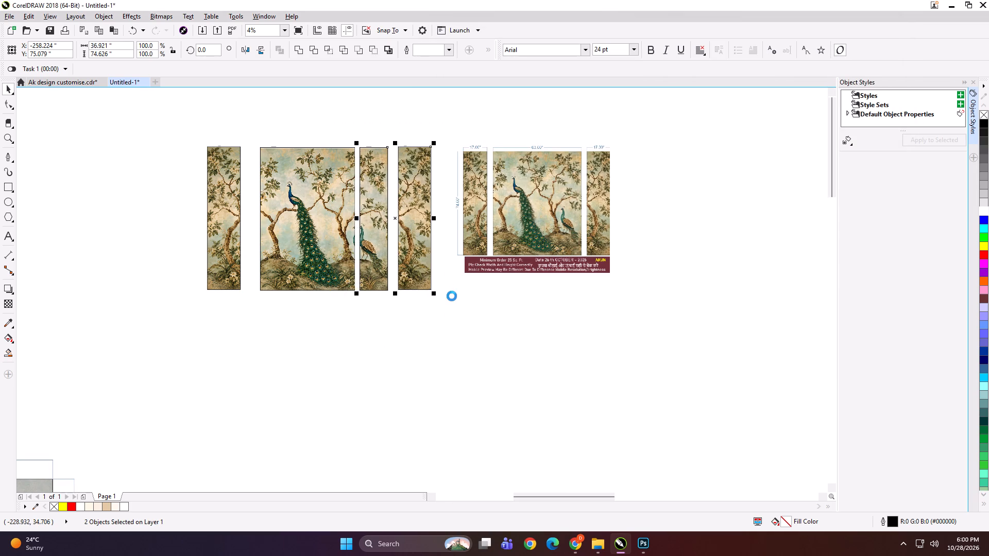
key("Right")
key("Right")
left_click(445, 320)
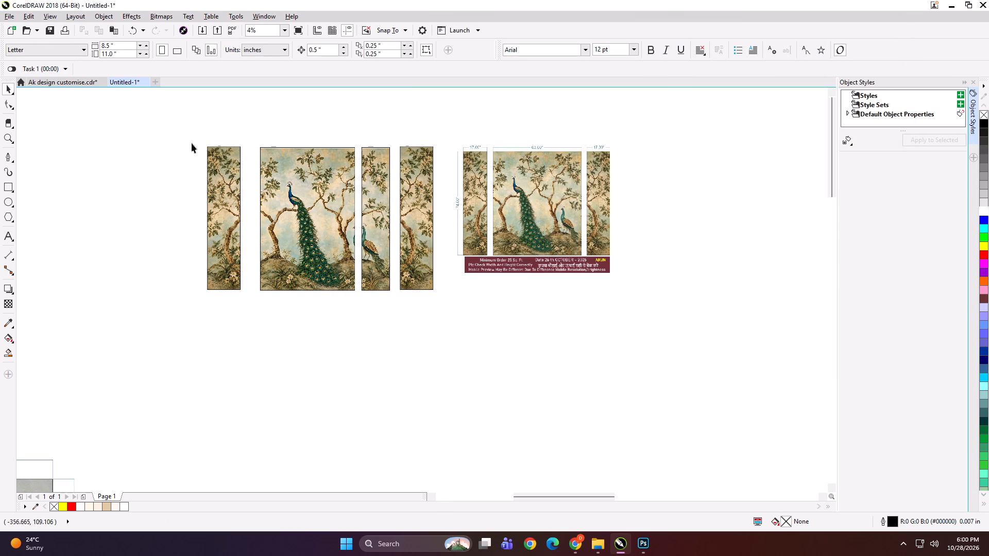
Scale the four pieces down to about 93%, move them nearer the customer preview and group them with it.
left_click_drag(180, 128, 468, 349)
left_click_drag(437, 293, 420, 296)
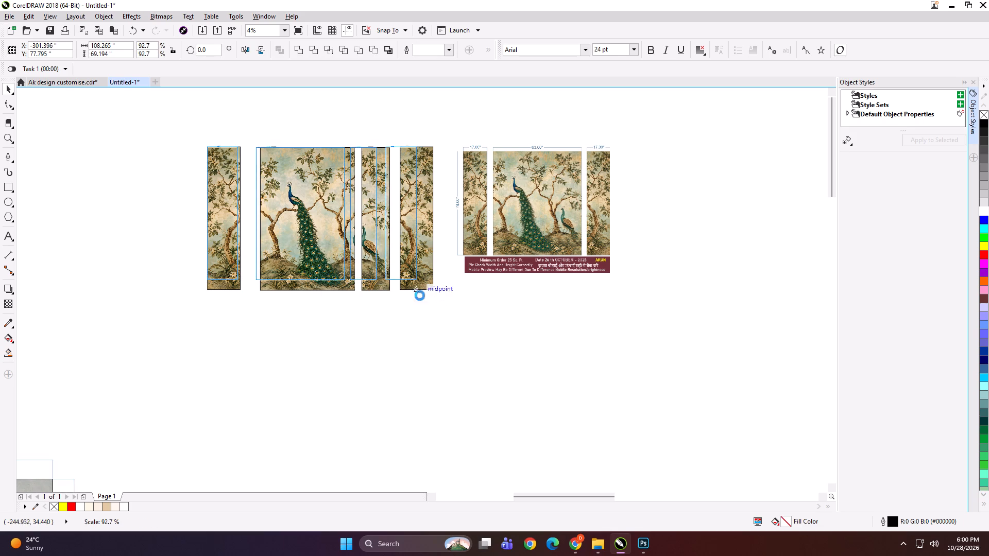
left_click_drag(420, 296, 421, 297)
left_click_drag(326, 227, 351, 217)
left_click(463, 220, "shift")
key("ctrl+g")
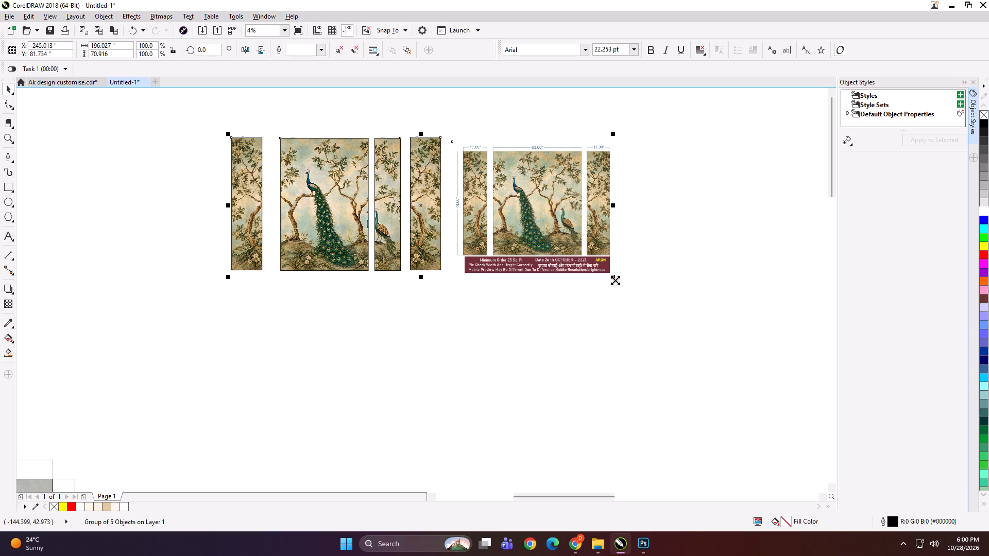
Shrink the grouped pieces and preview to about 9 inches wide and export them as SDGDH into the INTERIOR SOLUTION folder.
left_click_drag(615, 280, 435, 216, "shift")
scroll(431, 211, "up", 4)
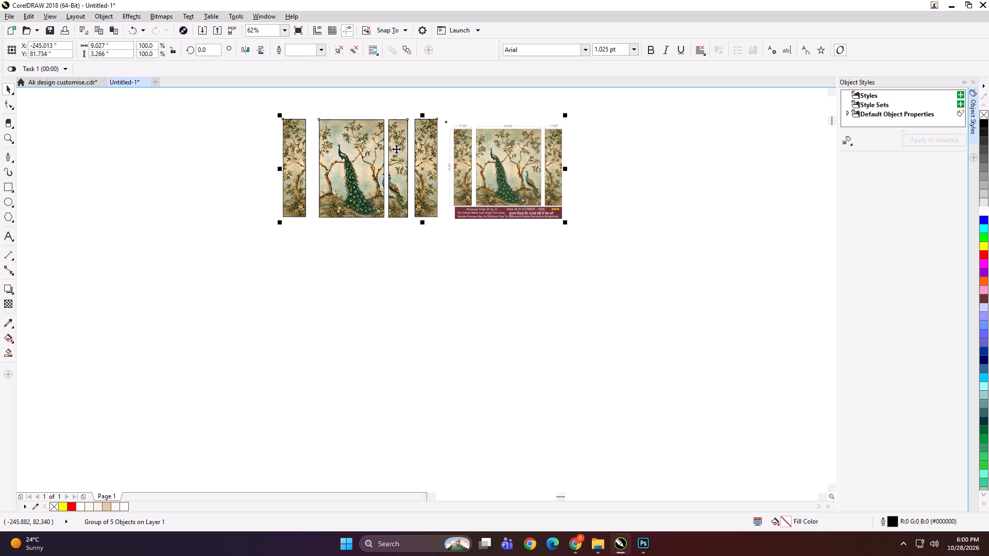
left_click_drag(396, 149, 395, 198)
left_click_drag(567, 272, 542, 273, "shift")
key("ctrl+e")
type("SDGDH")
key("Return")
key("Return")
key("Return")
key("Return")
Delete the exported group of peacock pieces and preview from the page and fit all remaining artwork in view.
key("Delete")
key("F4")
left_click(528, 265)
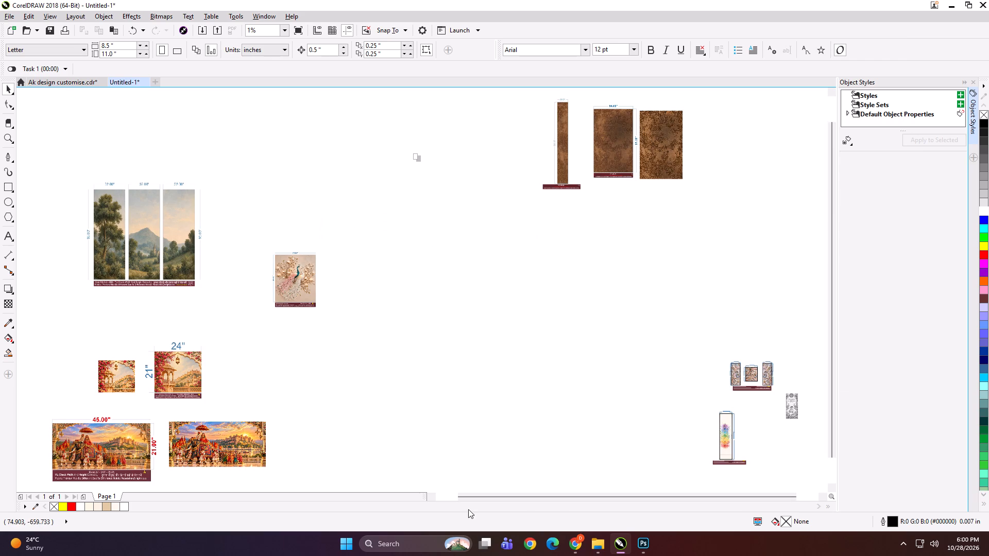
Switch to Photoshop and close the peacock image FDSF6FGFG.jpg.
left_click(638, 545)
left_click(596, 541)
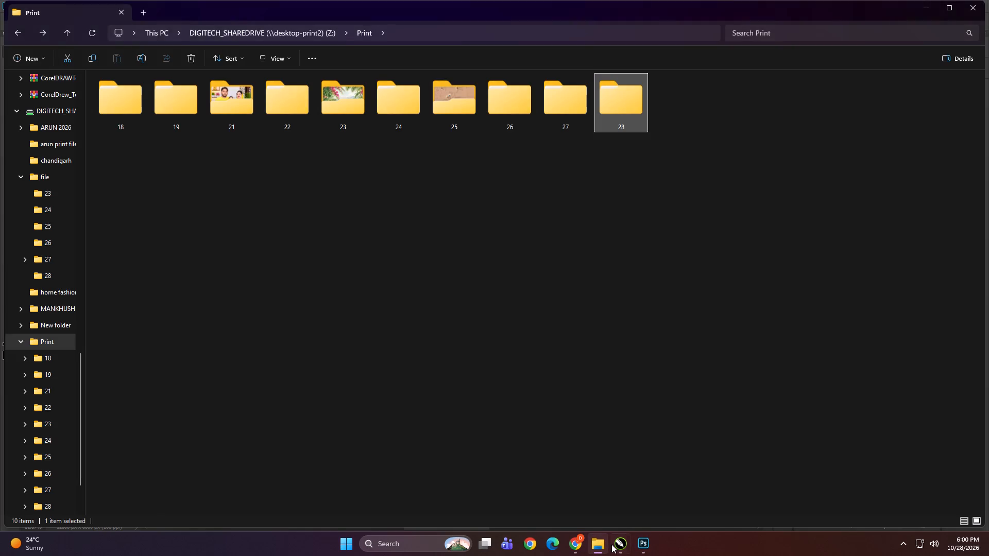
left_click(622, 555)
scroll(457, 297, "down", 5, "alt")
left_click(634, 547)
scroll(466, 347, "down", 4, "alt")
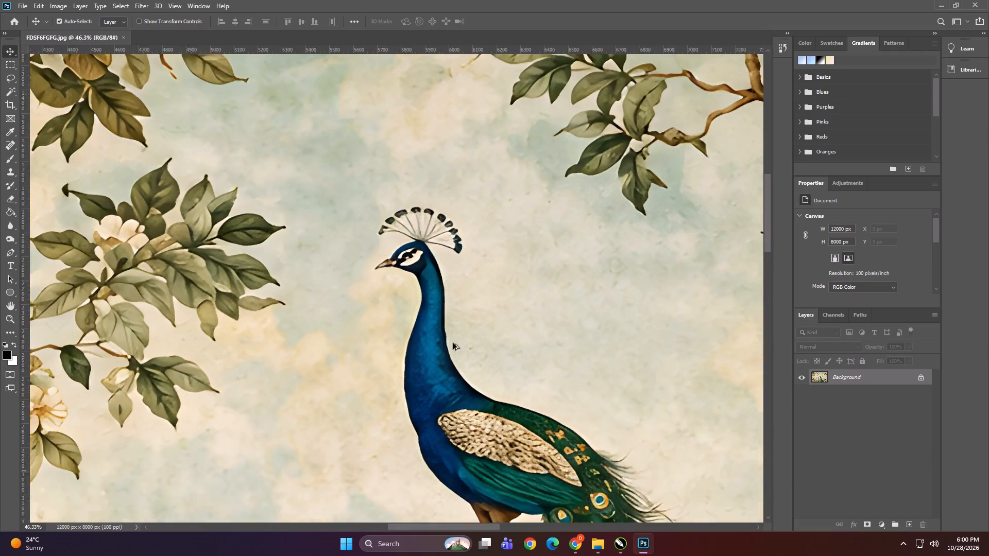
scroll(453, 343, "down", 1, "alt")
scroll(271, 189, "down", 5, "alt")
left_click(125, 39)
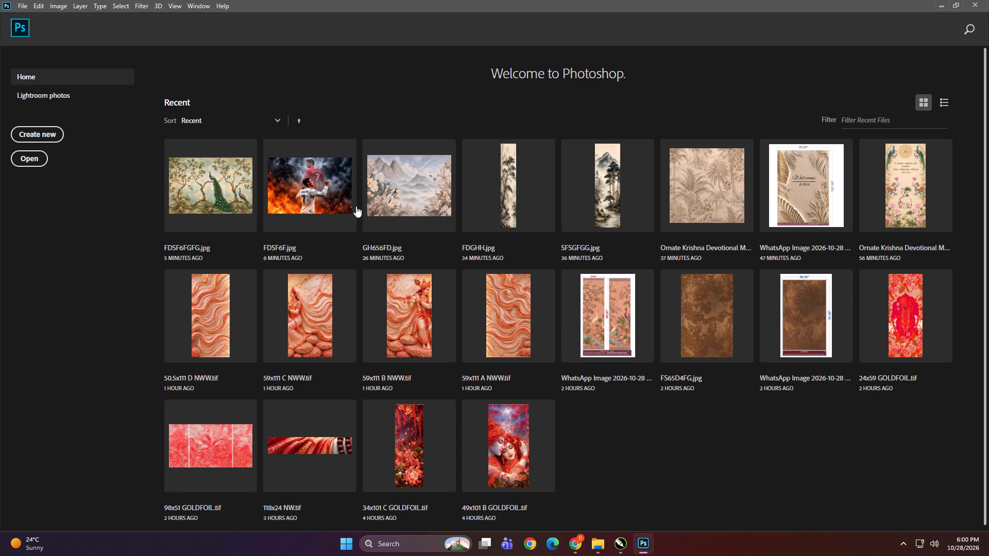
Look through the customer folders in Print > 28 on the shared drive in File Explorer, and close the window.
left_click(596, 548)
left_click(542, 265)
double_click(606, 104)
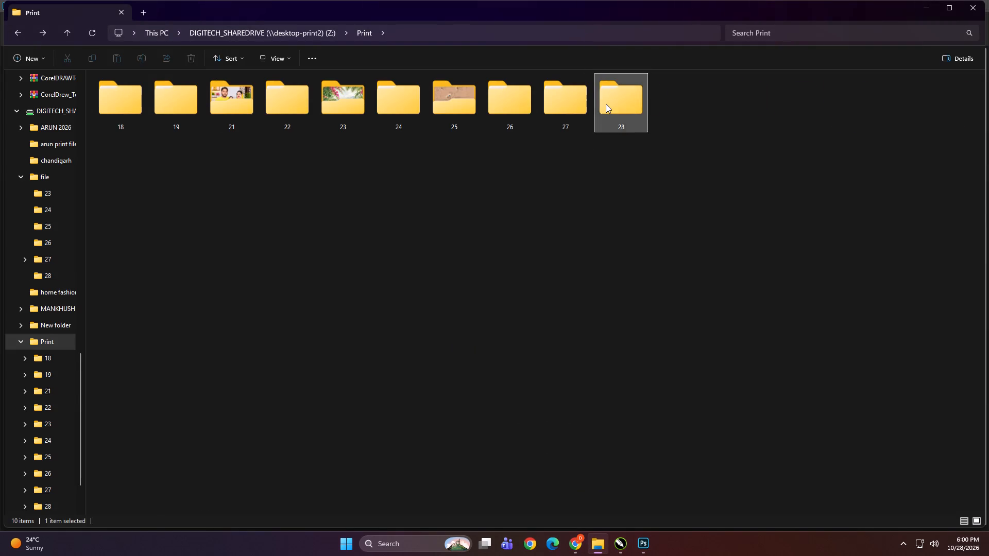
scroll(567, 238, "up", 8, "ctrl")
key("BackSpace")
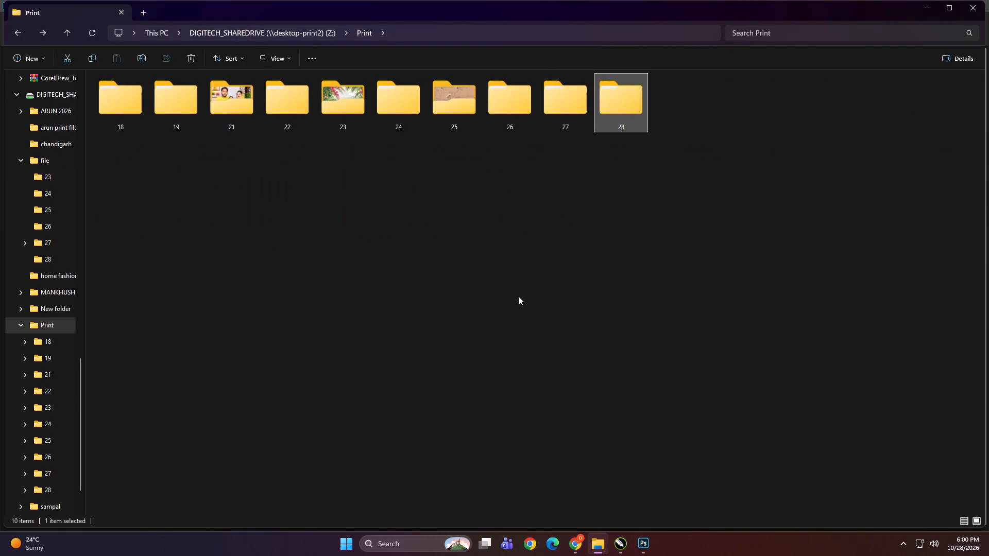
left_click(511, 300)
left_click(622, 108)
left_click(622, 108)
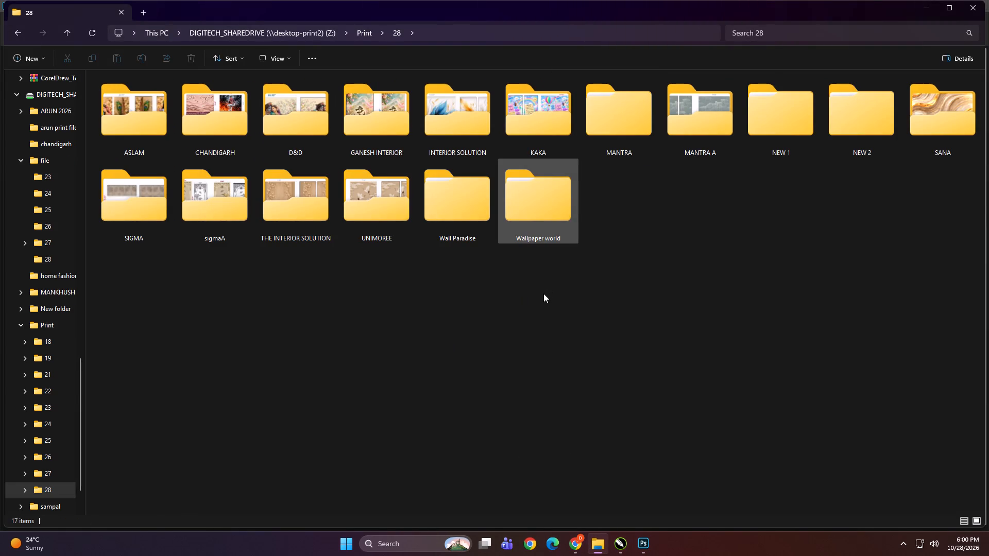
left_click(541, 295)
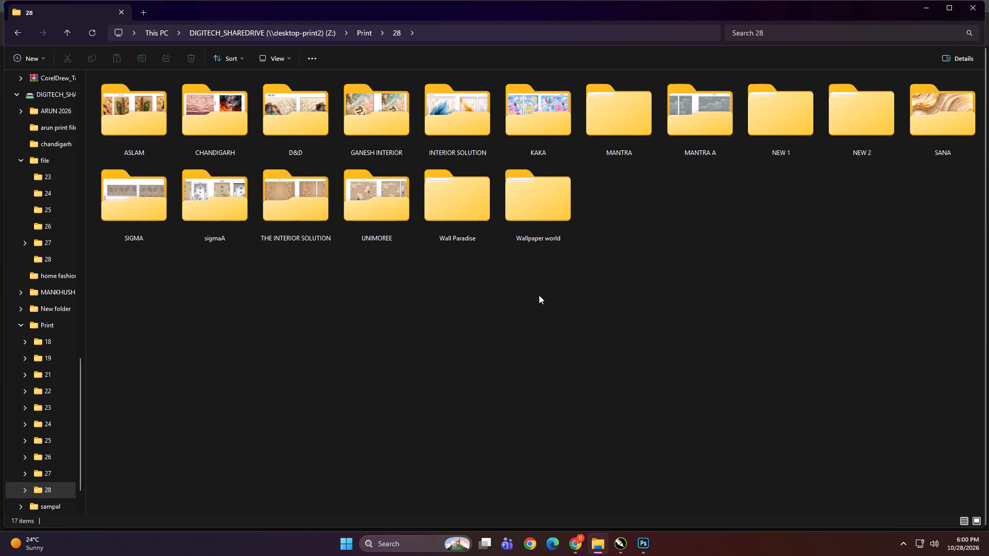
left_click(976, 4)
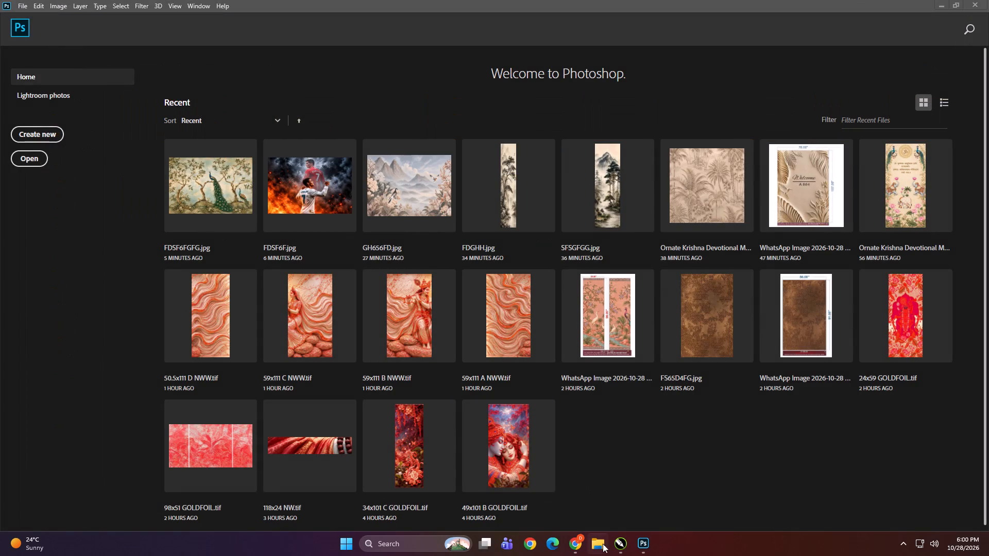
Open the folder work (D:) > KD > PRINT FILE > 28 > INTERIOR SOLUTION in File Explorer.
left_click(603, 547)
left_click(62, 307)
double_click(316, 136)
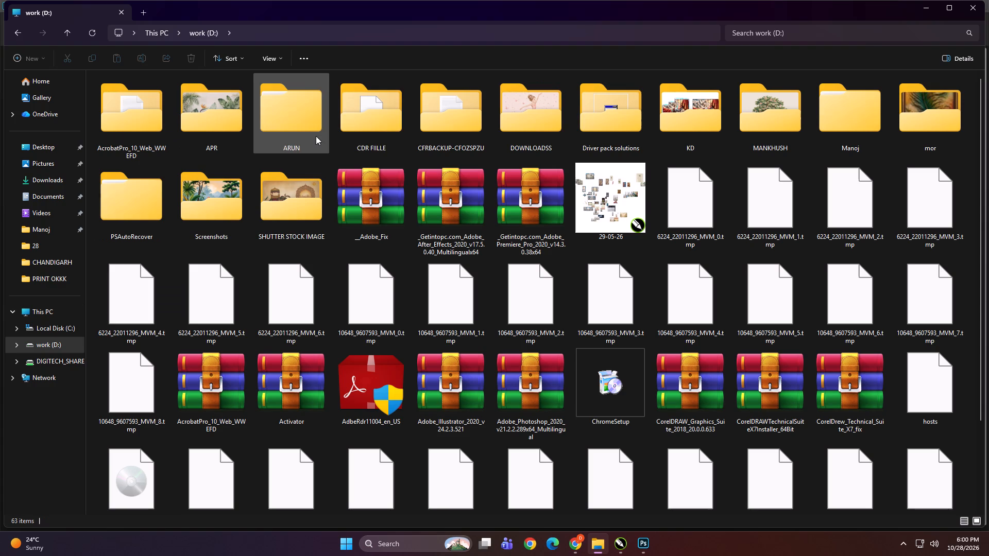
double_click(696, 111)
double_click(467, 144)
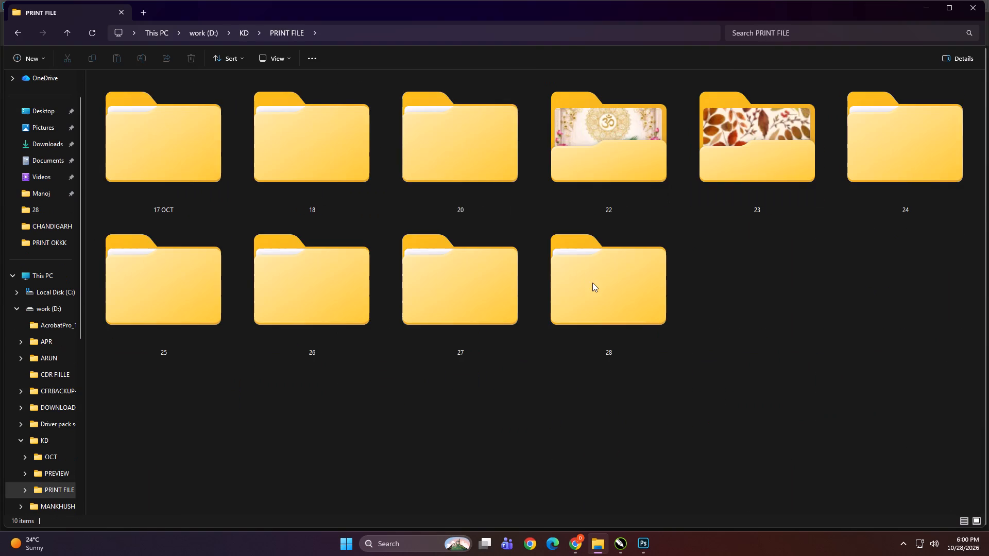
double_click(592, 283)
double_click(195, 159)
scroll(240, 274, "up", 6, "ctrl")
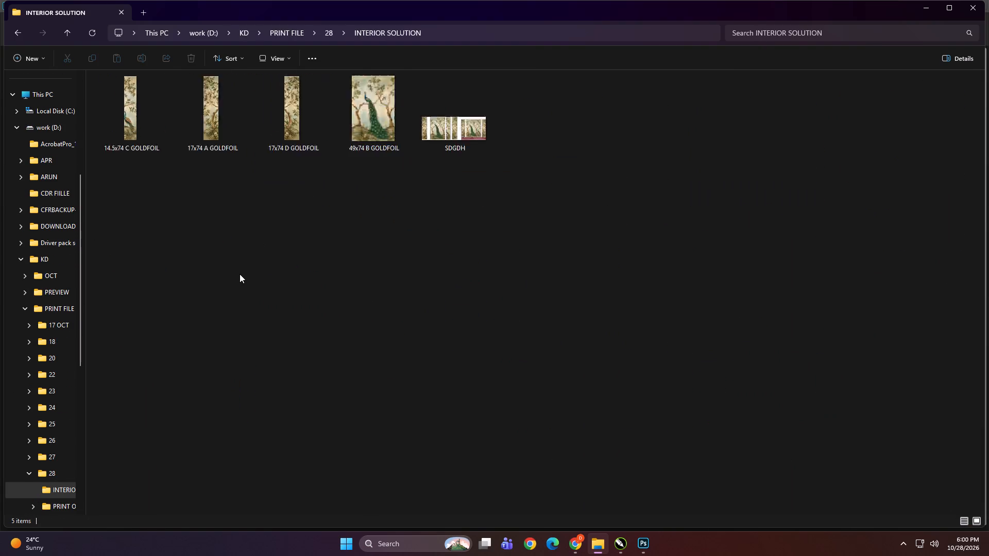
scroll(240, 274, "up", 2, "ctrl")
left_click(240, 274)
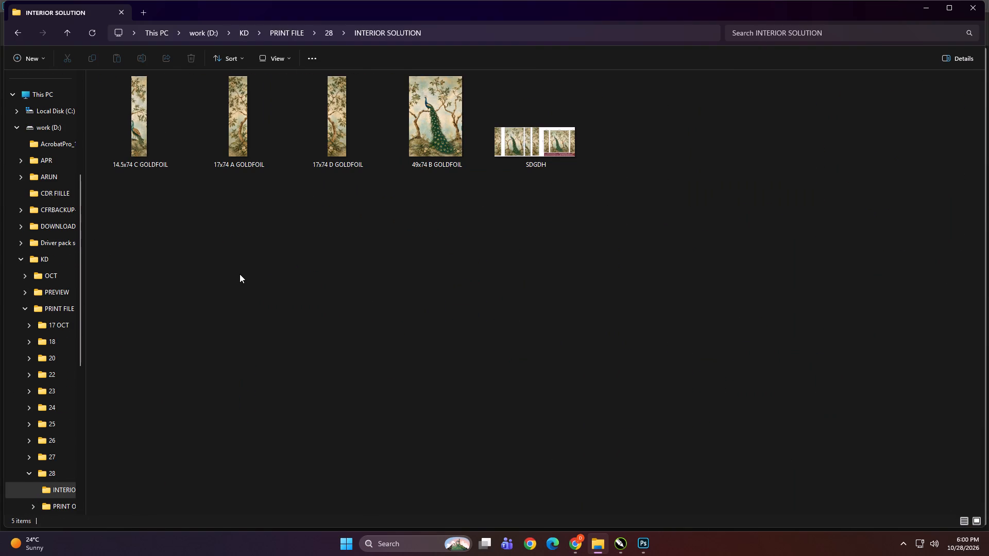
key("BackSpace")
left_click(242, 274)
double_click(176, 174)
Select the four GOLDFOIL panel files, A to D, and open them in Photoshop.
left_click(145, 142)
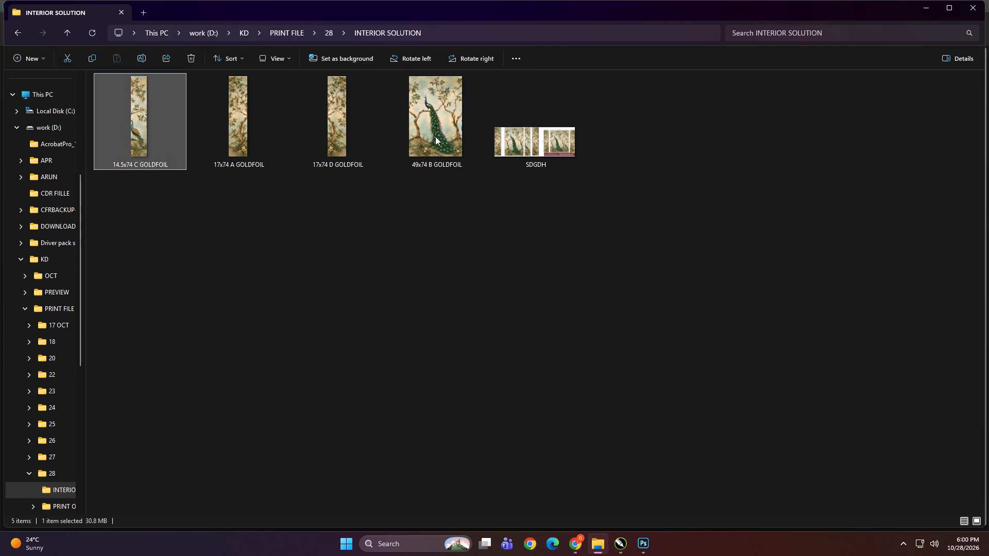
left_click(435, 136, "shift")
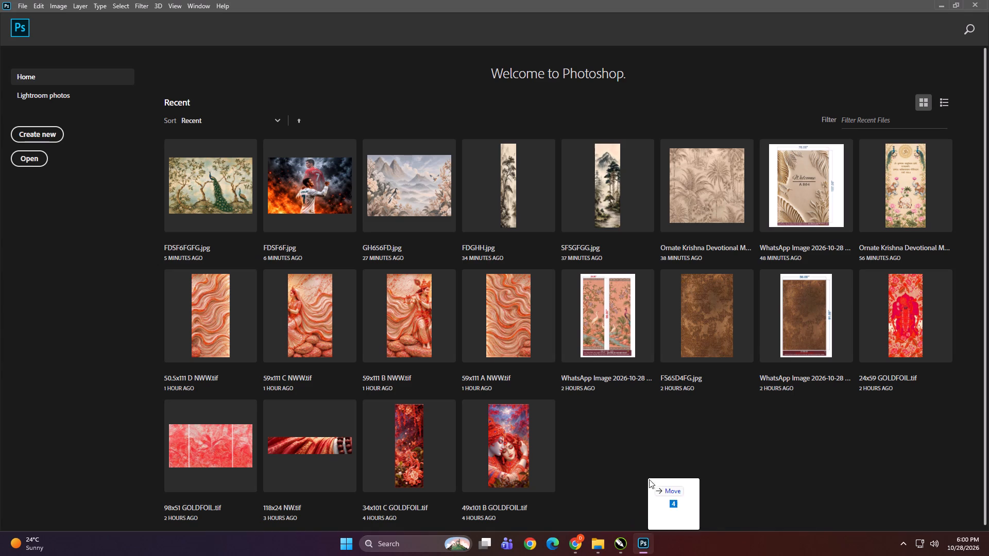
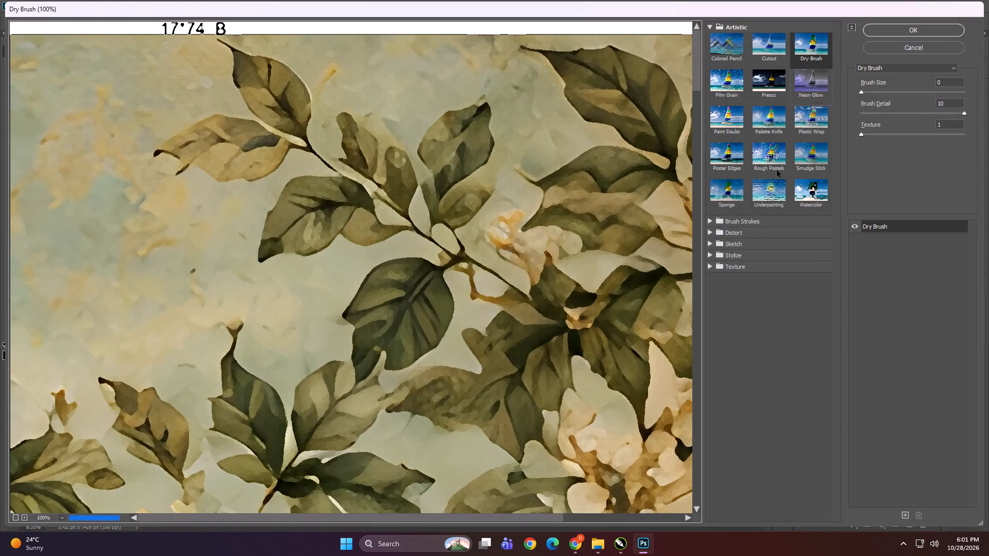
Apply the Sketch category's Photocopy filter to Layer 1 with Detail 4 and Darkness 50.
left_click(748, 247)
left_click(817, 327)
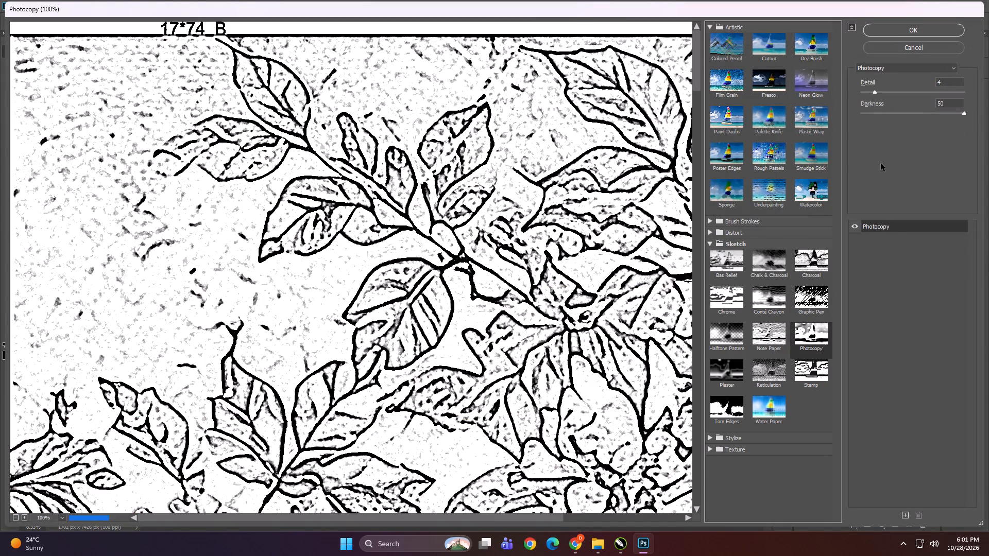
left_click(898, 34)
Select a black outline on Layer 1 with the Magic Wand and extend the selection with Similar.
scroll(404, 223, "up", 12, "alt")
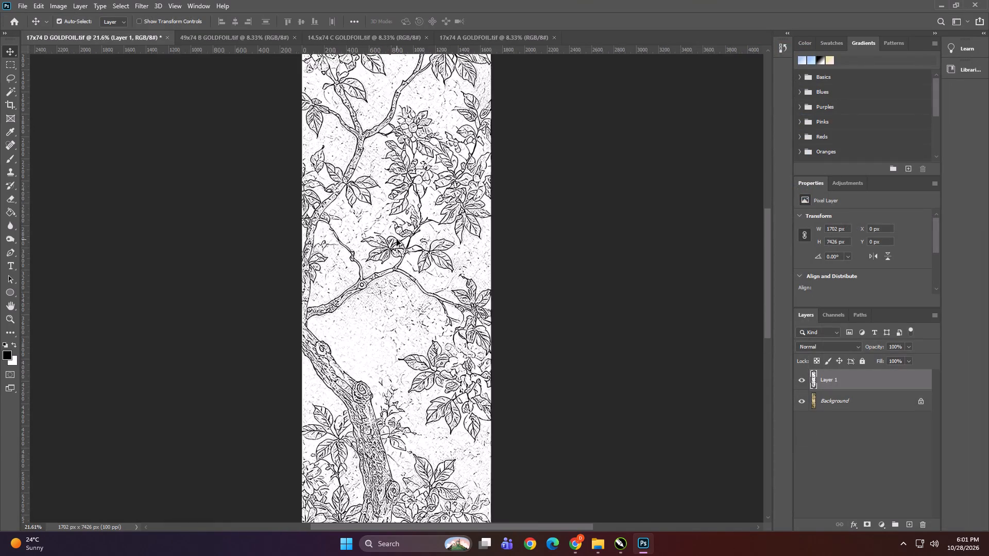
scroll(397, 239, "up", 20, "alt")
scroll(397, 239, "up", 7, "alt")
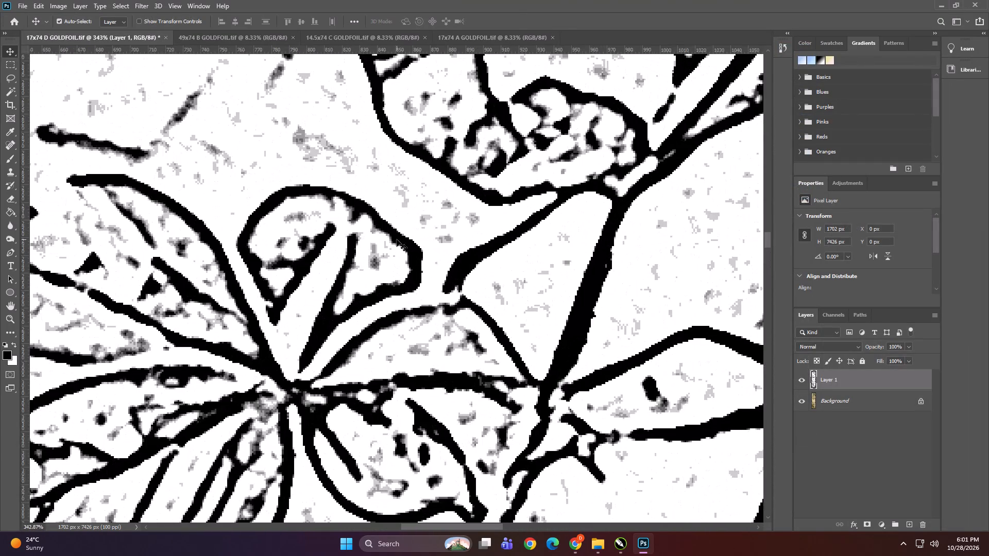
key("w")
left_click(411, 244, "shift")
right_click(411, 244)
left_click(448, 354)
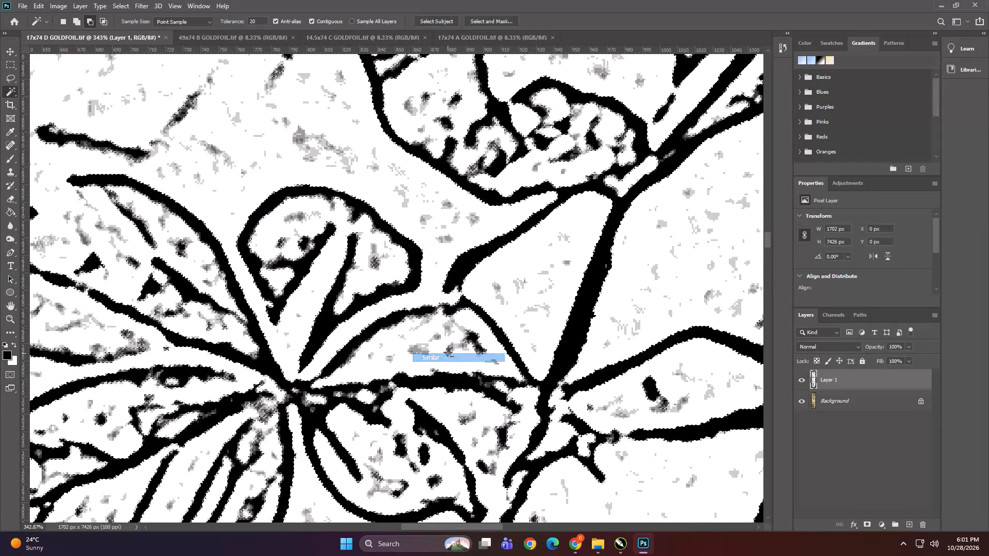
Add a grey background speck to the selection and extend it with Similar, undoing the mistaken Grow.
scroll(422, 246, "down", 10, "alt")
scroll(397, 217, "up", 20, "alt")
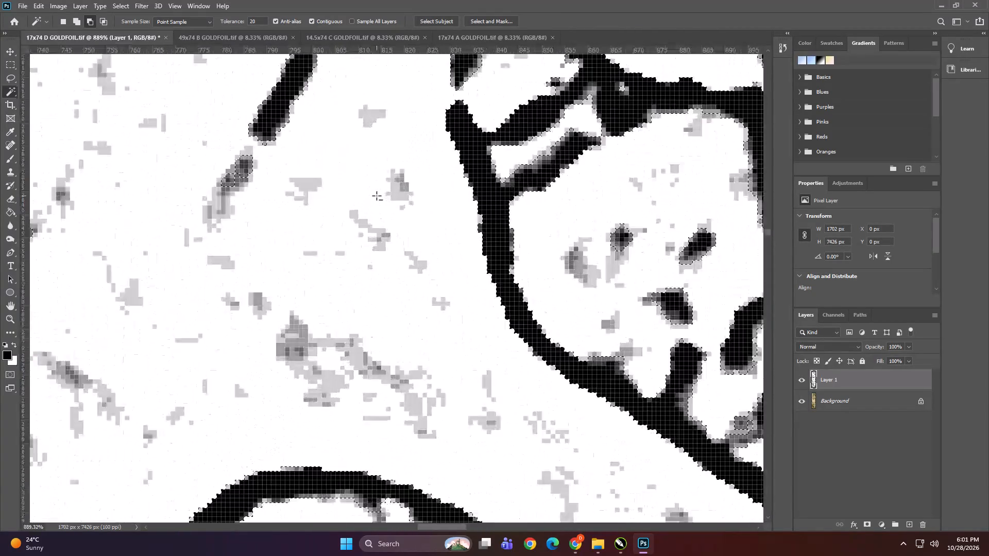
left_click(402, 185, "shift")
right_click(402, 185)
left_click(437, 292)
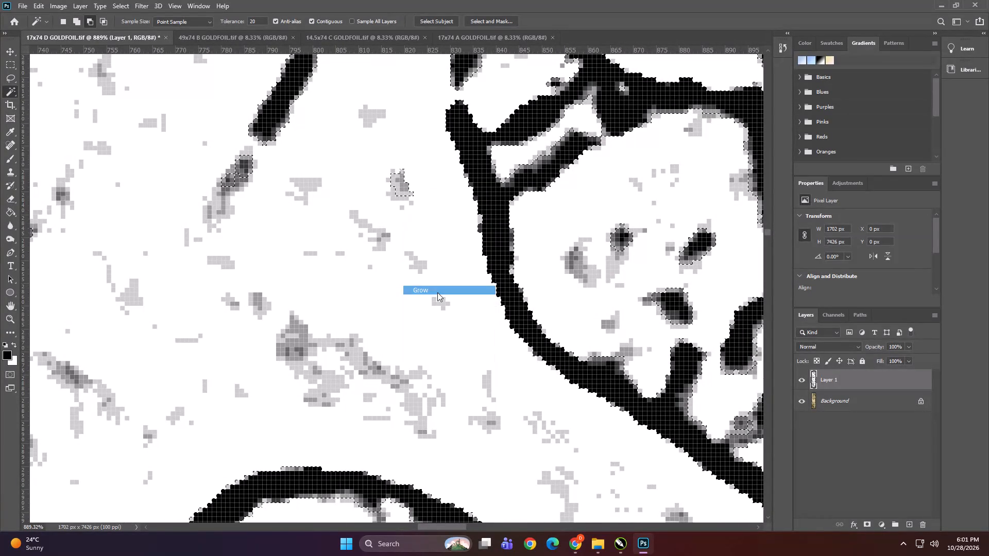
key("ctrl+z")
right_click(401, 193)
left_click(427, 303)
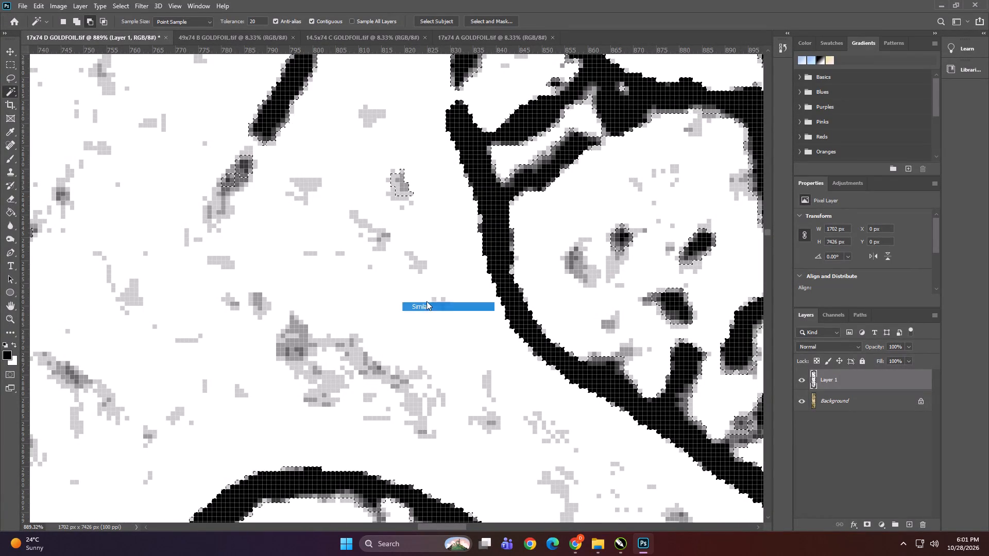
Make the Background layer active and create a new spot channel from the line-art selection.
scroll(468, 241, "down", 9, "alt")
scroll(463, 231, "down", 20, "alt")
scroll(463, 231, "down", 7, "alt")
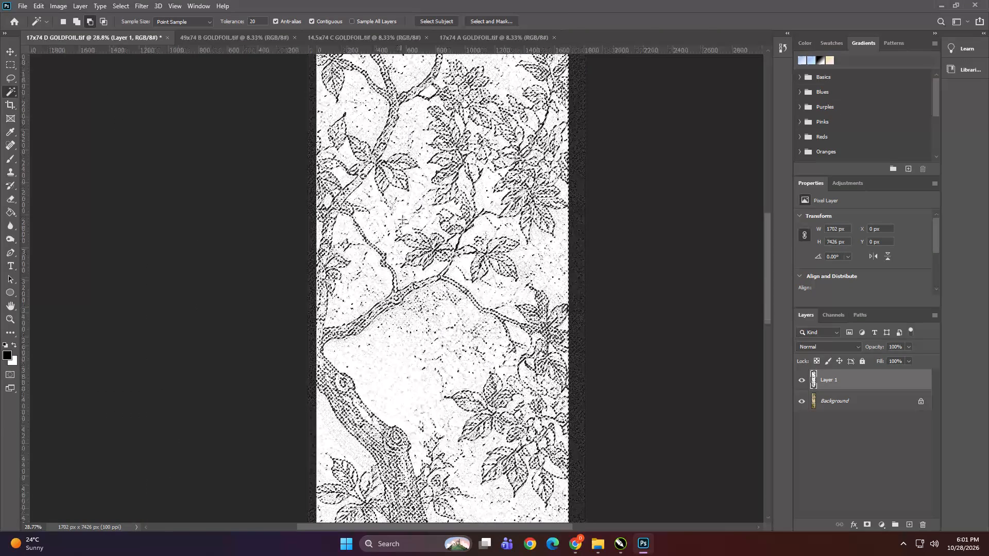
left_click(845, 406)
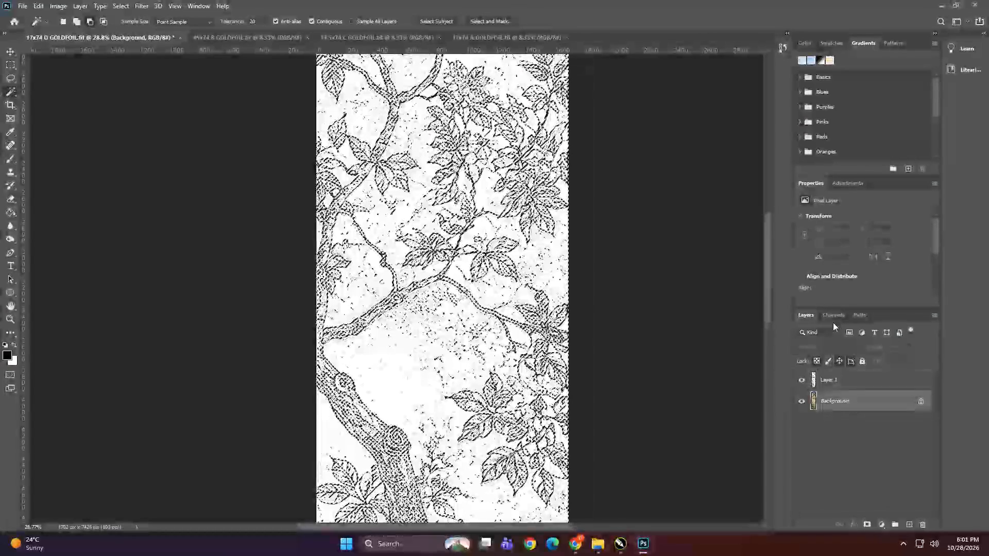
left_click(833, 318)
left_click(930, 315)
left_click(935, 316)
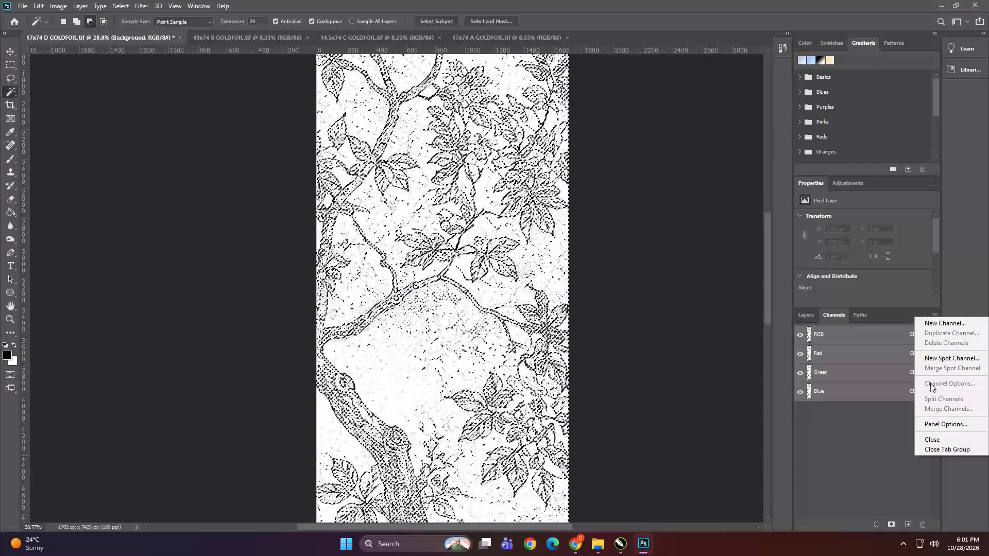
left_click(944, 359)
left_click(583, 161)
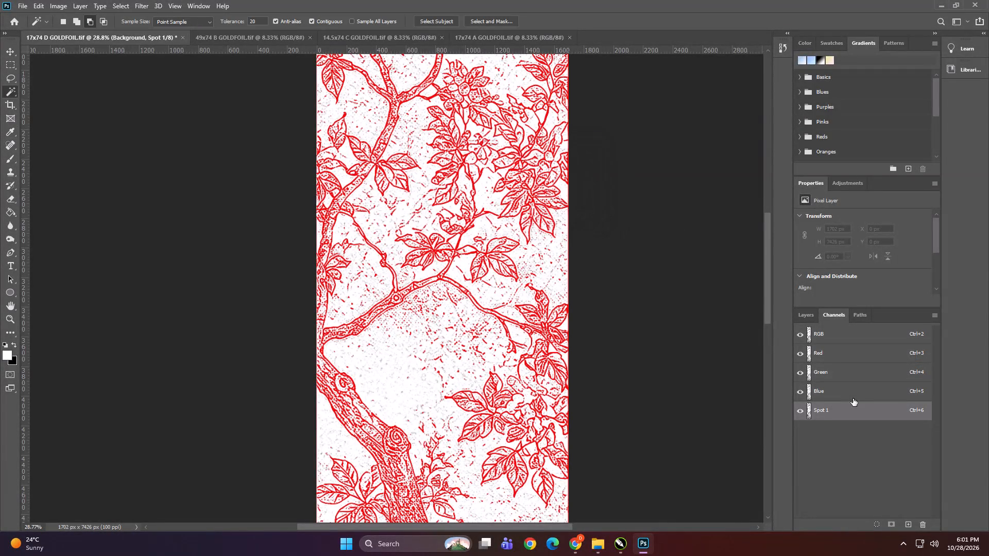
Duplicate the Spot 1 channel as Spot 2 in the same document and turn on its visibility.
right_click(857, 408)
left_click(865, 414)
key("Right")
key("BackSpace")
key("BackSpace")
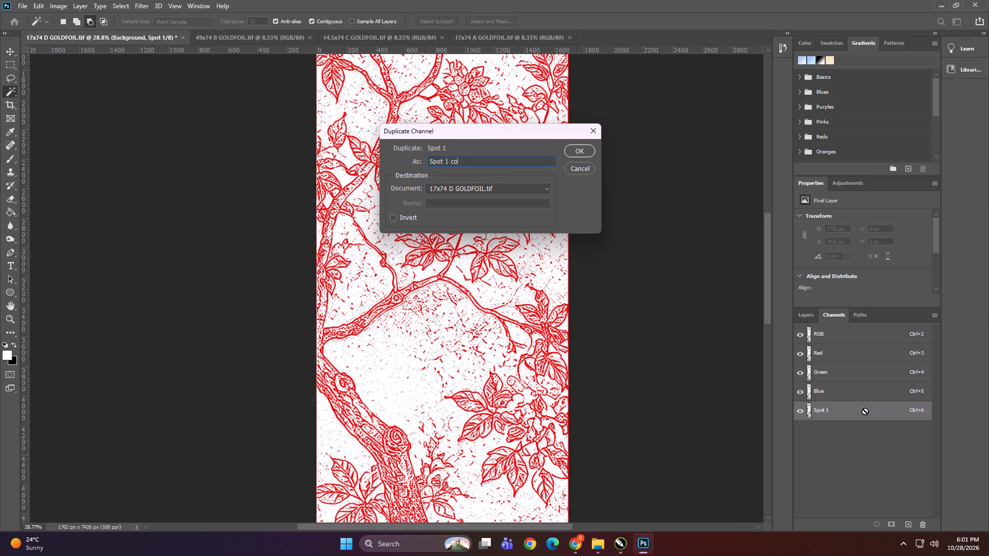
key("BackSpace")
key("BackSpace")
key("BackSpace")
key("BackSpace")
key("2")
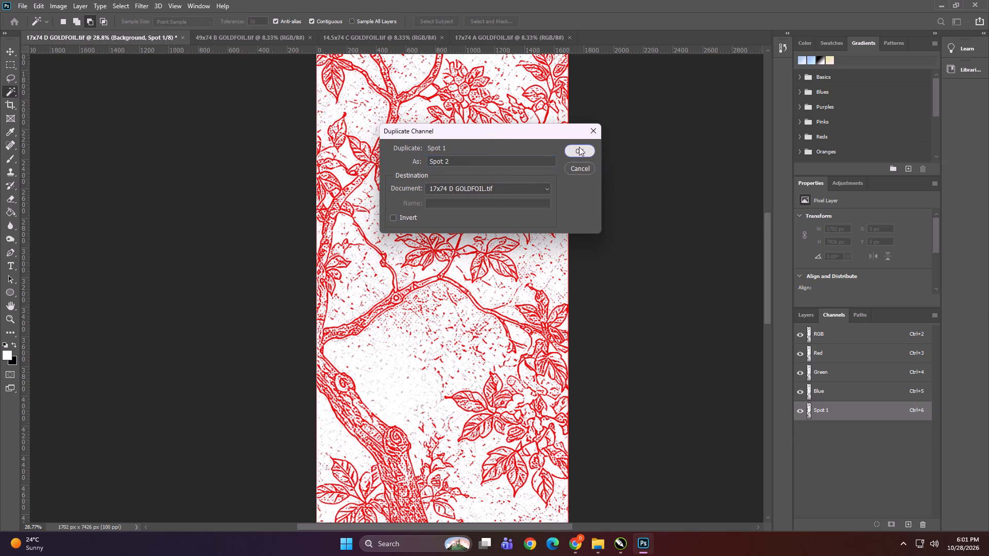
left_click(579, 147)
left_click(799, 435)
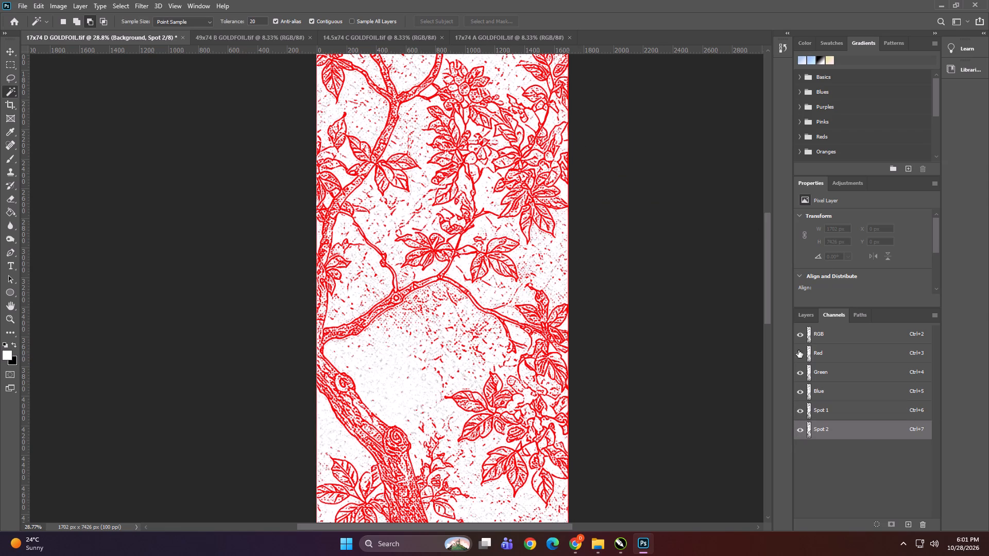
Delete the filtered Layer 1, leaving only the Background layer.
left_click(804, 312)
left_click(837, 386)
key("Delete")
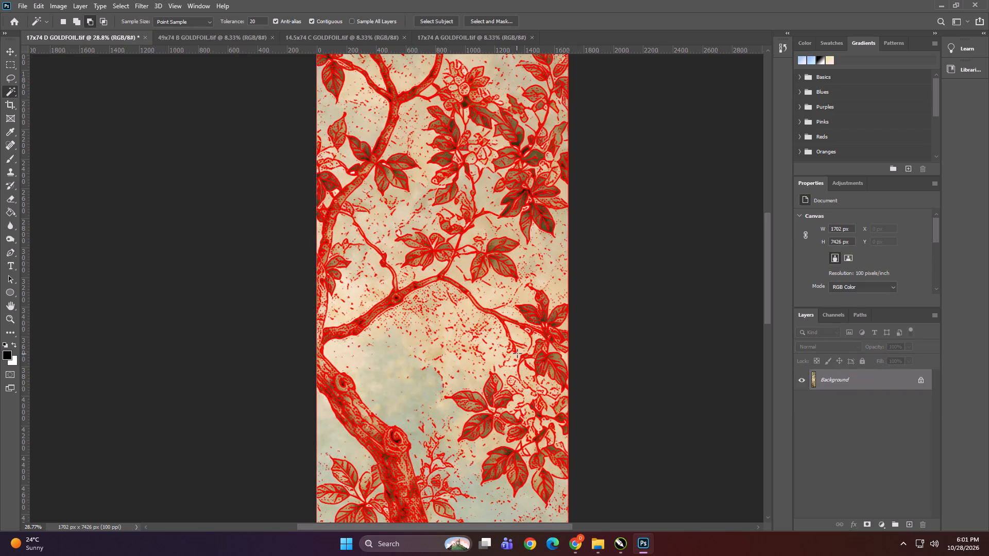
In 49x74 B GOLDFOIL.tif, duplicate the Background layer and apply Photocopy with Detail 4 and Darkness 50.
left_click(213, 39)
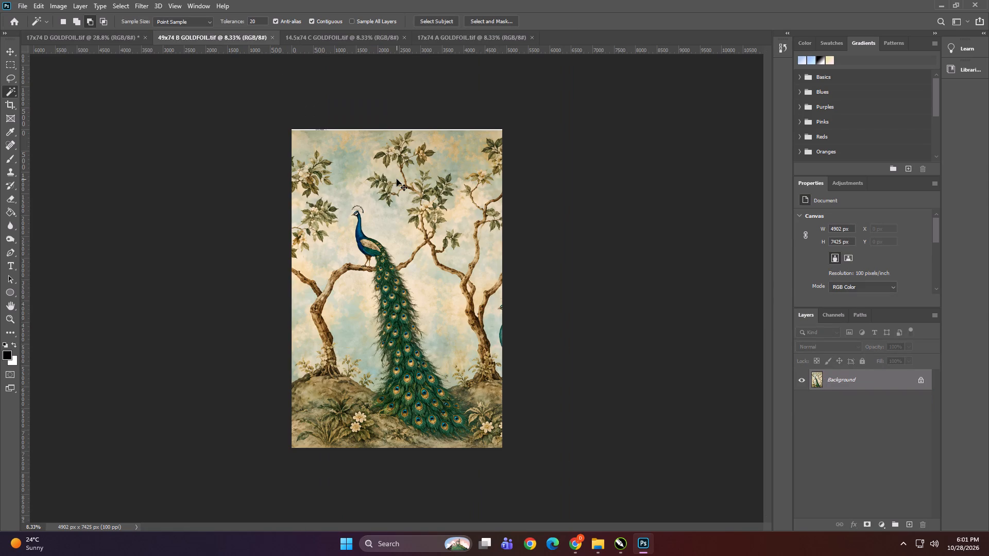
key("ctrl+j")
left_click(148, 9)
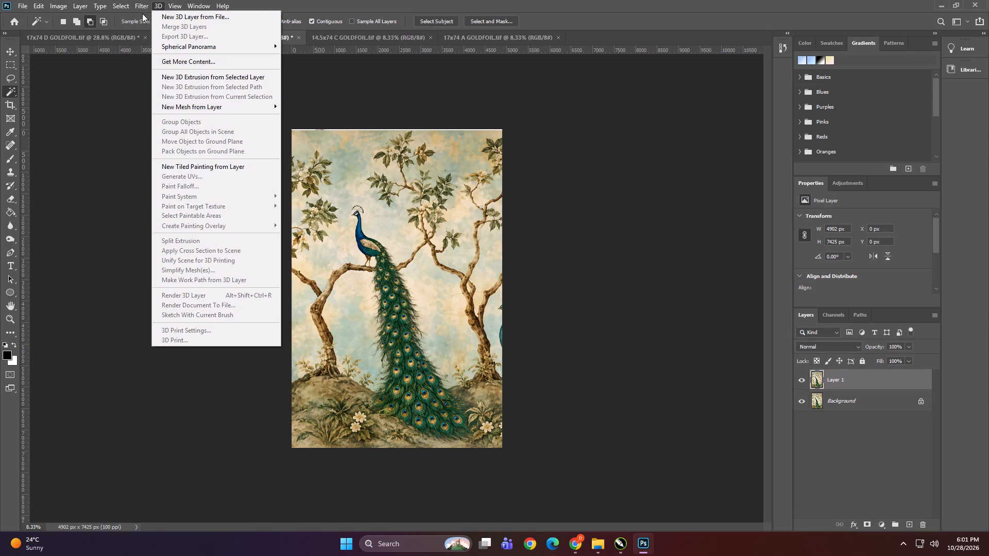
left_click(159, 44)
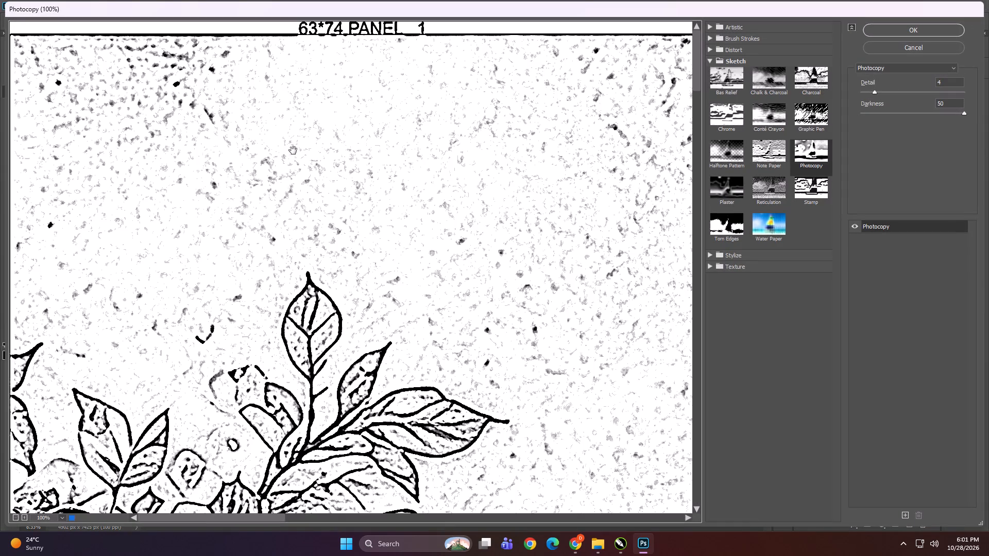
left_click(887, 33)
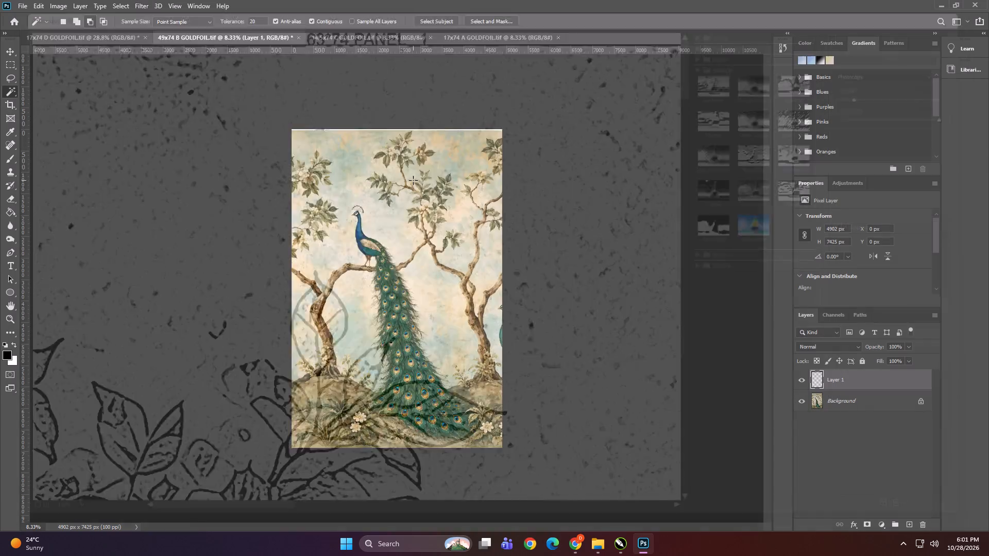
Select a black outline near the peacock's feet with the Magic Wand and extend the selection with Similar.
scroll(350, 247, "up", 20, "alt")
scroll(350, 247, "up", 17, "alt")
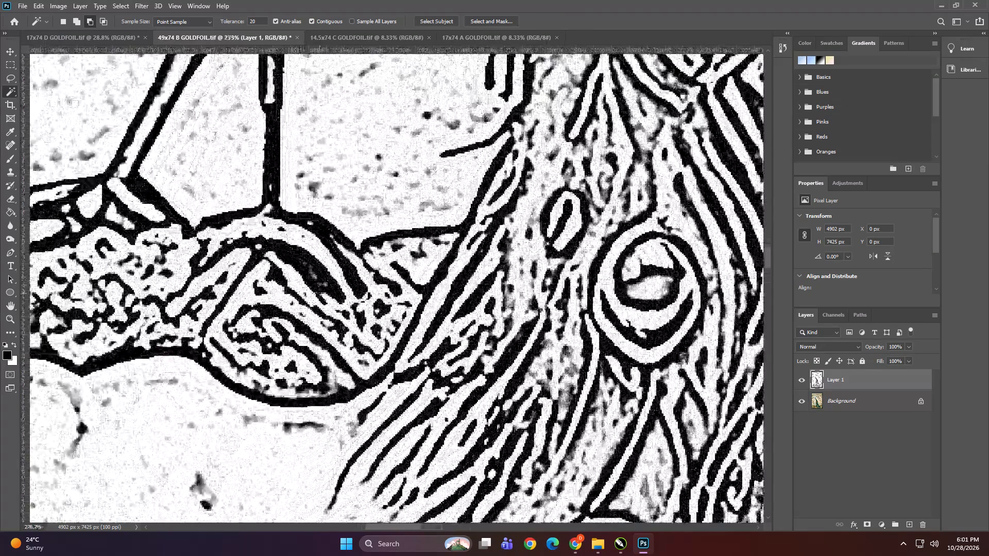
scroll(319, 293, "up", 8, "alt")
left_click(317, 268, "shift")
right_click(317, 268)
left_click(352, 385)
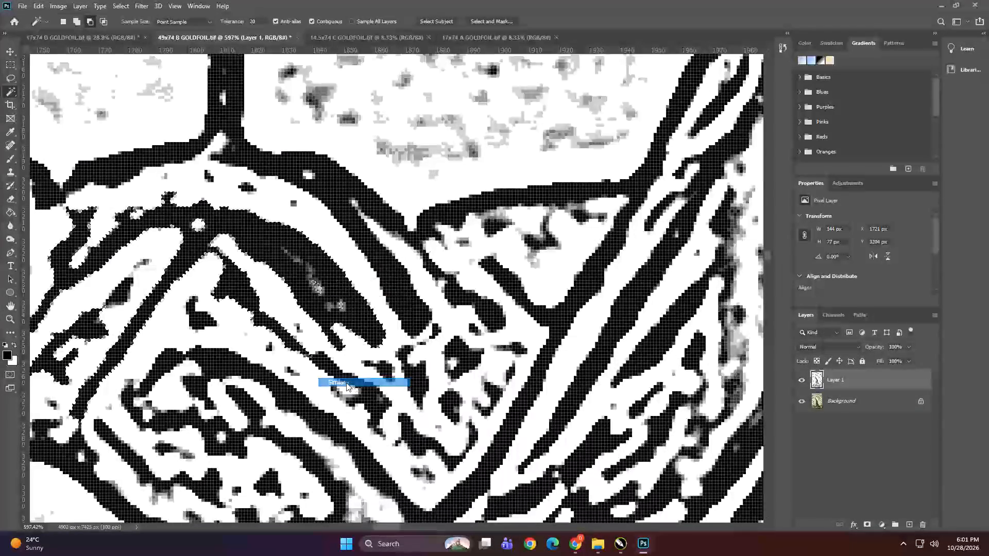
Add a dark grey speck beside the peacock's neck to the selection and extend it with Similar.
scroll(367, 276, "down", 20, "alt")
scroll(367, 276, "down", 19, "alt")
scroll(312, 91, "up", 5, "alt")
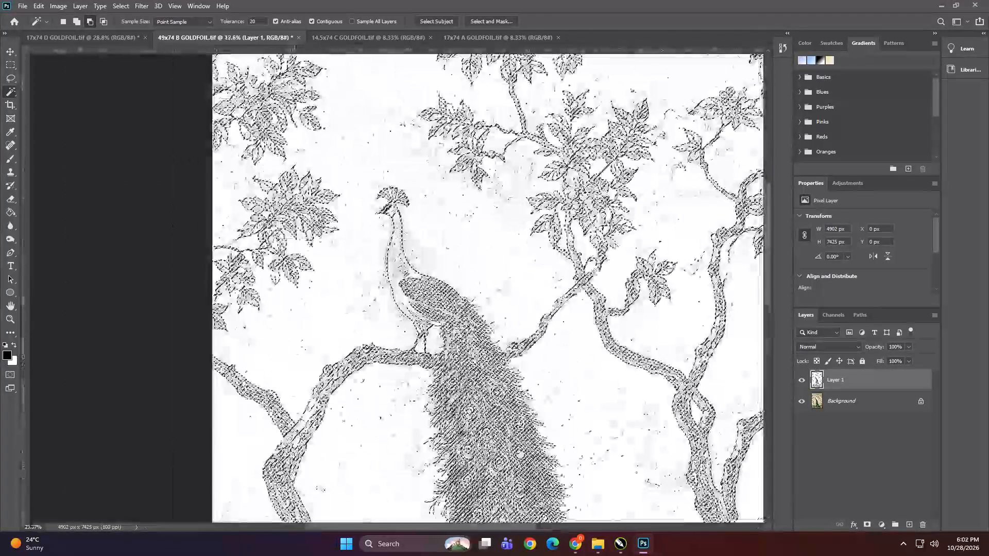
scroll(312, 91, "up", 5, "alt")
scroll(507, 369, "up", 20, "alt")
scroll(507, 369, "up", 5, "alt")
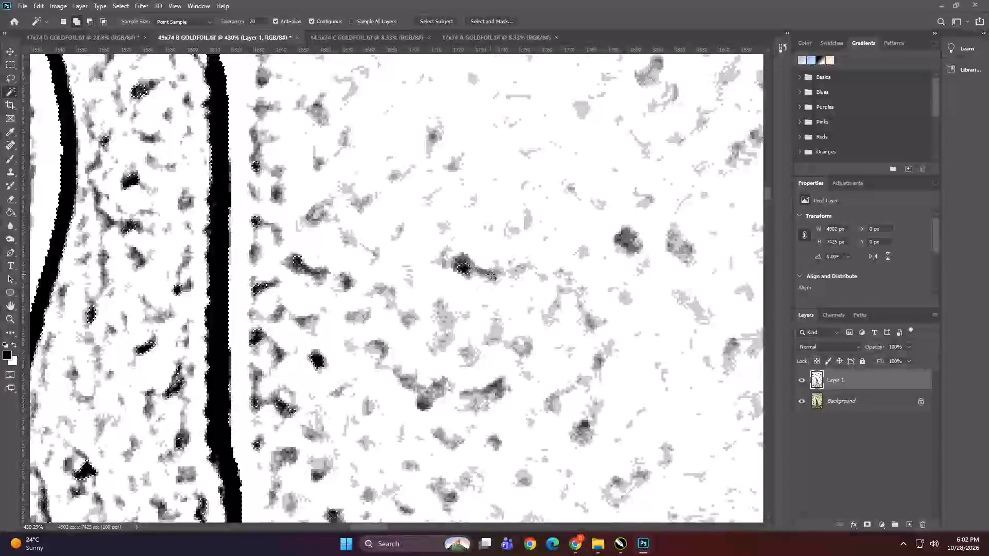
left_click(491, 274, "shift")
right_click(491, 274)
left_click(514, 388)
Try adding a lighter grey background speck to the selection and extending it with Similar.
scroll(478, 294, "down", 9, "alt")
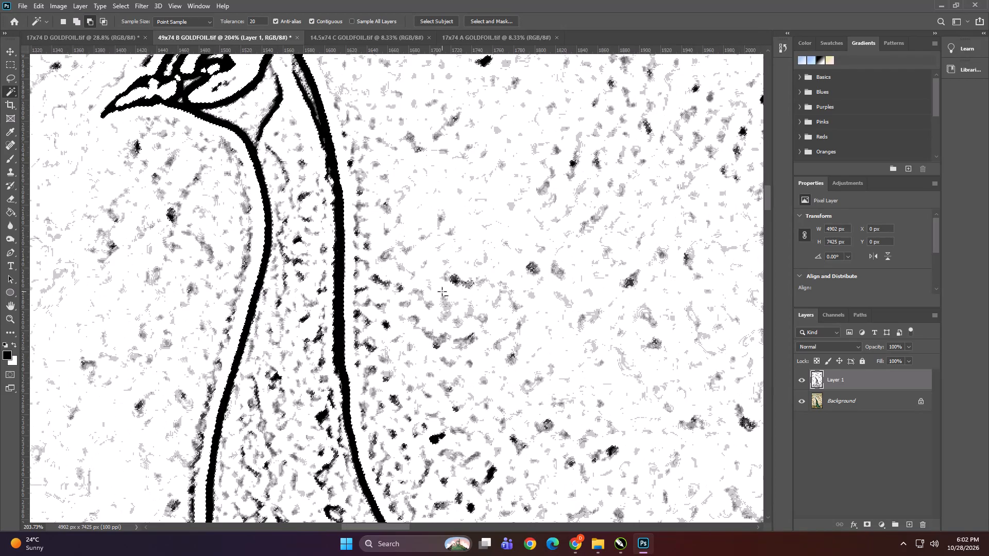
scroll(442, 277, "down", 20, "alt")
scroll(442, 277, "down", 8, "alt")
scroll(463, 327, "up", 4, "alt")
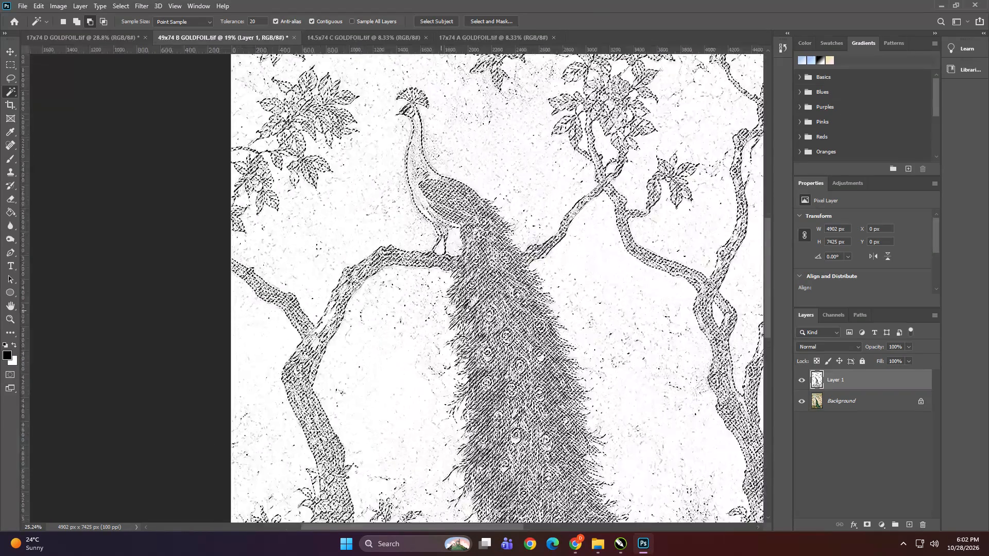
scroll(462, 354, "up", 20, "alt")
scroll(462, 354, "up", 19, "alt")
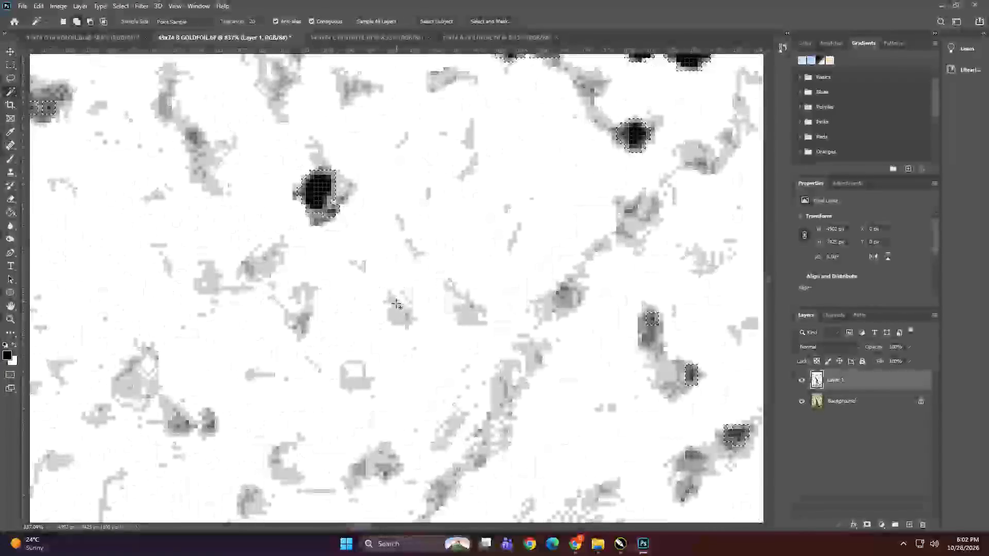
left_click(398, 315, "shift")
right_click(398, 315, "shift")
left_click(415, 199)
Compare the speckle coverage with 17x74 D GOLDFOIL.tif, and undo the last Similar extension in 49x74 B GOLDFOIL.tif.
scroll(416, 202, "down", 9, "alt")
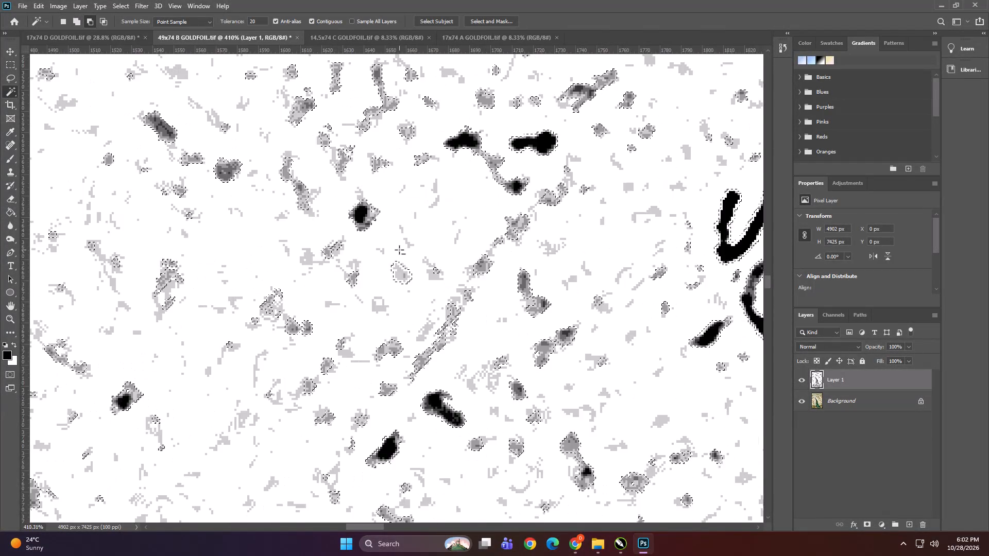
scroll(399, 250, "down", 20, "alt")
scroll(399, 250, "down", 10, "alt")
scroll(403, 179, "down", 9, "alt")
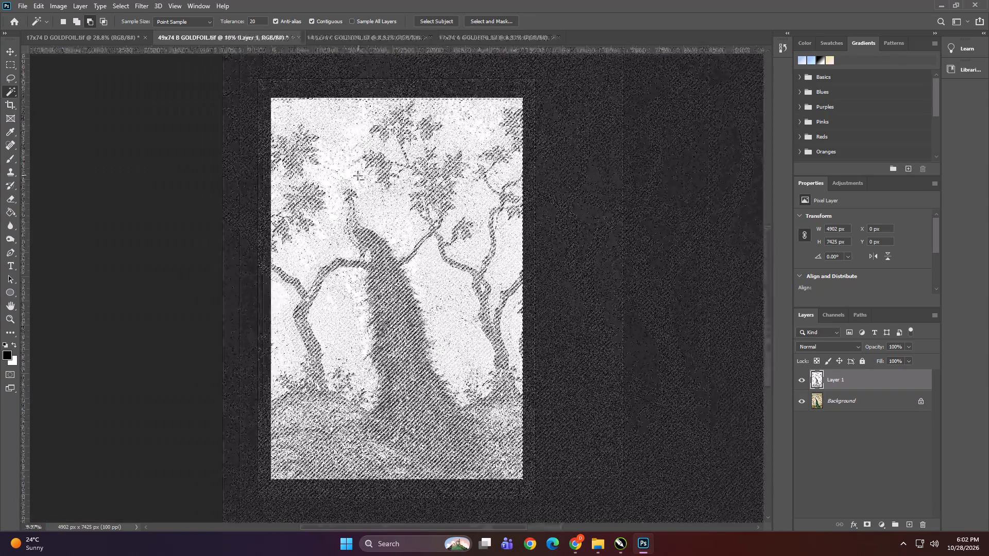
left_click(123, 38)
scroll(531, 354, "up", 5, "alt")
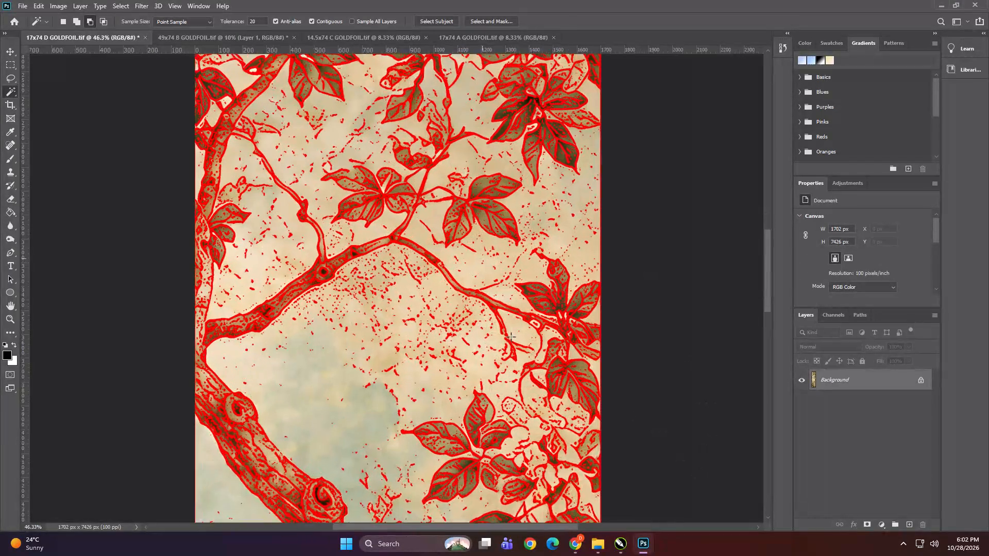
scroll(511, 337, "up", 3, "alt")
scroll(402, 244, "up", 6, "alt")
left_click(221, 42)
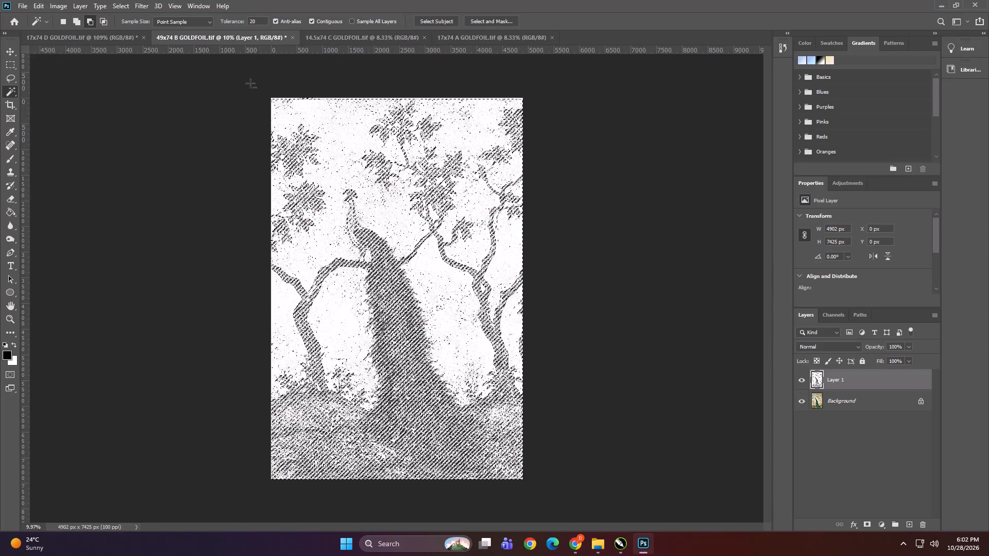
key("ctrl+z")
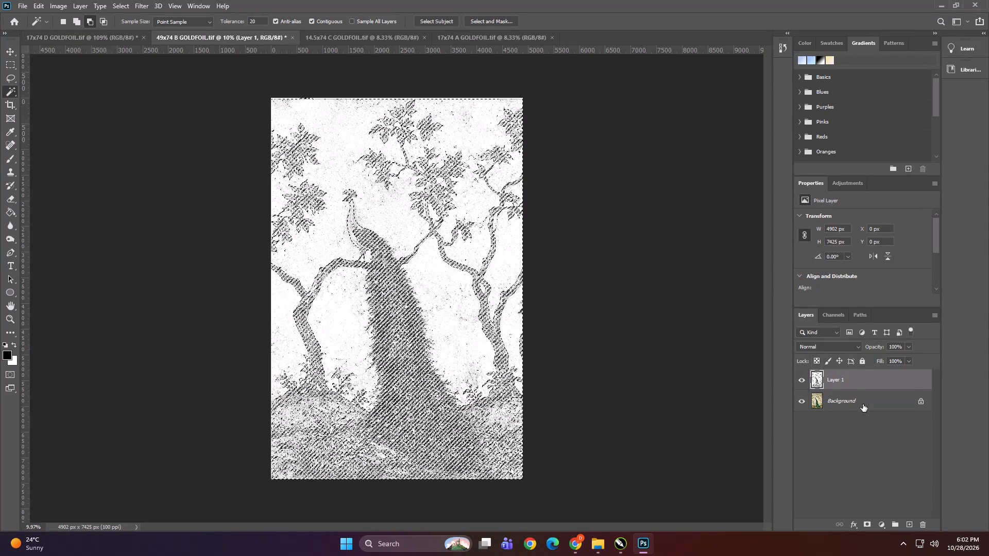
Make the peacock panel's Background layer active and create a new spot channel from the selection.
left_click(863, 404)
left_click(834, 310)
left_click(936, 315)
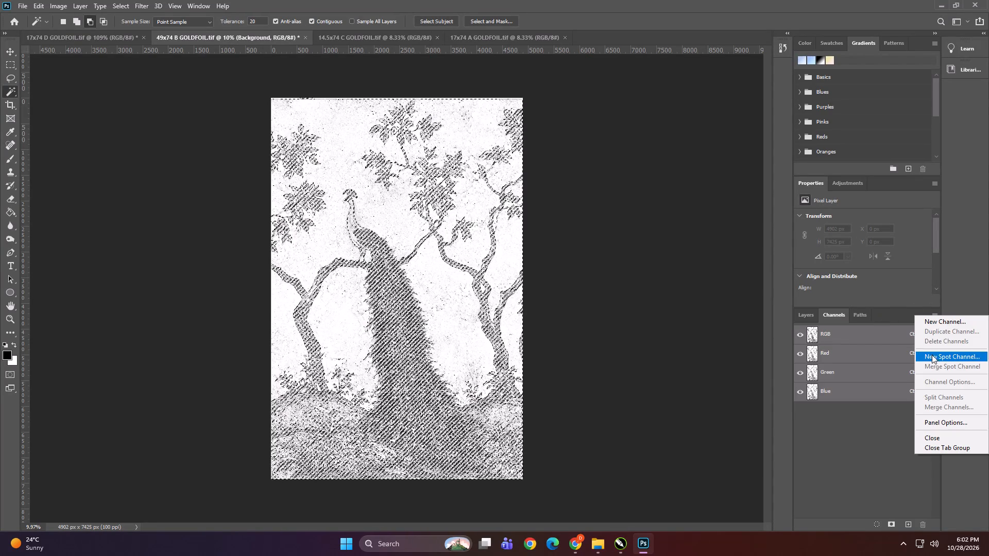
left_click(932, 354)
left_click(575, 158)
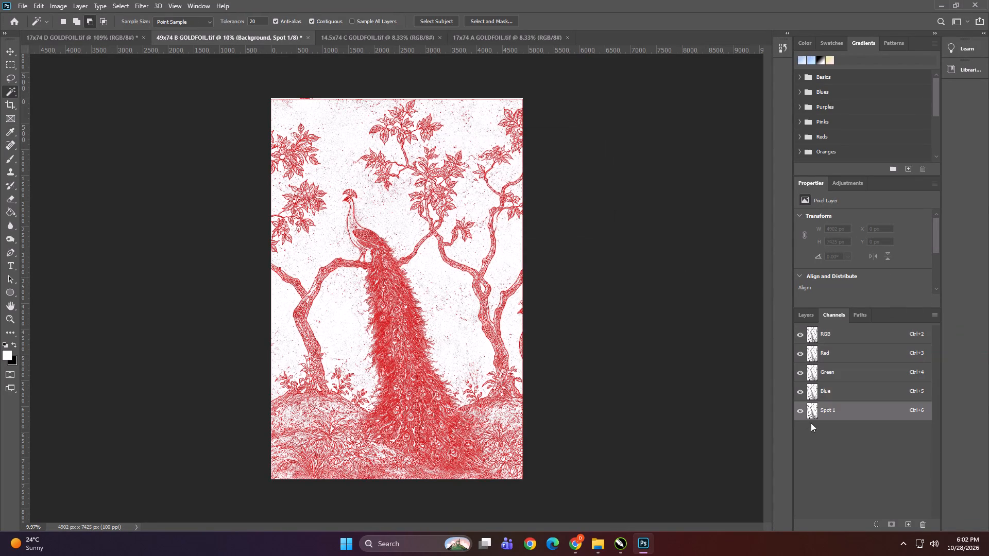
Duplicate the Spot 1 channel as Spot 2 in 49x74 B GOLDFOIL.tif.
right_click(840, 415)
left_click(848, 419)
key("Right")
key("BackSpace")
key("BackSpace")
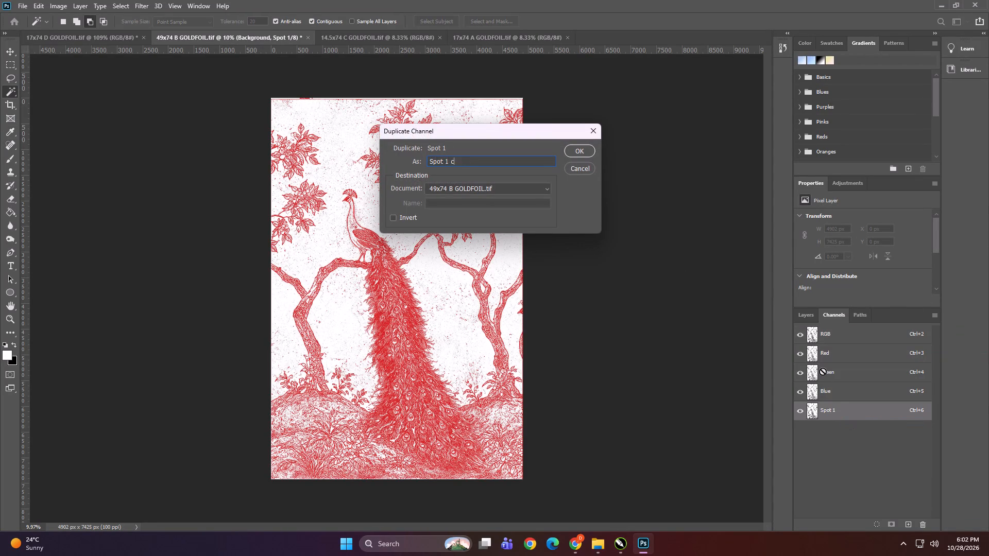
key("BackSpace")
key("BackSpace")
key("BackSpace")
key("BackSpace")
key("2")
left_click(571, 152)
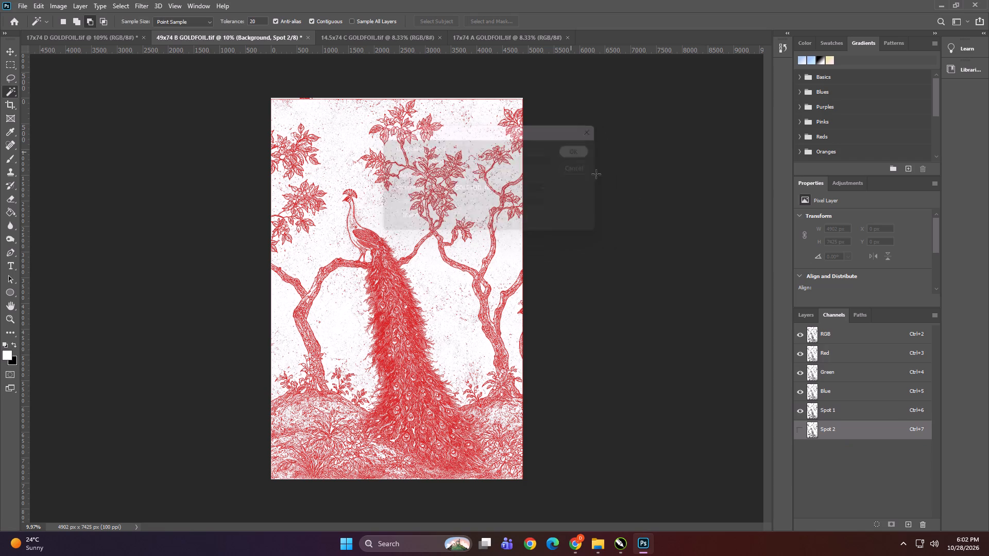
Make the Spot 2 channel visible and delete the Photocopy layer, Layer 1, from 49x74 B GOLDFOIL.tif.
left_click(797, 430)
left_click(797, 312)
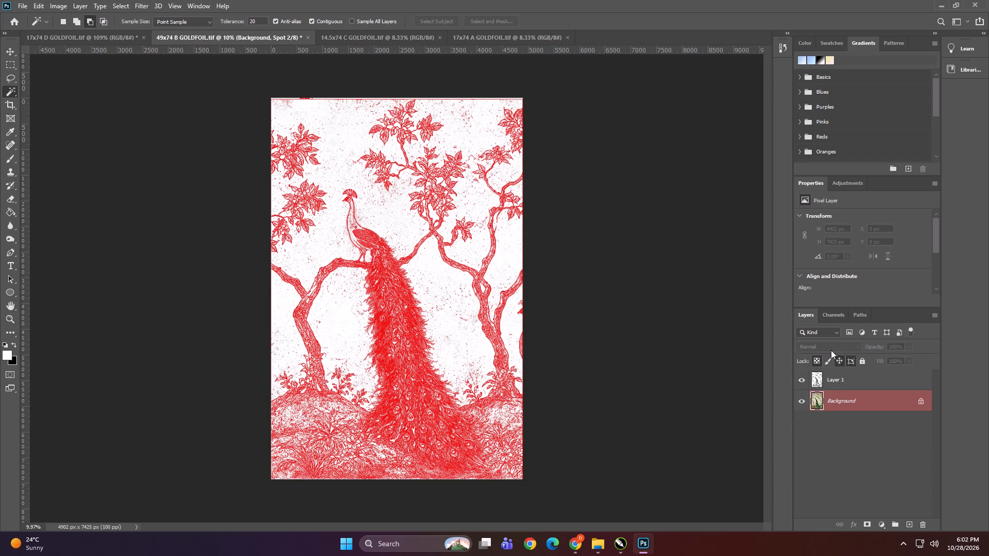
left_click(839, 376)
key("Delete")
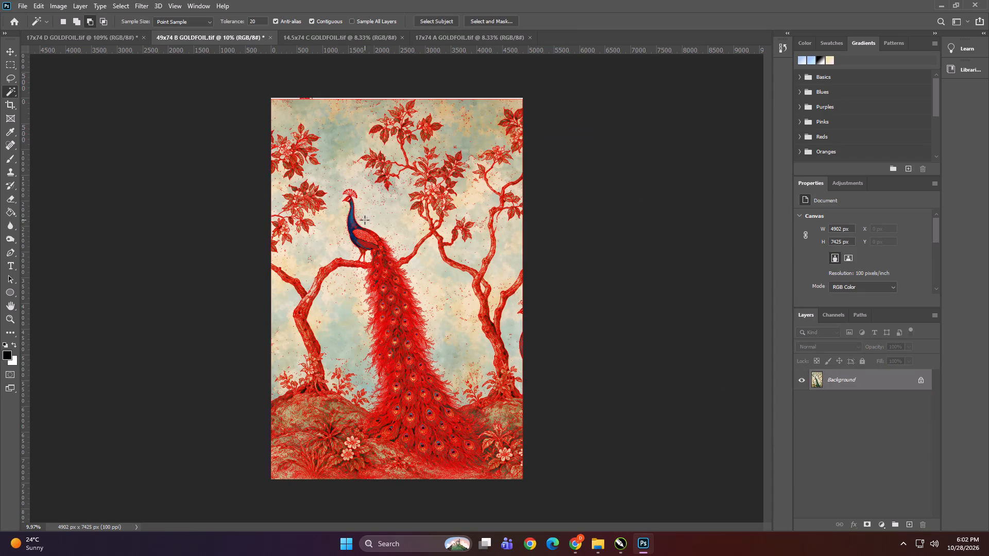
Duplicate the Background layer in 14.5x74 C GOLDFOIL.tif and apply the Photocopy filter to the copy with Detail 4 and Darkness 50.
left_click(99, 38)
left_click(190, 30)
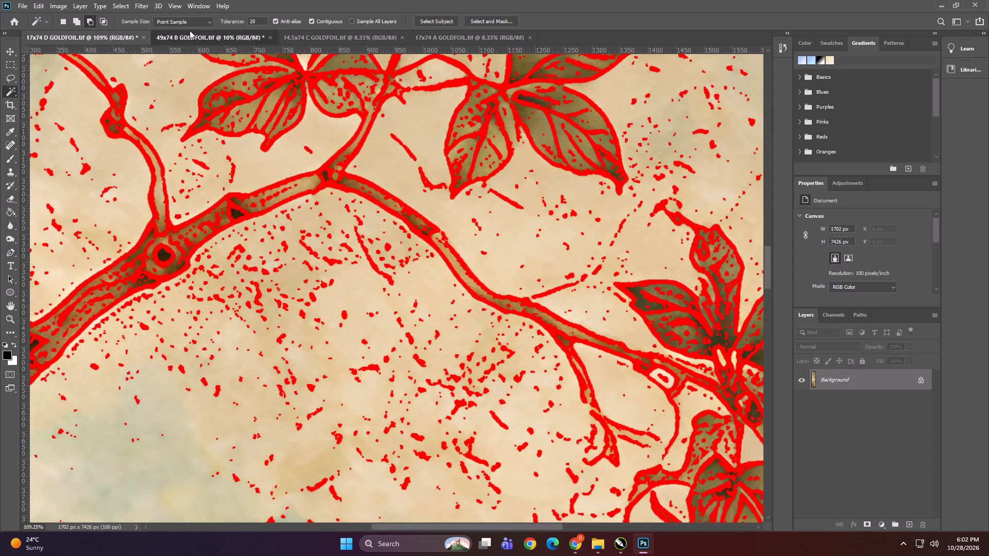
left_click(333, 36)
key("ctrl+j")
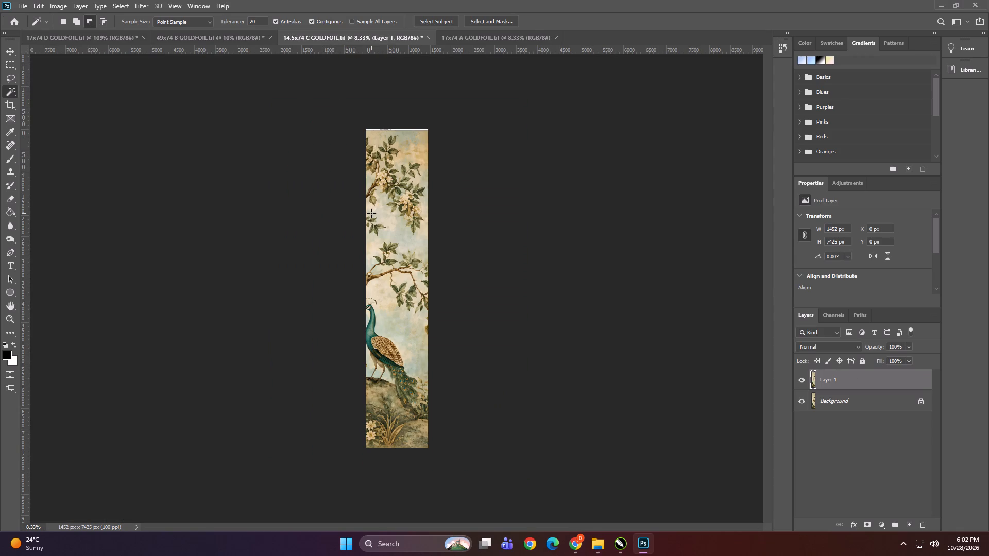
left_click(139, 10)
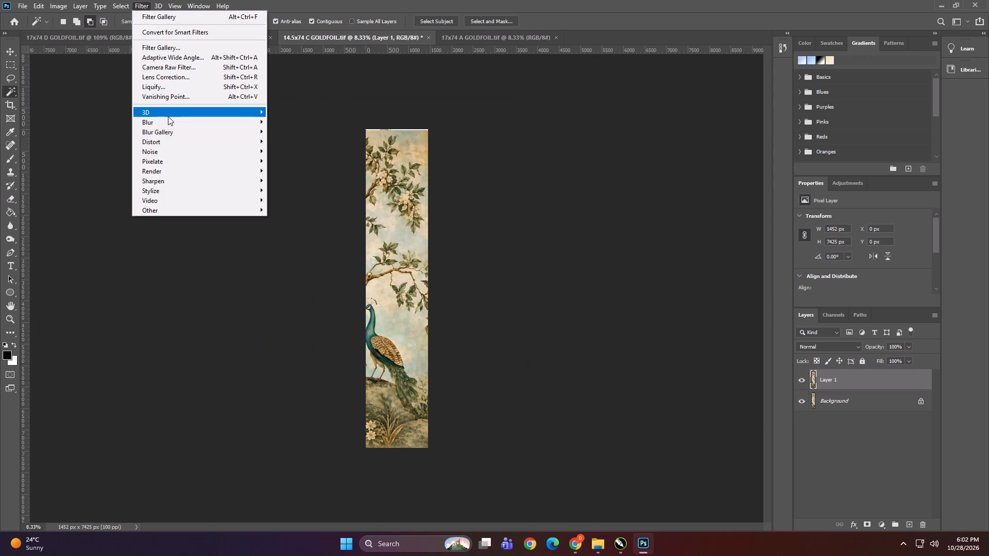
left_click(172, 50)
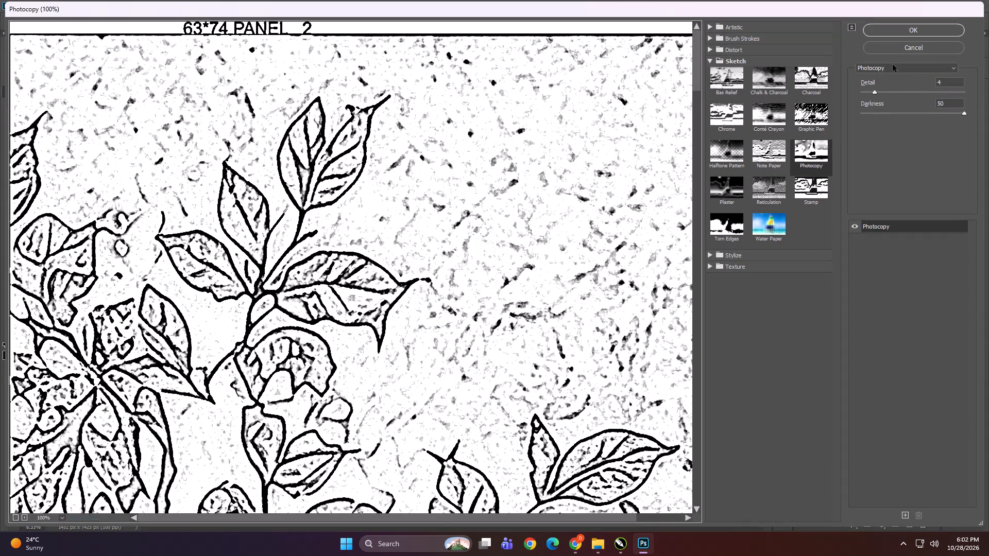
left_click(895, 29)
Select a black line on the peacock's wing with the Magic Wand and extend the selection with Similar.
scroll(447, 250, "up", 20, "alt")
scroll(447, 250, "up", 3, "alt")
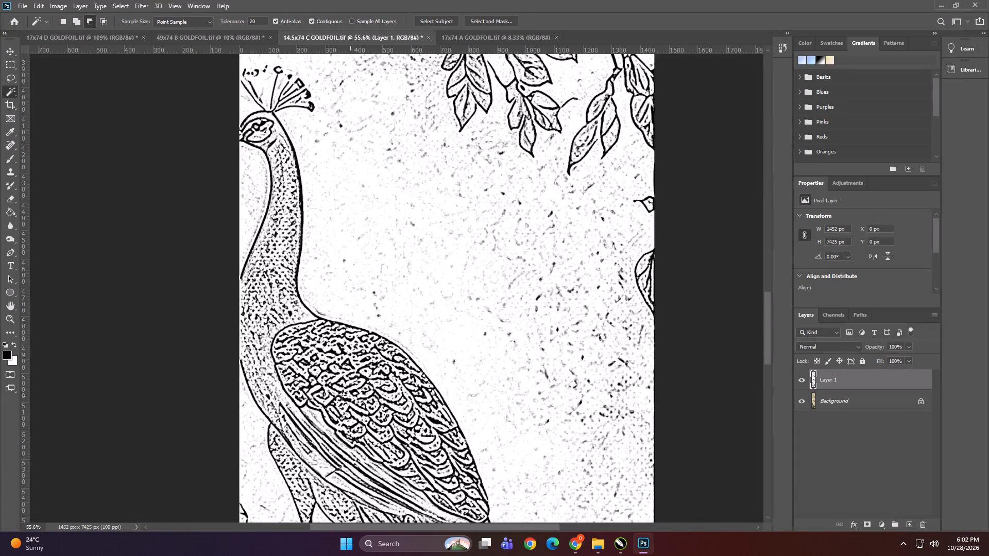
scroll(342, 395, "up", 16, "alt")
left_click(302, 361, "shift")
right_click(302, 361)
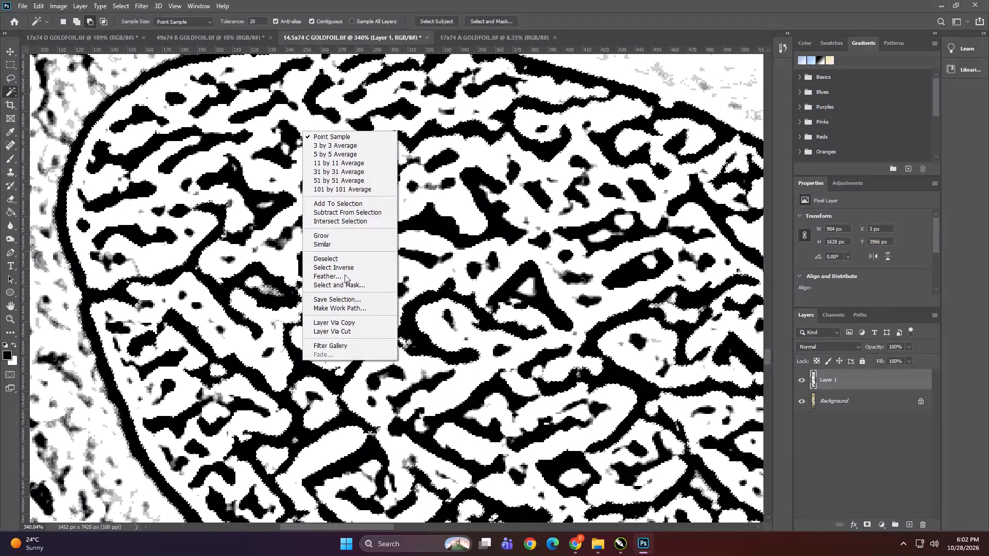
left_click(342, 244)
Add a grey speck in the mound below the peacock to the selection and extend it with Similar.
scroll(342, 244, "down", 20, "alt")
scroll(342, 244, "down", 7, "alt")
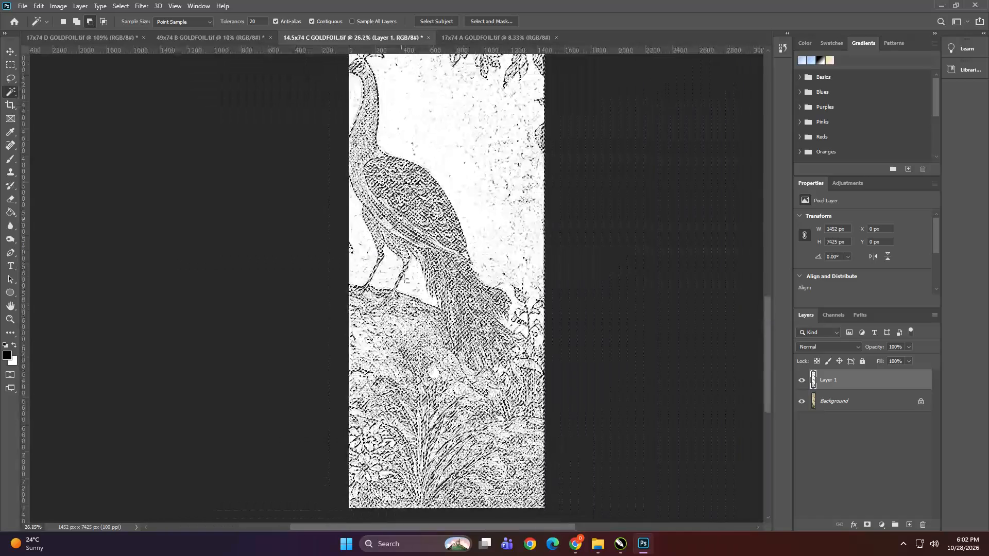
scroll(401, 339, "up", 20, "alt")
scroll(401, 339, "up", 8, "alt")
left_click(402, 295, "shift")
right_click(402, 295)
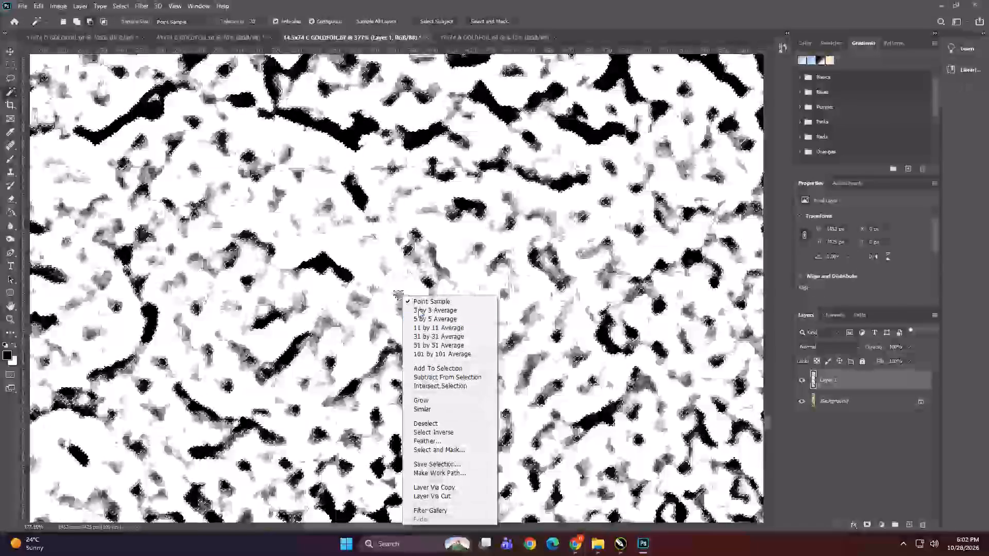
left_click(436, 407)
Make the Background layer active in 14.5x74 C GOLDFOIL.tif and create the Spot 1 spot channel from the selection.
scroll(424, 262, "down", 20, "alt")
scroll(424, 262, "down", 1, "alt")
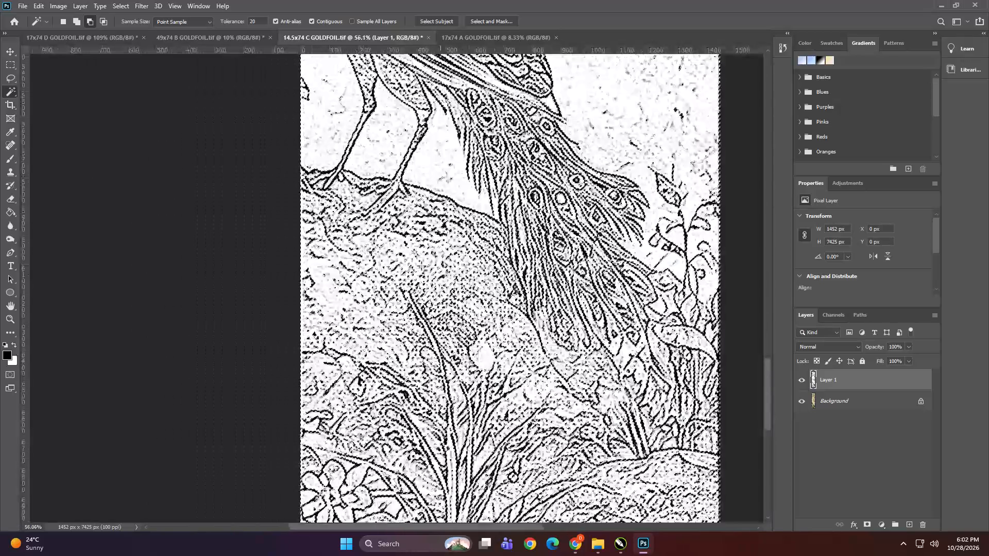
scroll(421, 266, "down", 9, "alt")
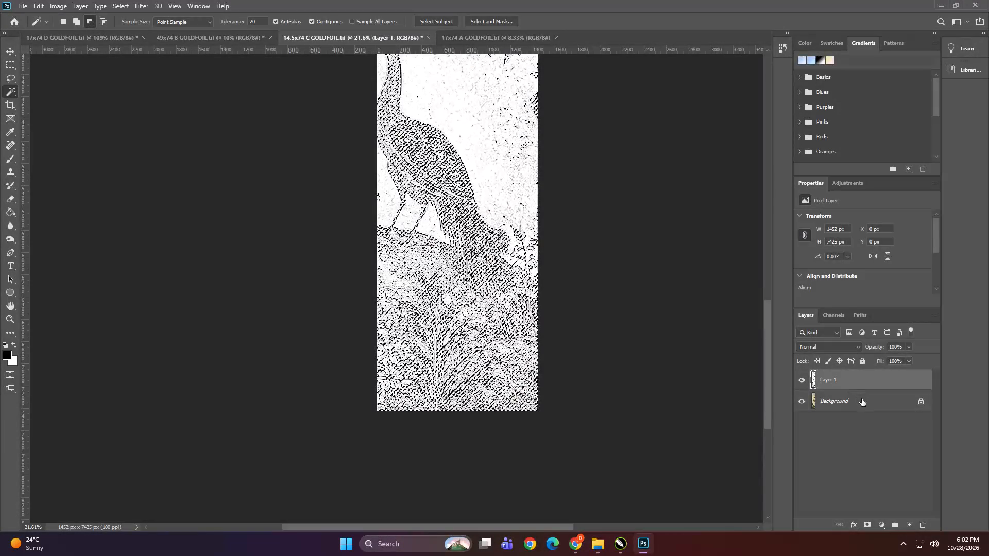
left_click(862, 398)
left_click(836, 320)
left_click(935, 314)
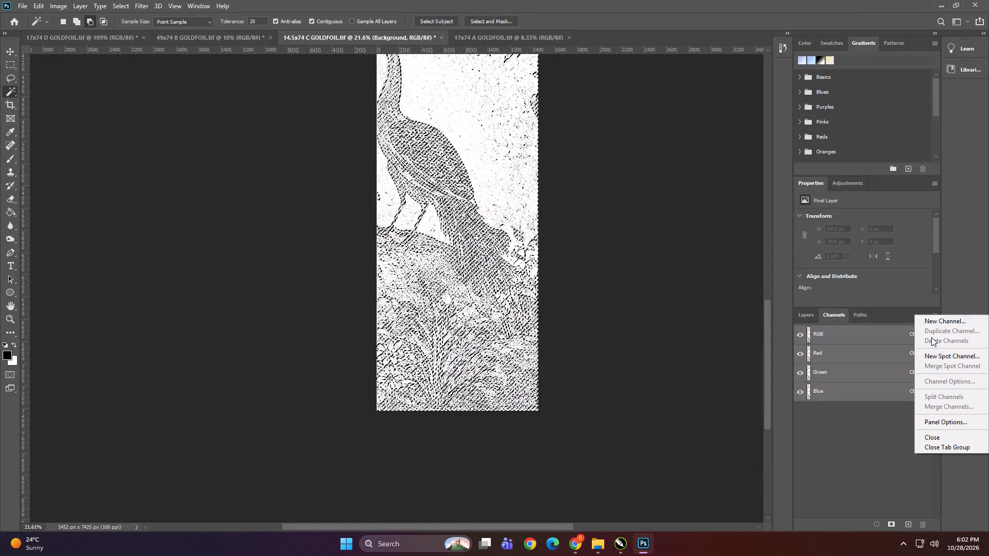
left_click(932, 359)
left_click(579, 165)
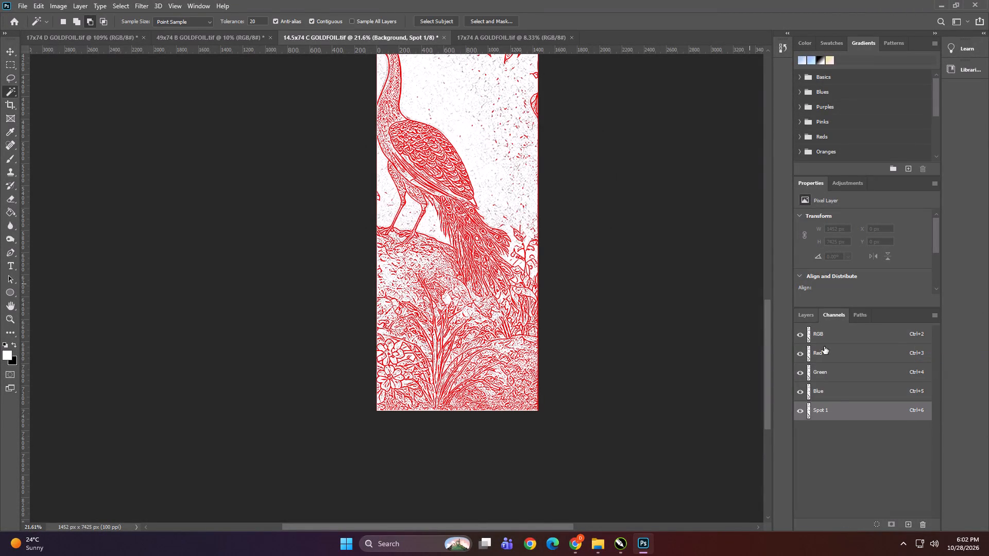
Duplicate the Spot 1 channel as Spot 2 in 14.5x74 C GOLDFOIL.tif.
right_click(845, 409)
left_click(860, 412)
key("Right")
key("BackSpace")
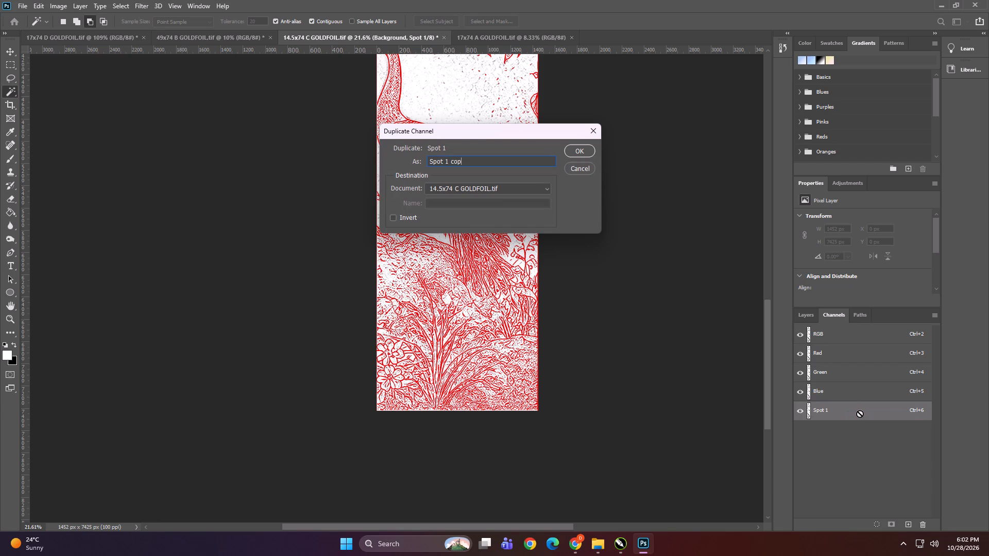
key("BackSpace")
key("BackSpace")
key("BackSpace")
key("BackSpace")
key("BackSpace")
key("2")
left_click(591, 147)
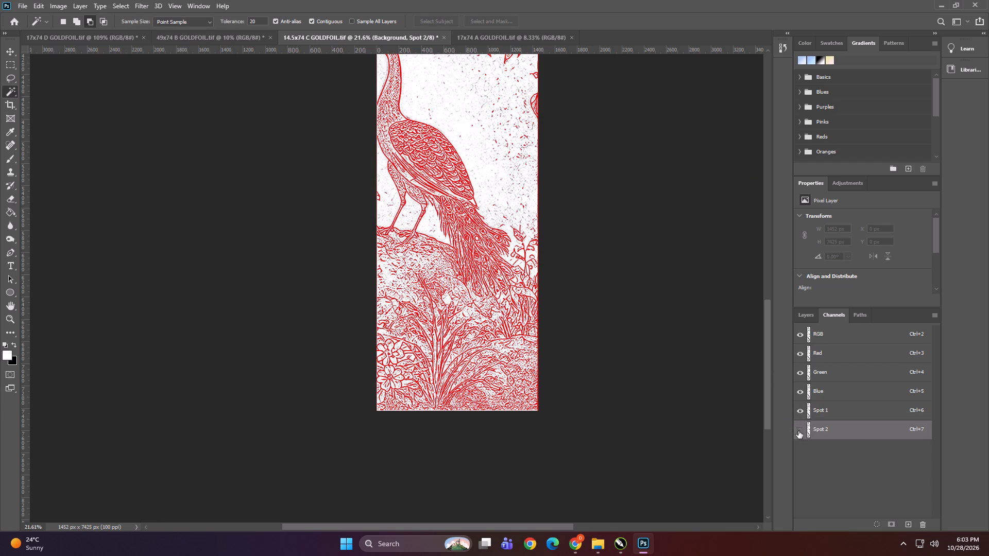
Make the Spot 2 channel visible and delete the Photocopy layer, Layer 1, from 14.5x74 C GOLDFOIL.tif.
left_click(798, 431)
left_click(808, 316)
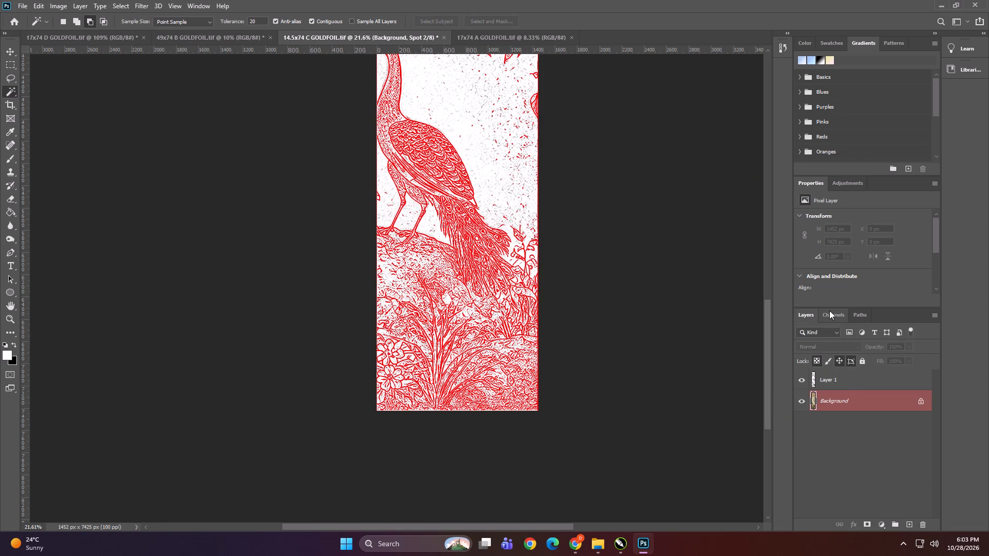
left_click(830, 310)
left_click(808, 311)
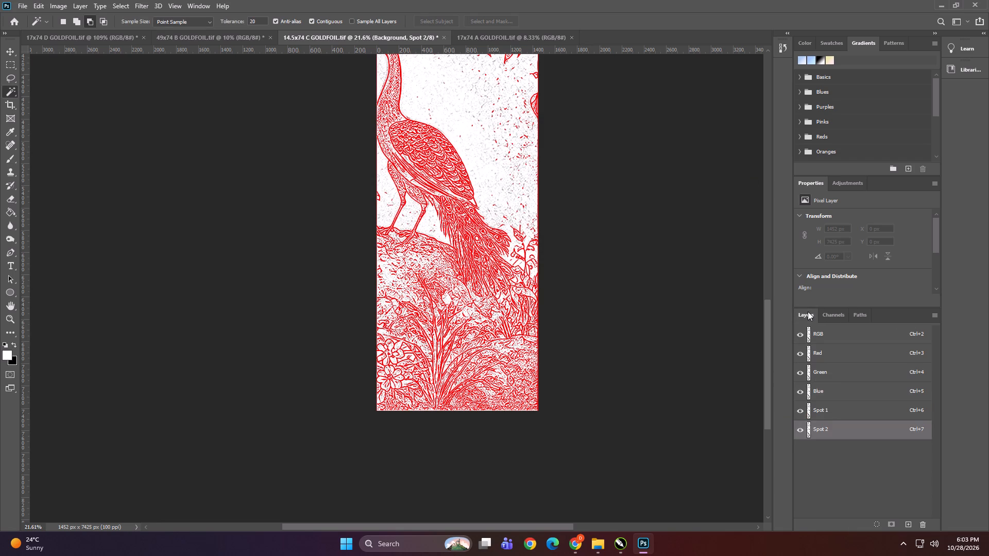
left_click(840, 383)
key("Delete")
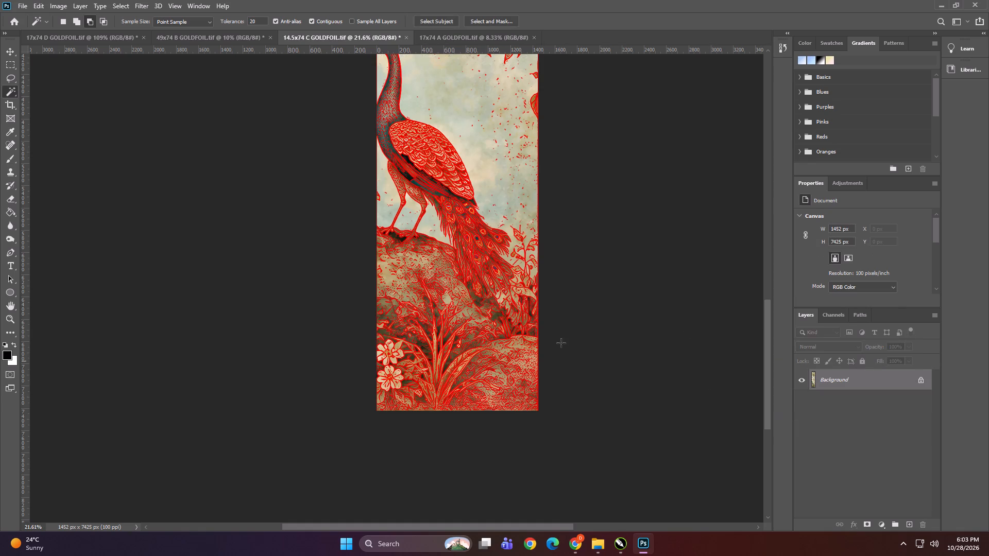
Duplicate the Background layer in 17x74 A GOLDFOIL.tif and apply the Photocopy filter to the copy with Detail 4 and Darkness 50.
left_click(451, 40)
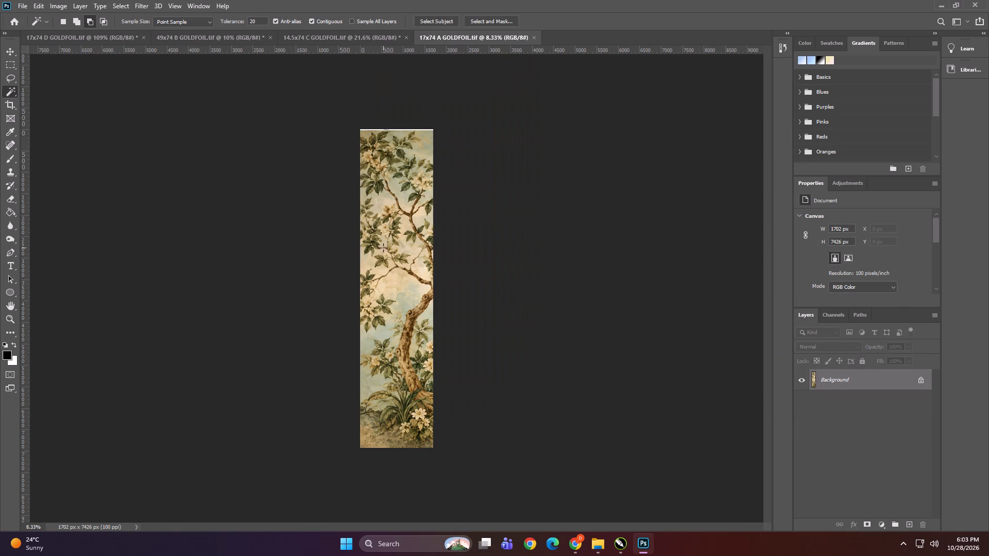
key("ctrl+j")
left_click(143, 4)
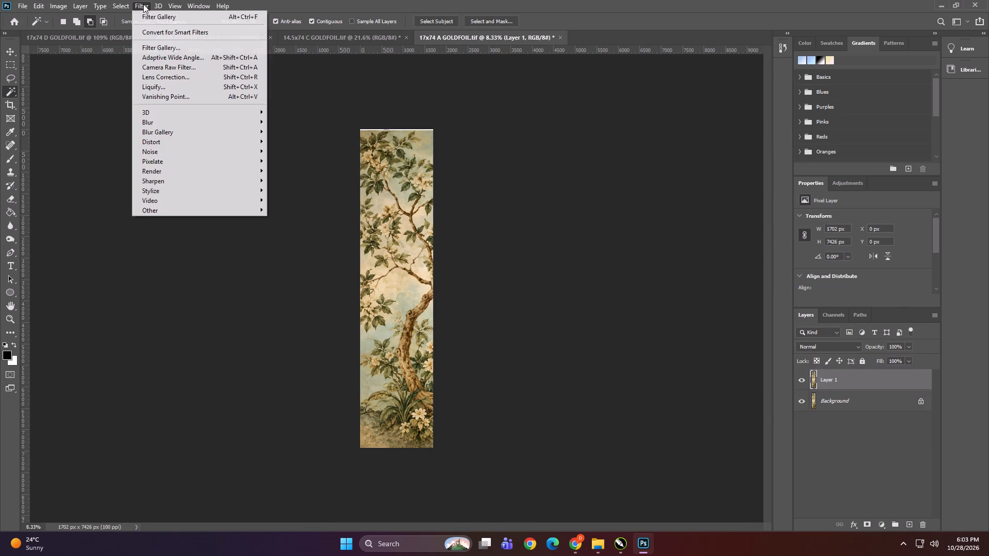
left_click(172, 46)
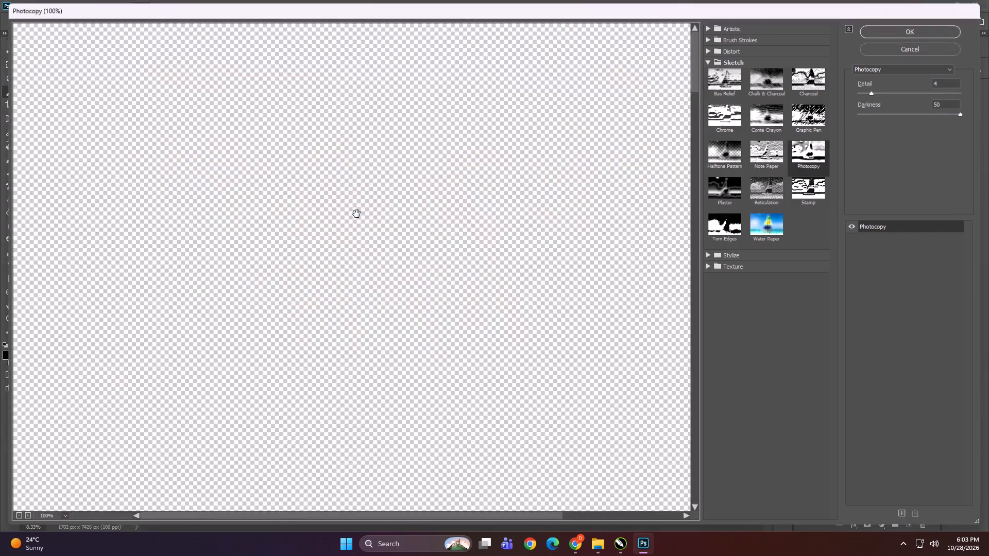
left_click(891, 29)
Select a black leaf outline with the Magic Wand and extend the selection with Similar across the tree panel.
scroll(530, 174, "up", 8, "alt")
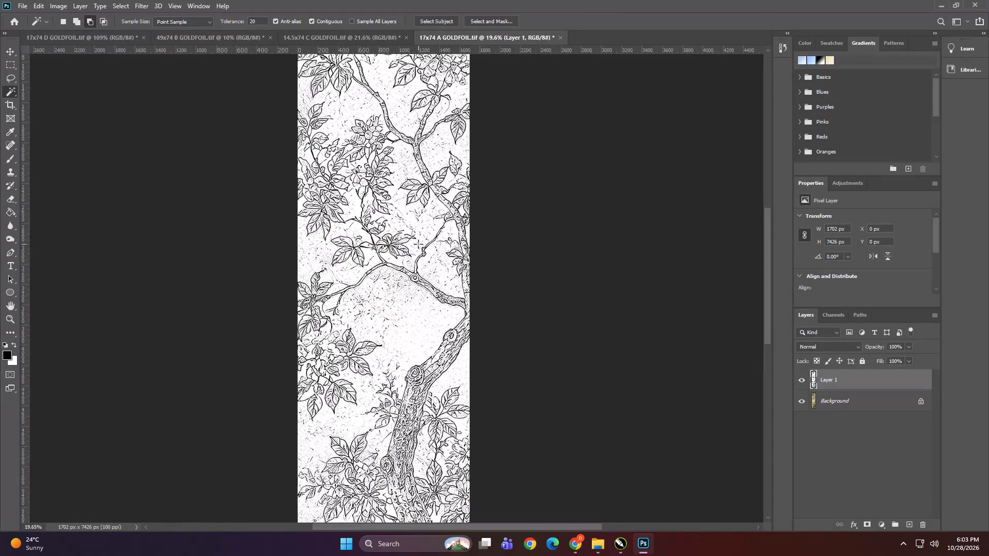
scroll(418, 244, "up", 20, "alt")
scroll(418, 244, "up", 11, "alt")
scroll(326, 221, "up", 8, "alt")
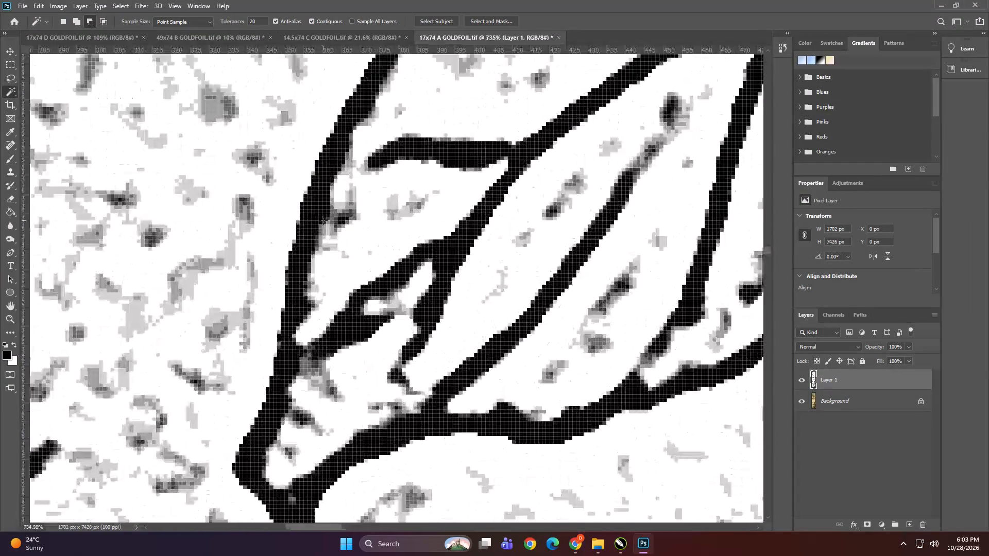
left_click(314, 210, "shift")
right_click(314, 210)
left_click(349, 325)
Add the darker and lighter grey pixels of a speck below the leaf to the selection and extend it with Similar.
scroll(340, 287, "down", 9, "alt")
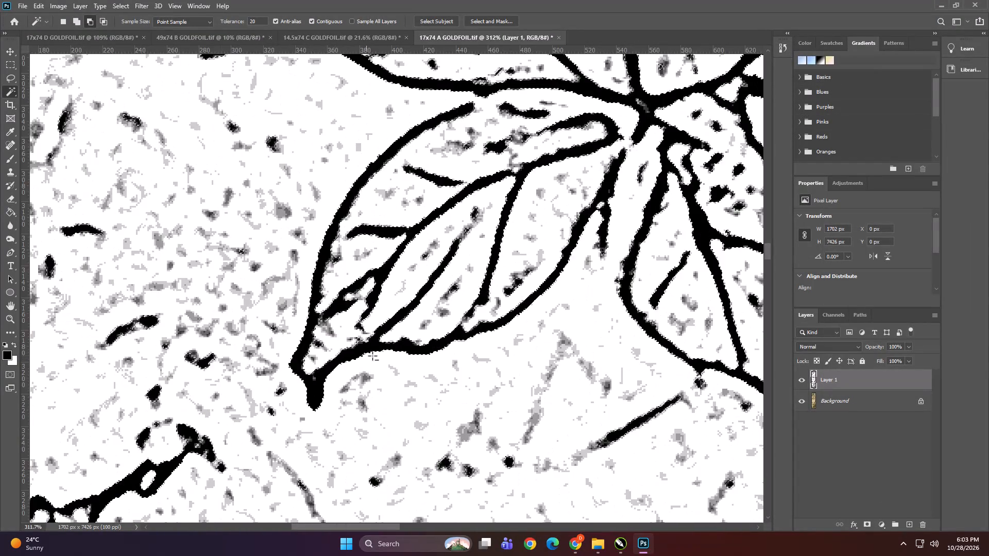
scroll(397, 402, "up", 18, "alt")
left_click(337, 321, "shift")
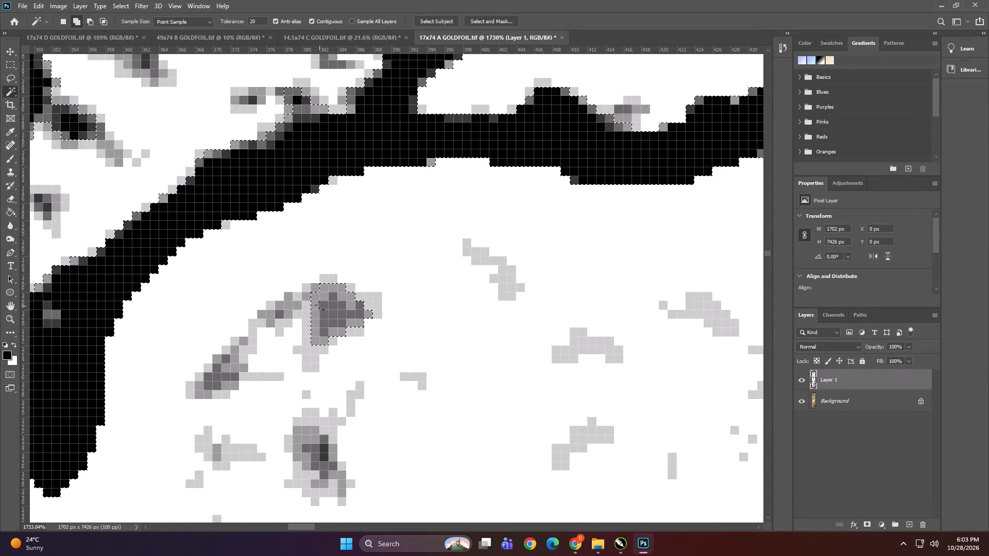
left_click(305, 304, "shift")
right_click(305, 304, "shift")
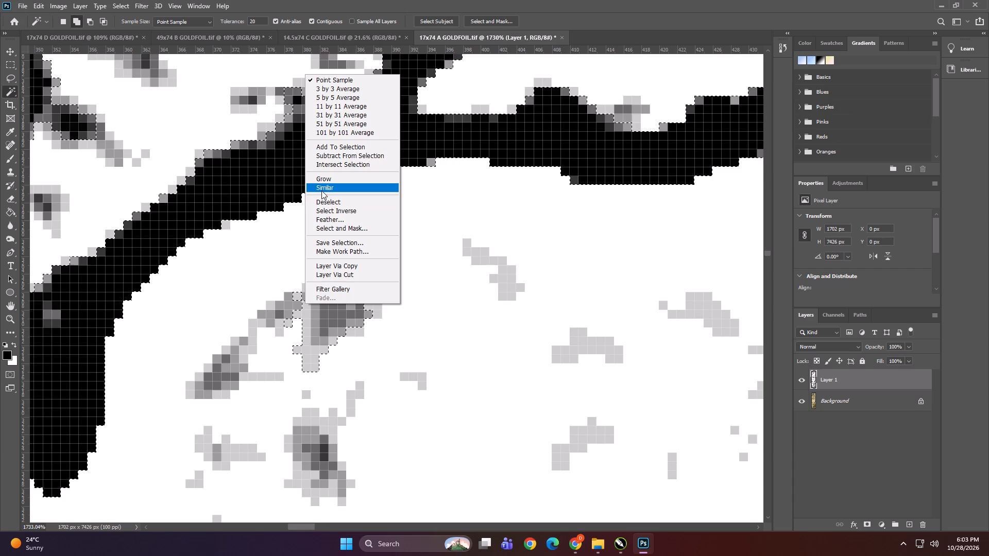
left_click(321, 190)
Check the extended selection, make the Background layer active in 17x74 A GOLDFOIL.tif and create the red Spot 1 channel at 100% solidity.
scroll(323, 190, "down", 20, "alt")
scroll(323, 190, "down", 9, "alt")
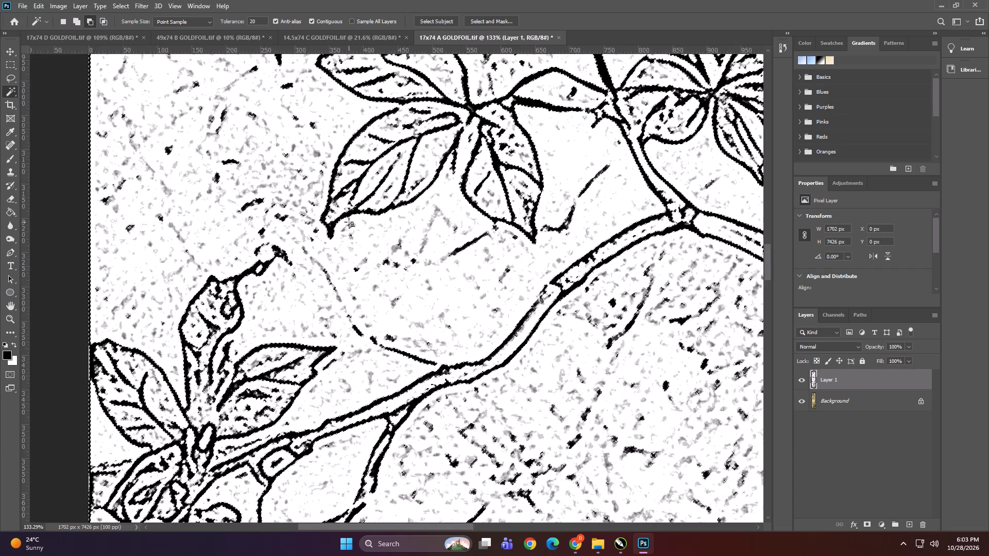
scroll(349, 222, "down", 7, "alt")
scroll(382, 320, "up", 10, "alt")
scroll(370, 241, "up", 9, "alt")
scroll(370, 241, "down", 9, "alt")
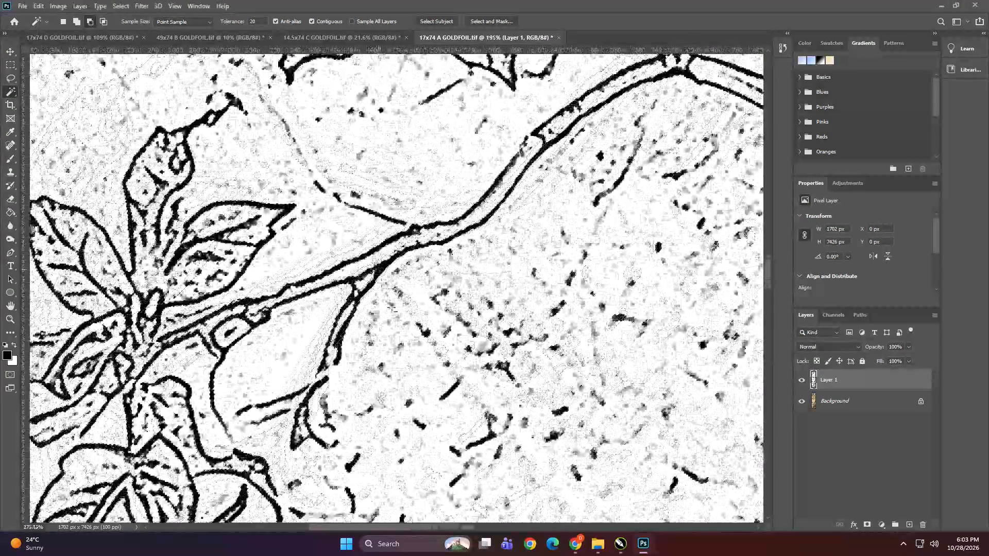
scroll(347, 214, "down", 20, "alt")
scroll(347, 214, "down", 1, "alt")
scroll(364, 264, "down", 4, "alt")
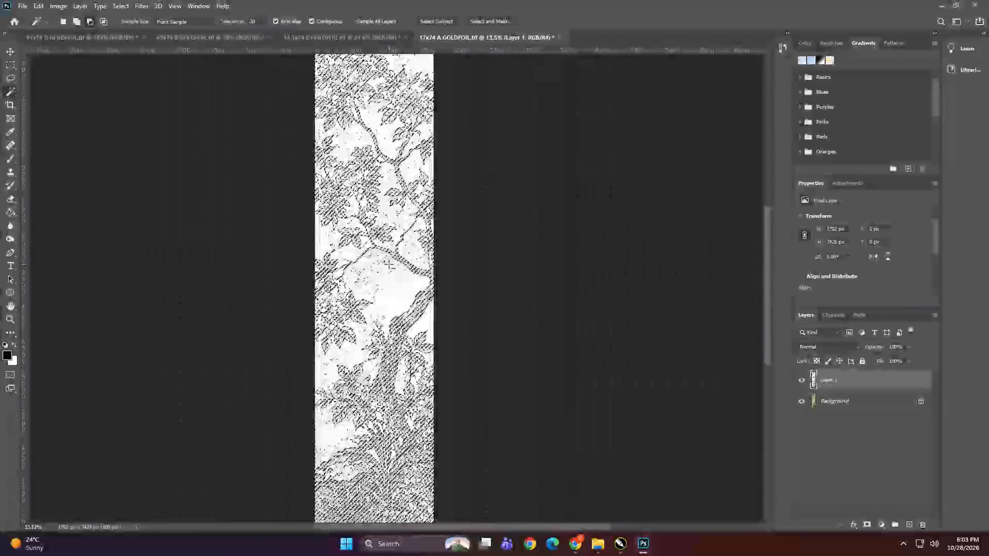
left_click(877, 399)
left_click(834, 318)
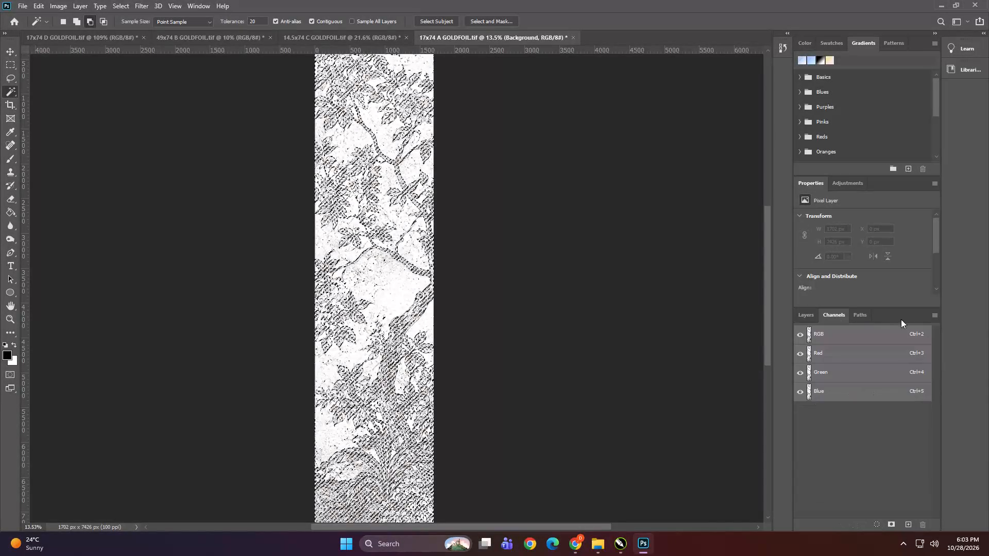
left_click(936, 318)
left_click(943, 356)
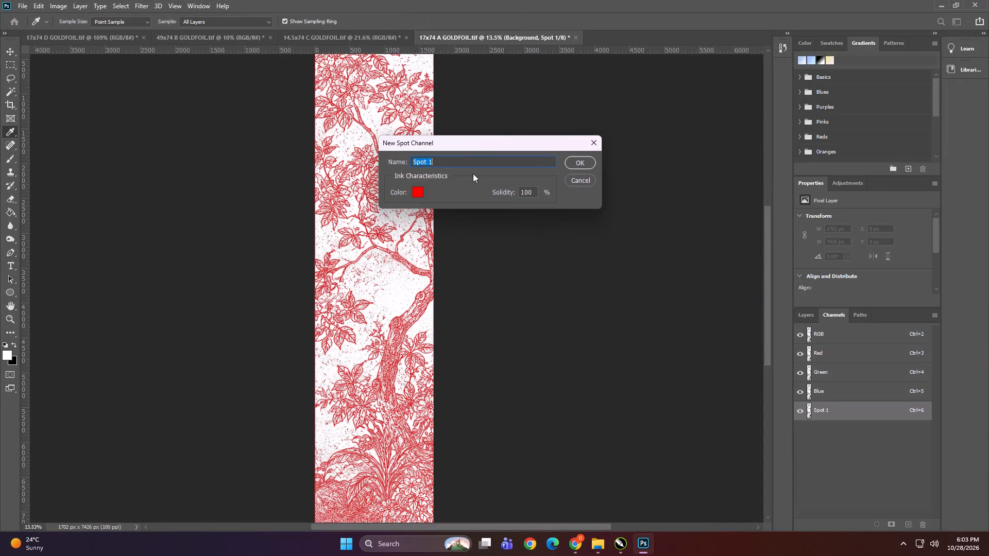
left_click(581, 161)
Duplicate the Spot 1 channel as Spot 2 in 17x74 A GOLDFOIL.tif and turn on the copy's visibility.
right_click(849, 409)
left_click(863, 412)
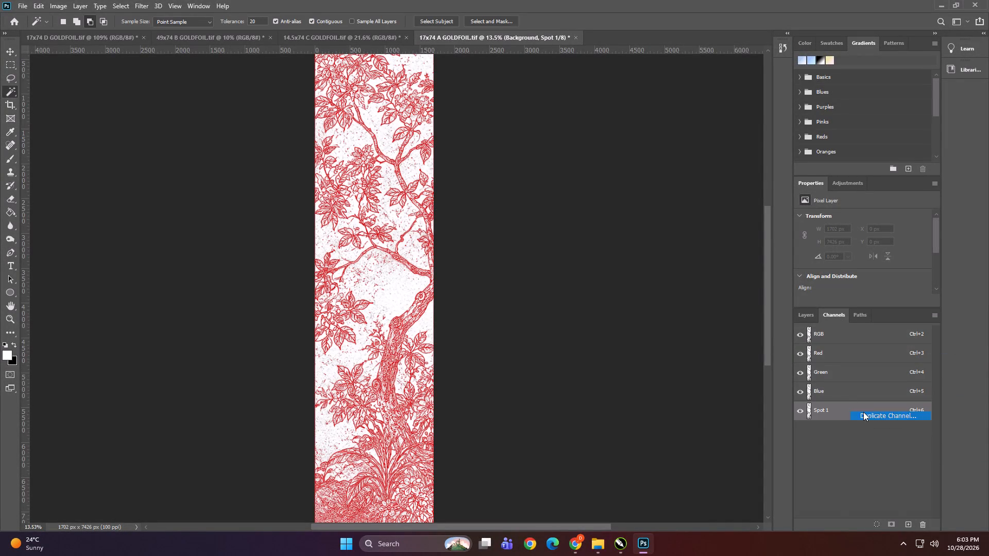
key("Right")
key("BackSpace")
key("BackSpace")
key("BackSpace")
key("BackSpace")
key("BackSpace")
key("BackSpace")
key("2")
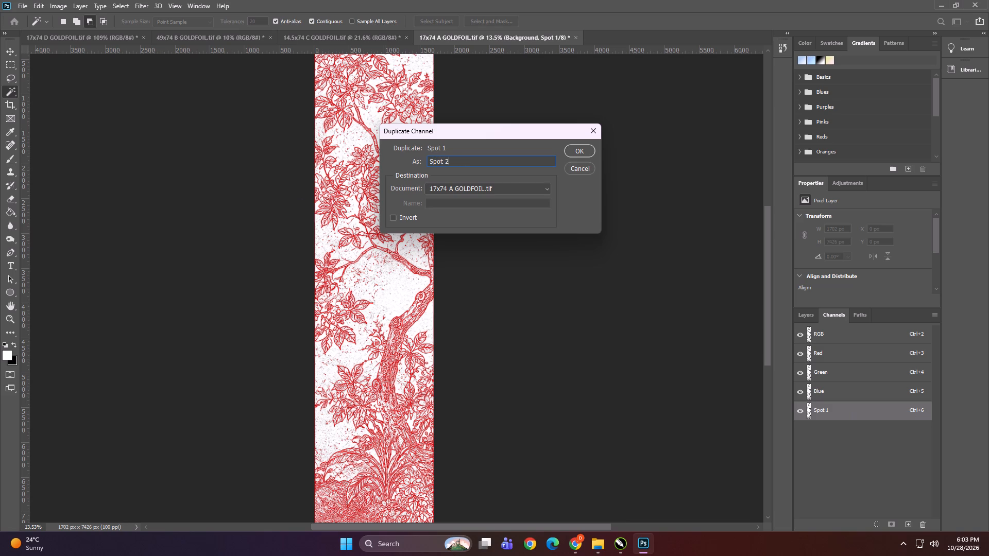
left_click(571, 150)
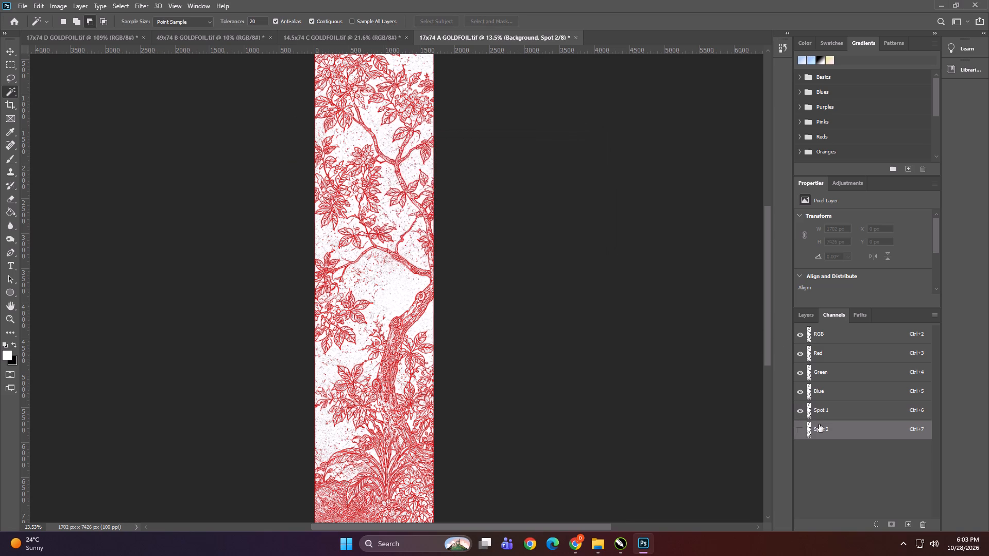
left_click(800, 428)
Delete the temporary Photocopy layer, Layer 1, from 17x74 A GOLDFOIL.tif.
left_click(798, 314)
left_click(834, 380)
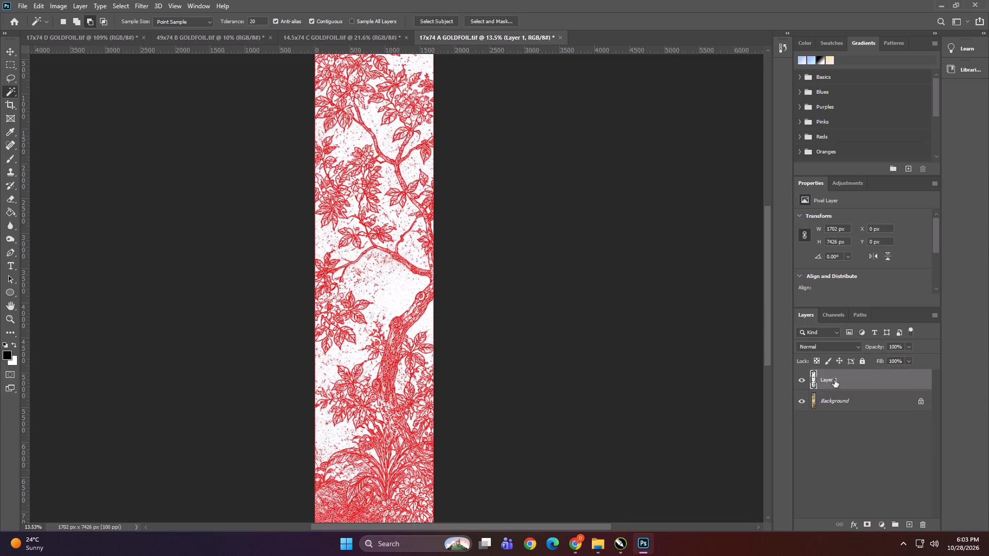
key("Delete")
Save 17x74 D GOLDFOIL.tif on the computer over the existing file with LZW compression, and stop the save-location prompt from showing again.
left_click(120, 43)
key("ctrl+shift+d")
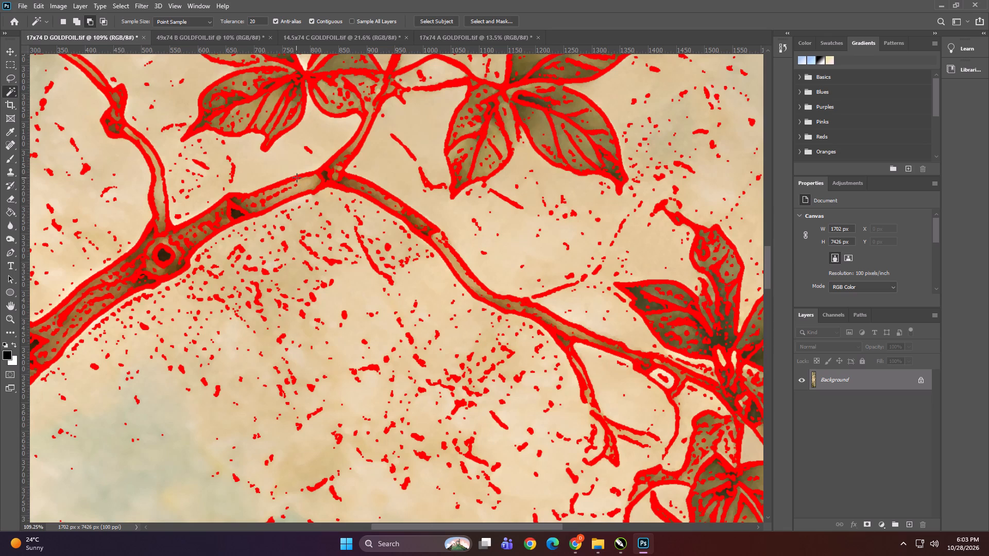
key("ctrl+shift+s")
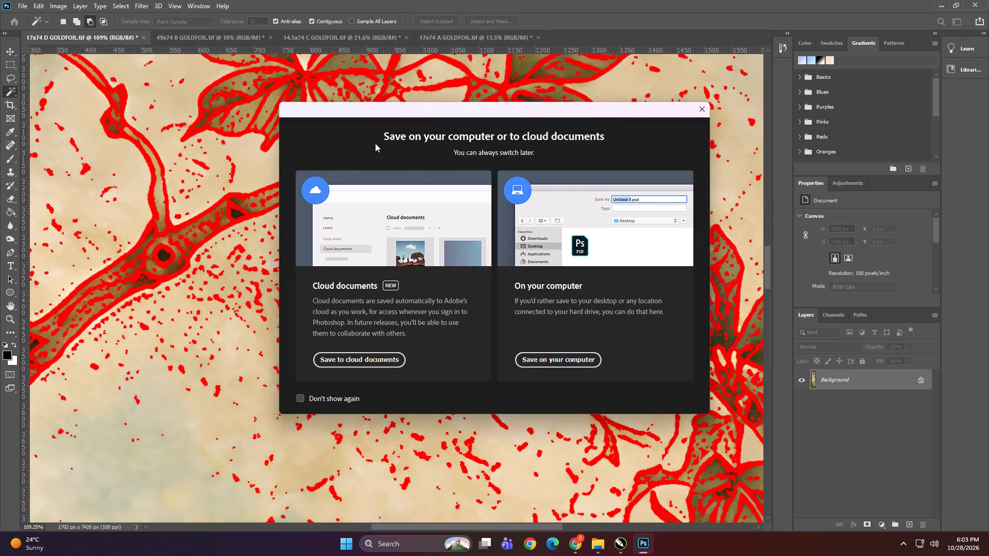
left_click(347, 399)
left_click(537, 360)
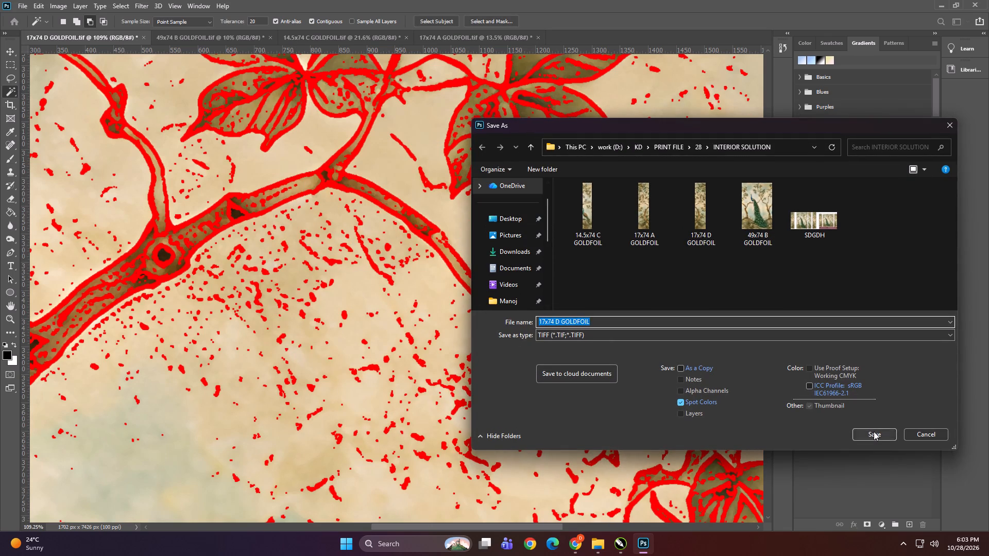
left_click(874, 431)
left_click(517, 267)
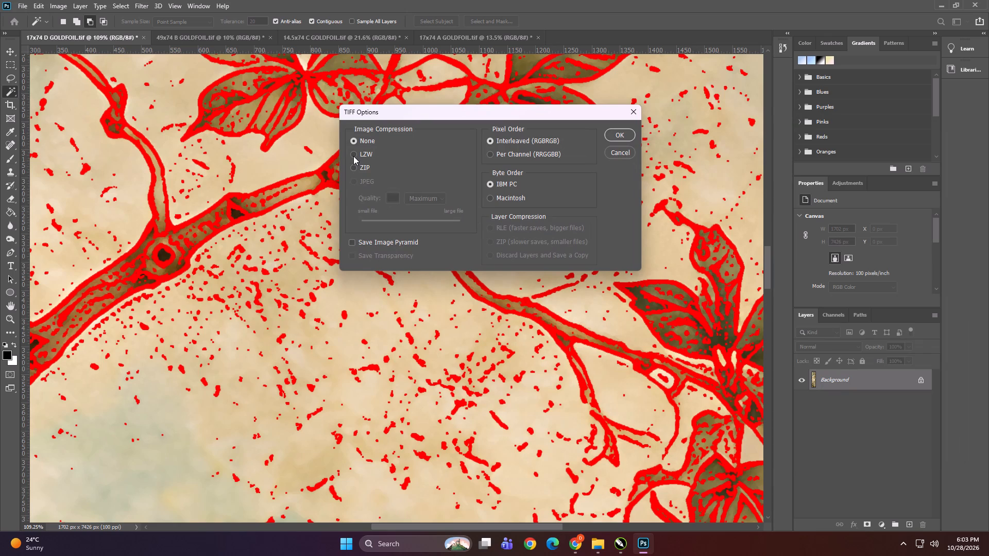
left_click(353, 156)
left_click(622, 137)
Save 49x74 B GOLDFOIL.tif over the existing TIFF in the INTERIOR SOLUTION folder with LZW compression.
left_click(212, 37)
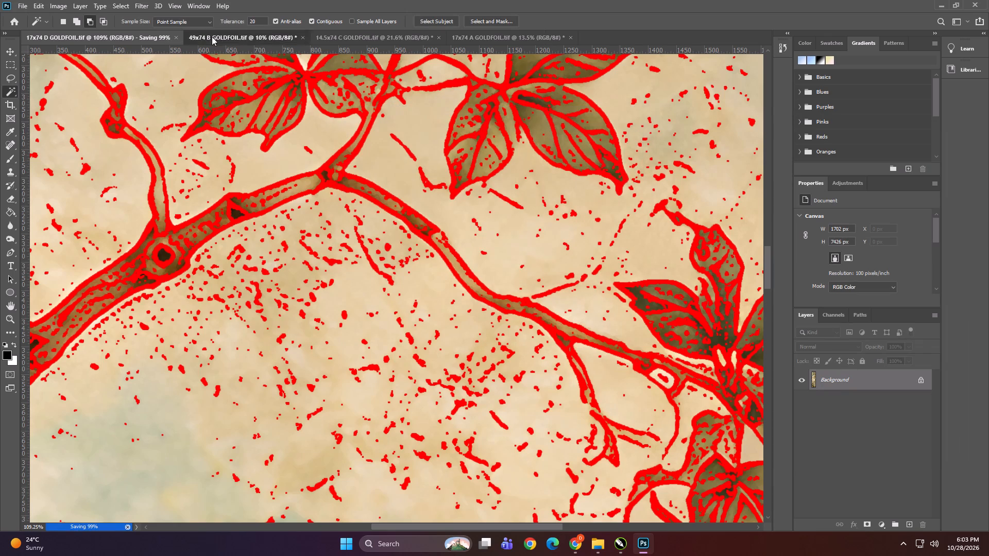
key("ctrl+shift+s")
left_click(869, 432)
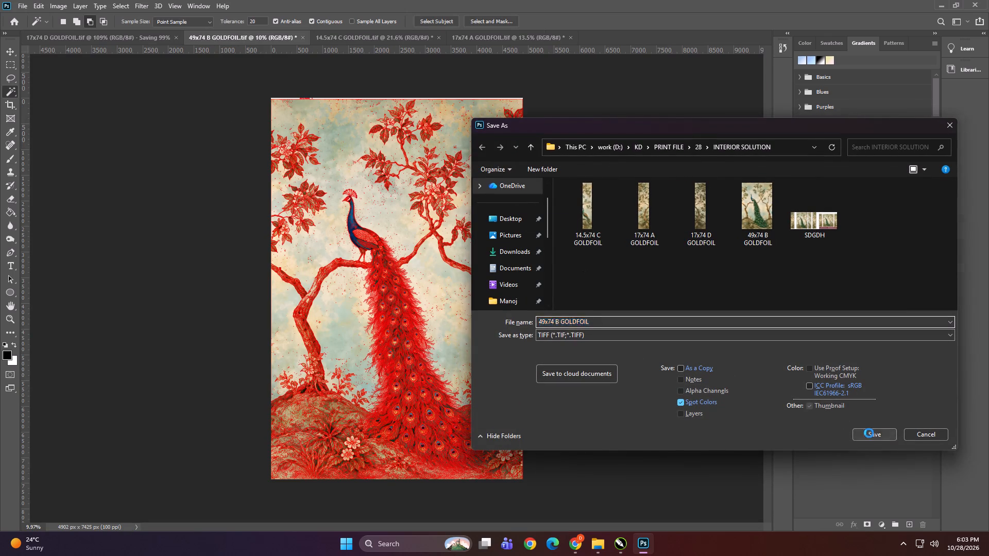
left_click(511, 271)
left_click(363, 154)
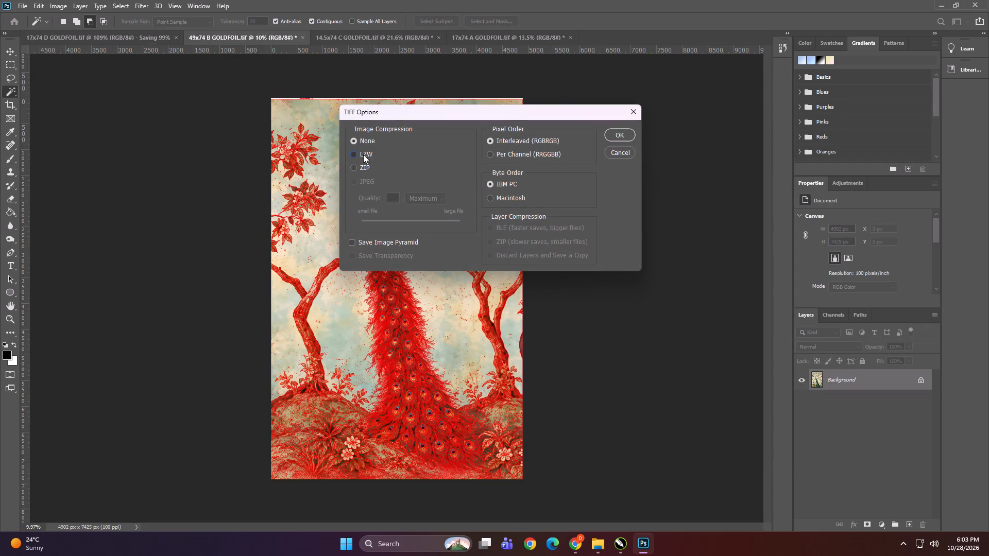
left_click(618, 133)
Save 14.5x74 C GOLDFOIL.tif over the existing TIFF in the INTERIOR SOLUTION folder with LZW compression.
left_click(372, 38)
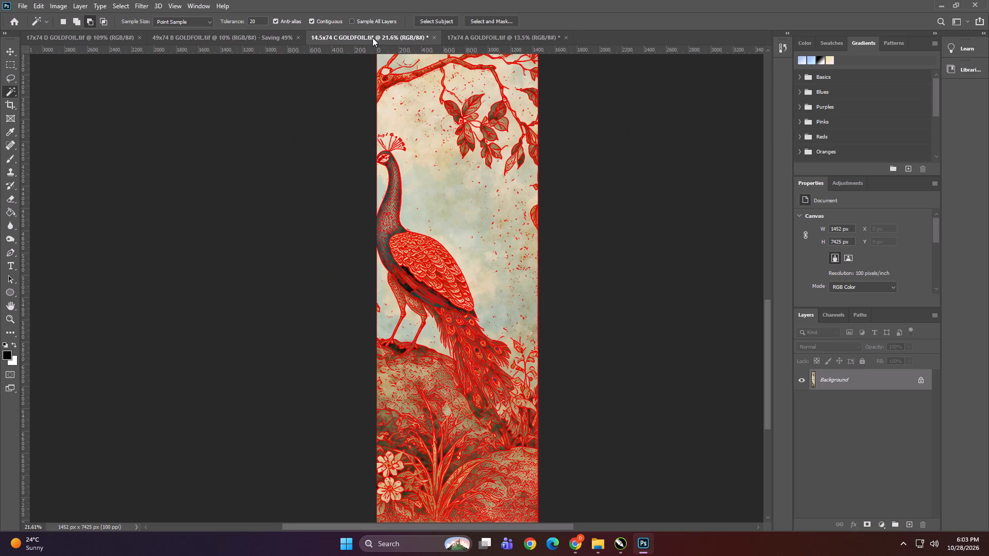
key("ctrl+shift+s")
left_click(859, 437)
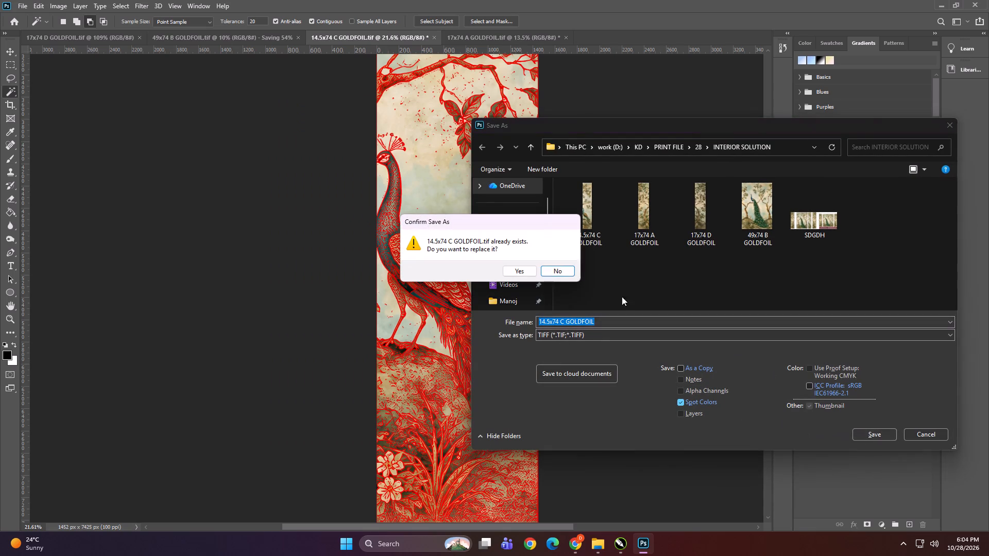
left_click(514, 266)
left_click(362, 156)
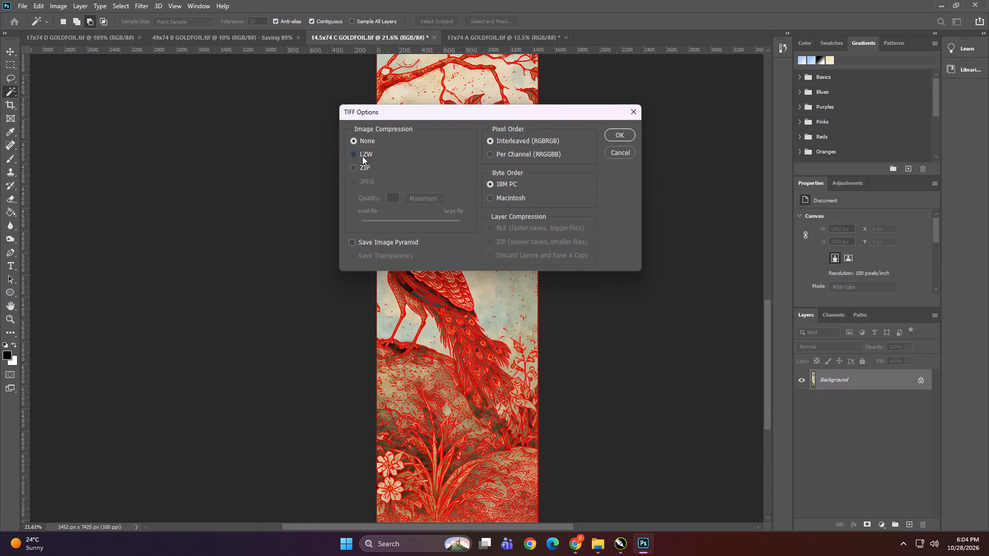
left_click(617, 135)
Save 17x74 A GOLDFOIL.tif over the existing TIFF in the INTERIOR SOLUTION folder with LZW compression.
left_click(477, 38)
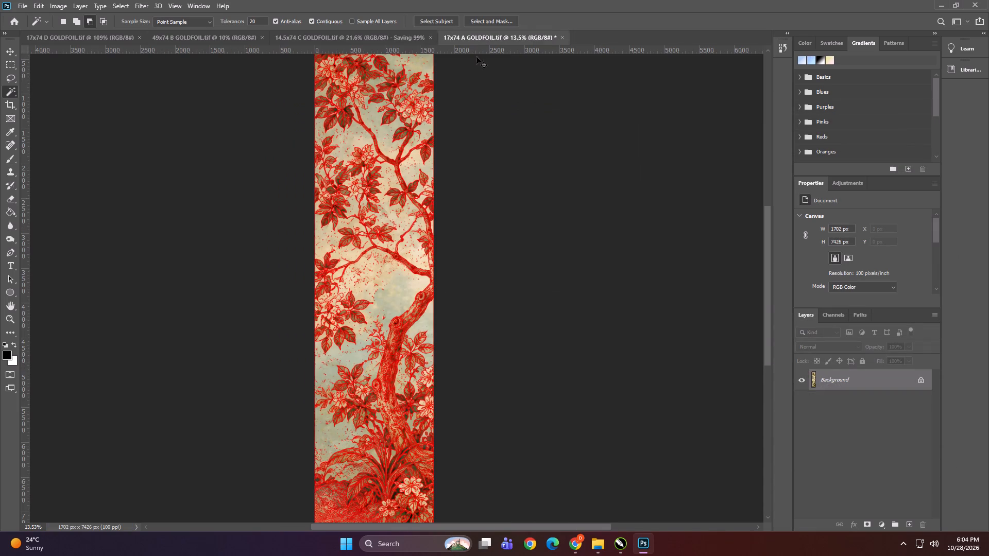
key("ctrl+shift+s")
left_click(869, 432)
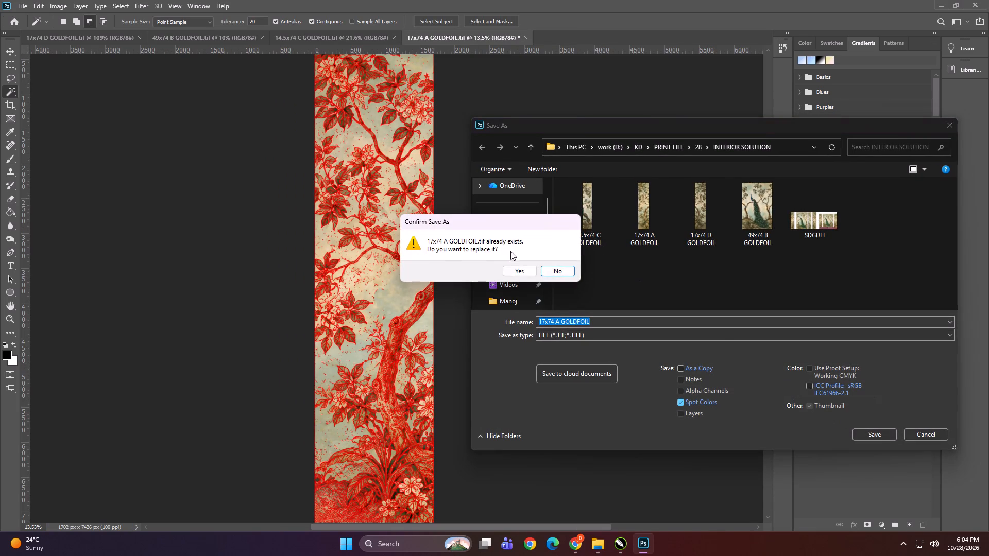
left_click(512, 270)
left_click(364, 154)
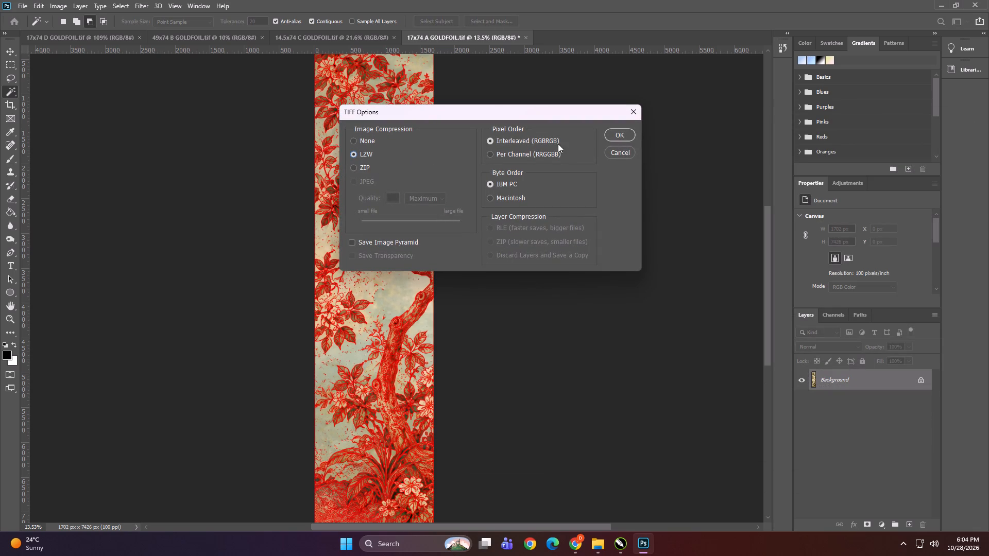
left_click(612, 133)
Close all four saved GOLDFOIL panel files and minimize Photoshop.
left_click(141, 34)
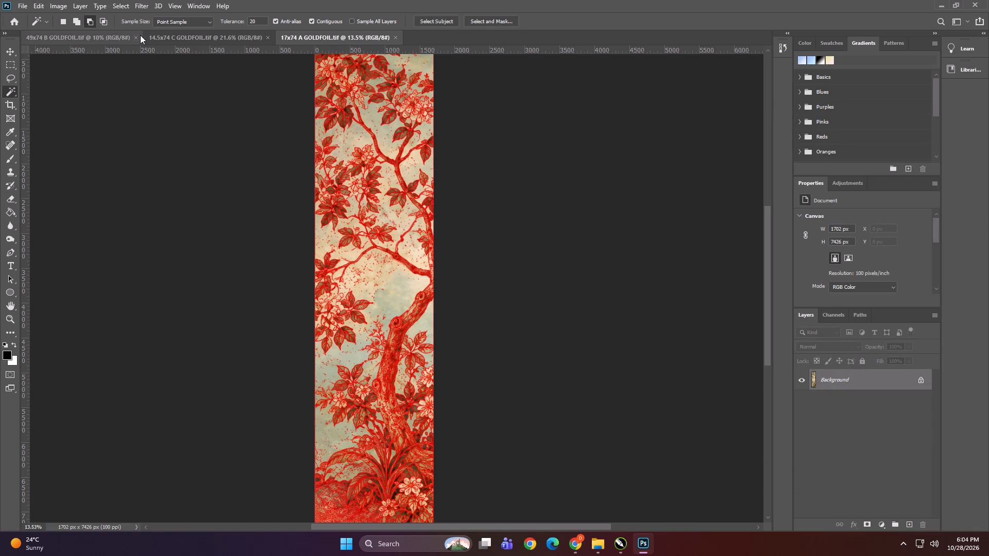
left_click(138, 36)
left_click(145, 37)
left_click(145, 37)
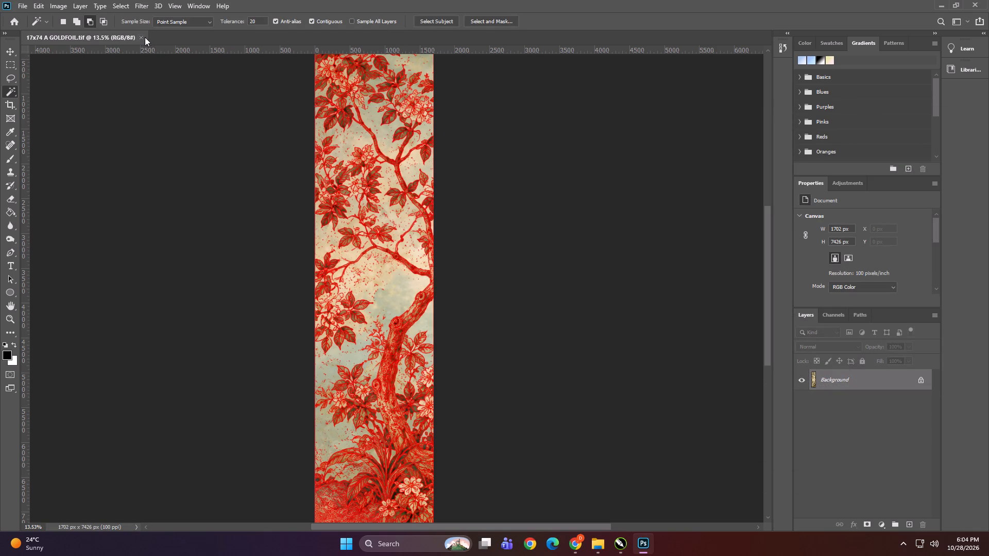
left_click(140, 39)
left_click(947, 7)
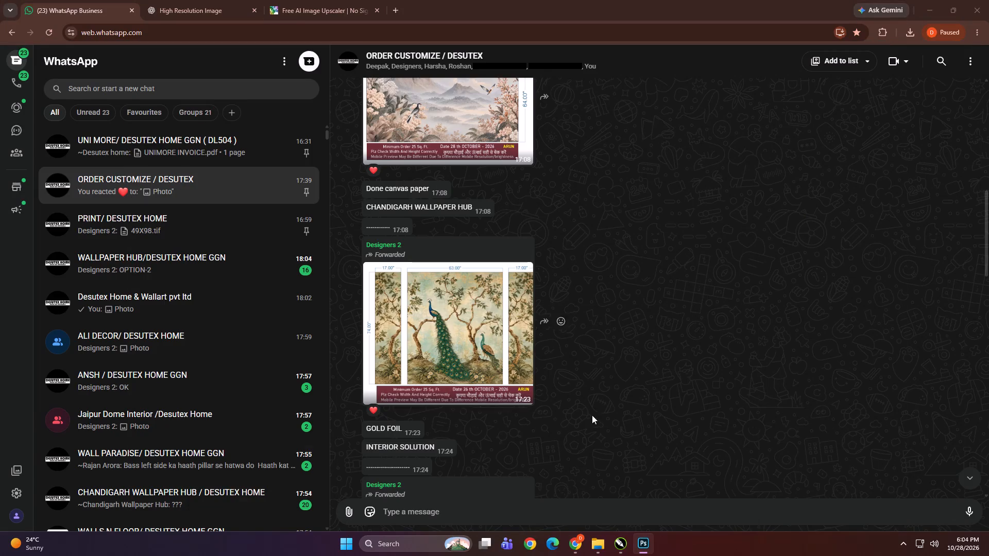
Switch to File Explorer and leave the INTERIOR SOLUTION folder.
left_click(603, 550)
left_click(518, 271)
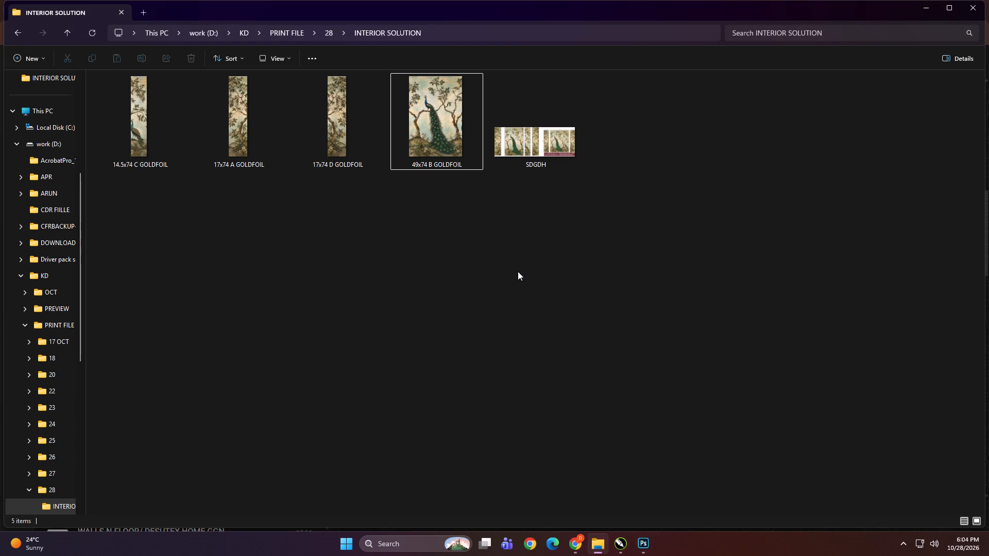
key("BackSpace")
left_click(312, 303)
Switch to the Untitled-1 drawing in CorelDRAW.
left_click(620, 542)
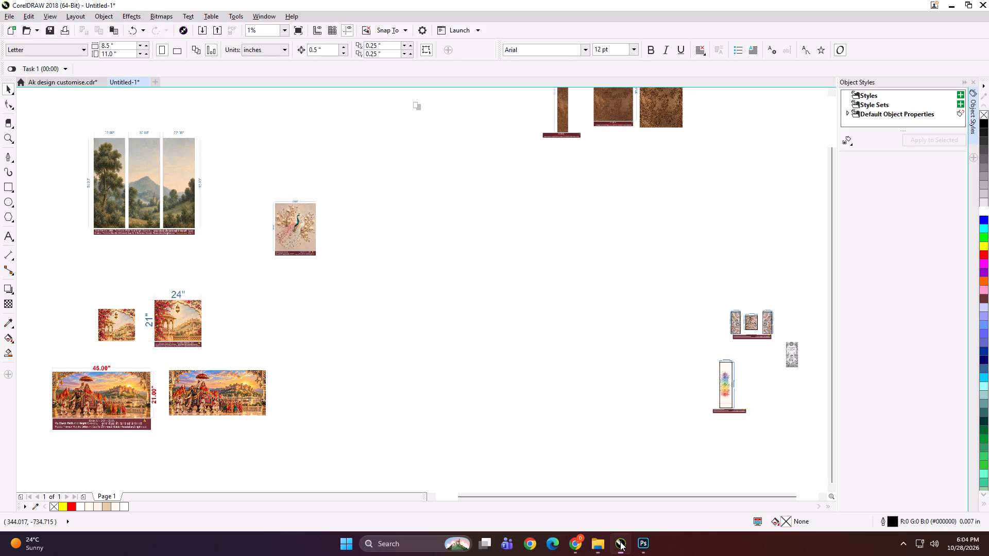
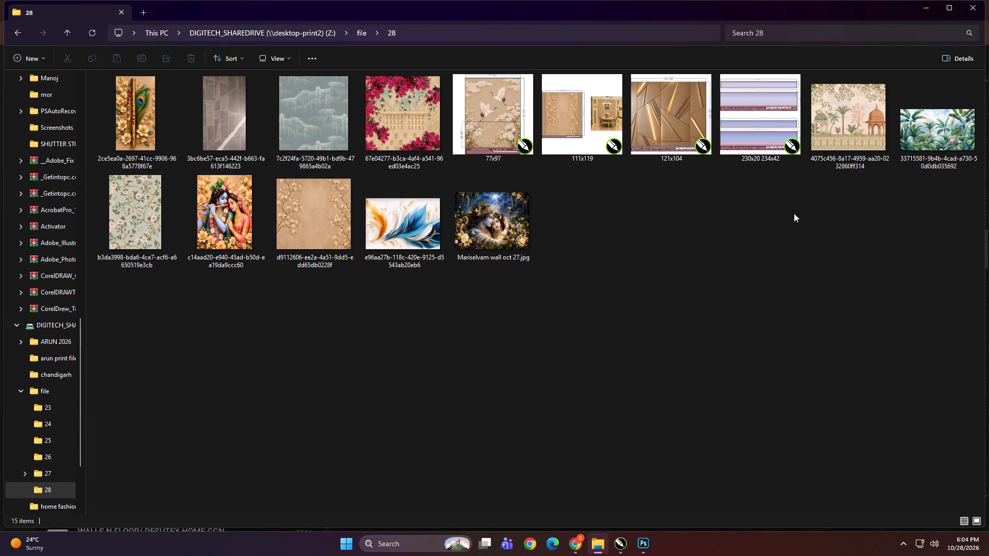
Look over the designs in shared folder 28 and the three-panel landscape layout in the Untitled-1 drawing.
scroll(498, 383, "up", 6, "ctrl")
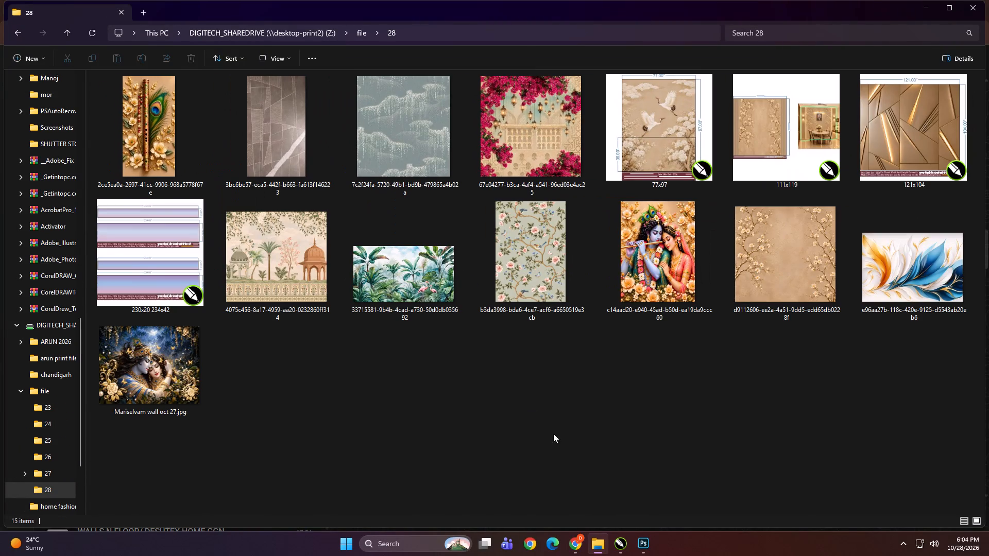
left_click(629, 542)
scroll(140, 162, "up", 2)
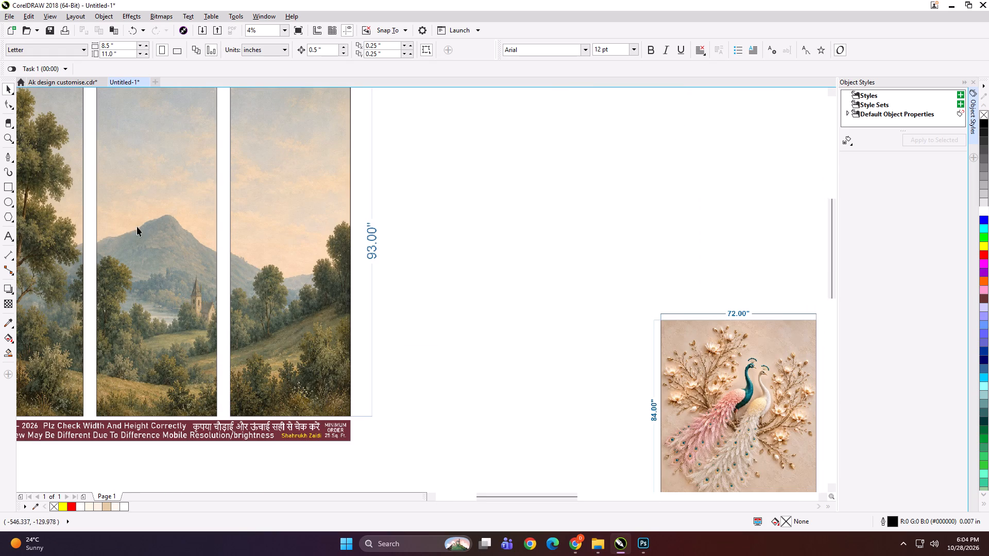
scroll(183, 265, "down", 1)
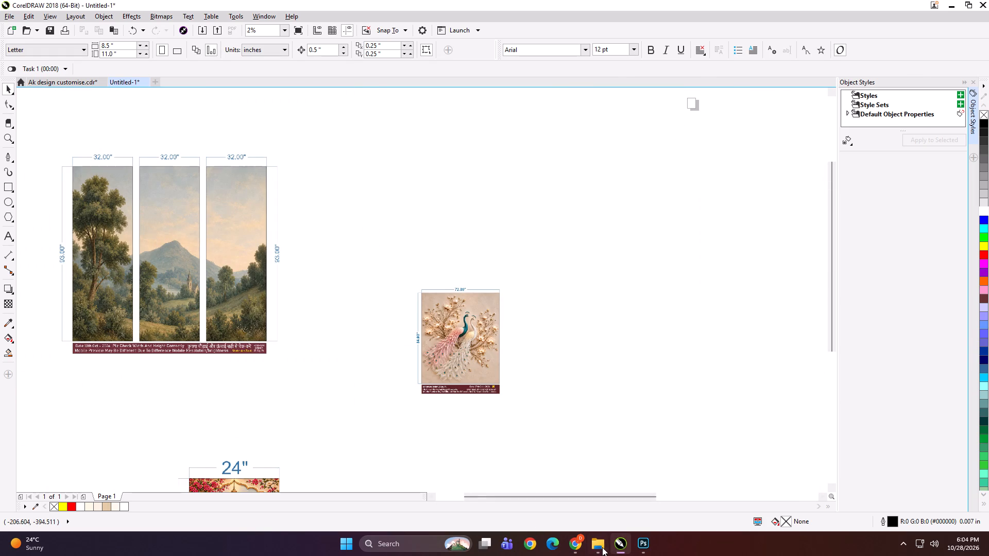
left_click(602, 547)
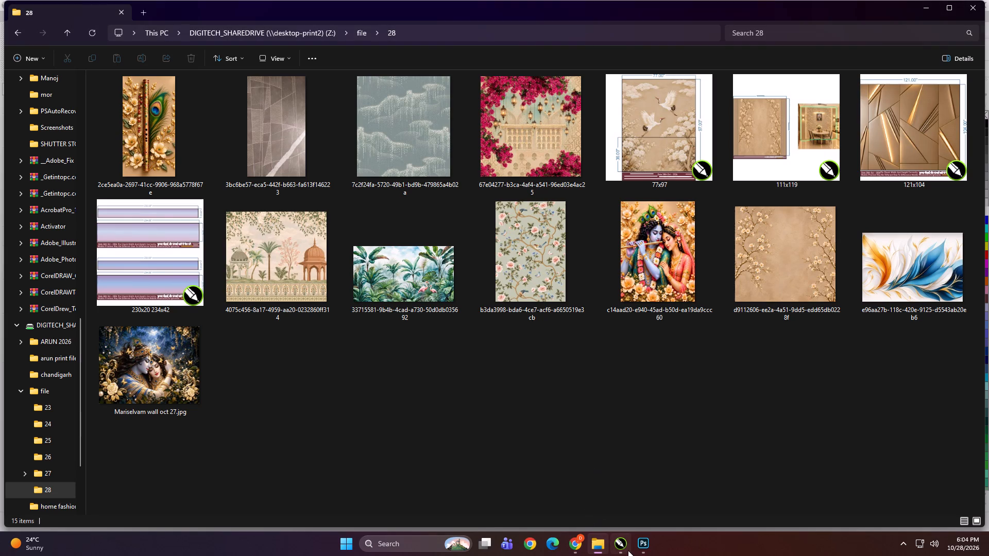
left_click(621, 550)
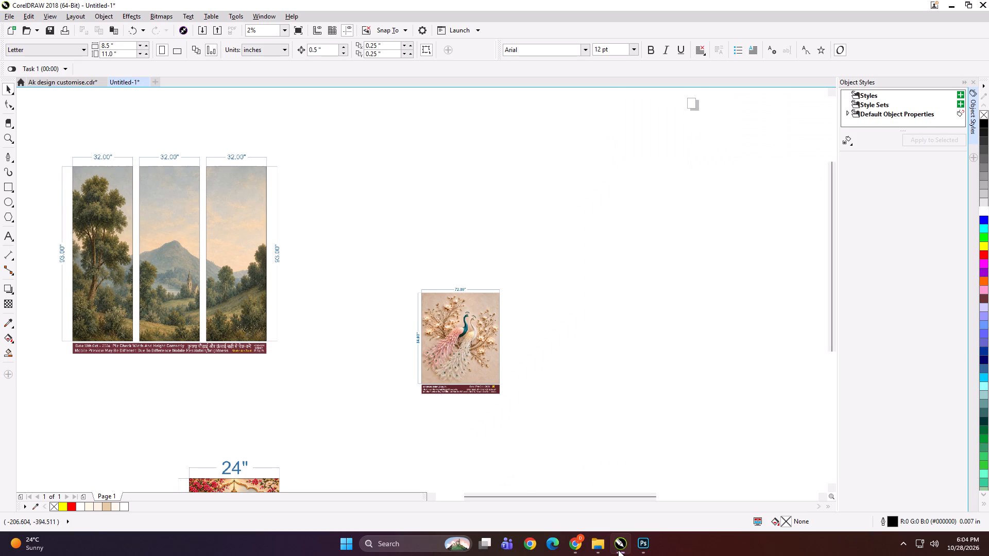
scroll(140, 261, "up", 1)
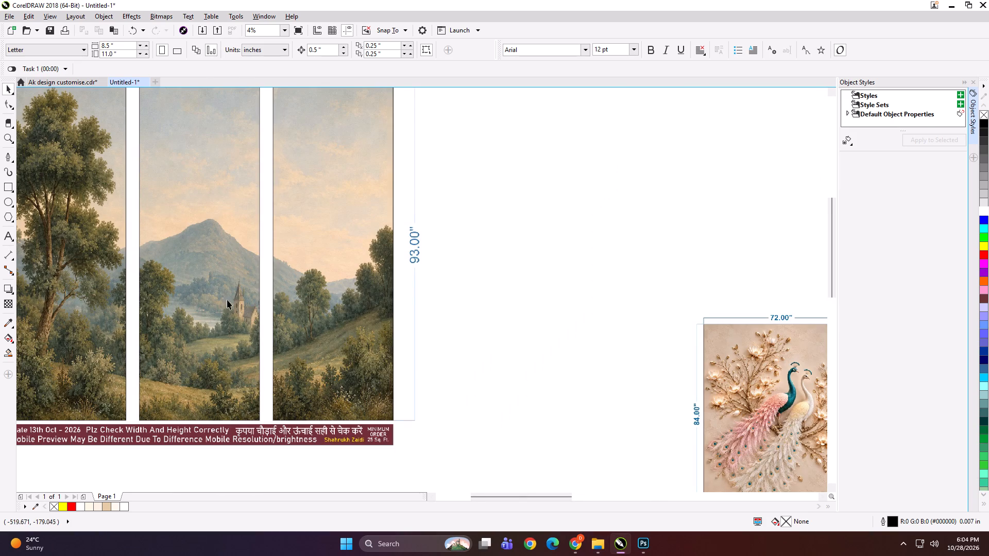
scroll(164, 277, "down", 1)
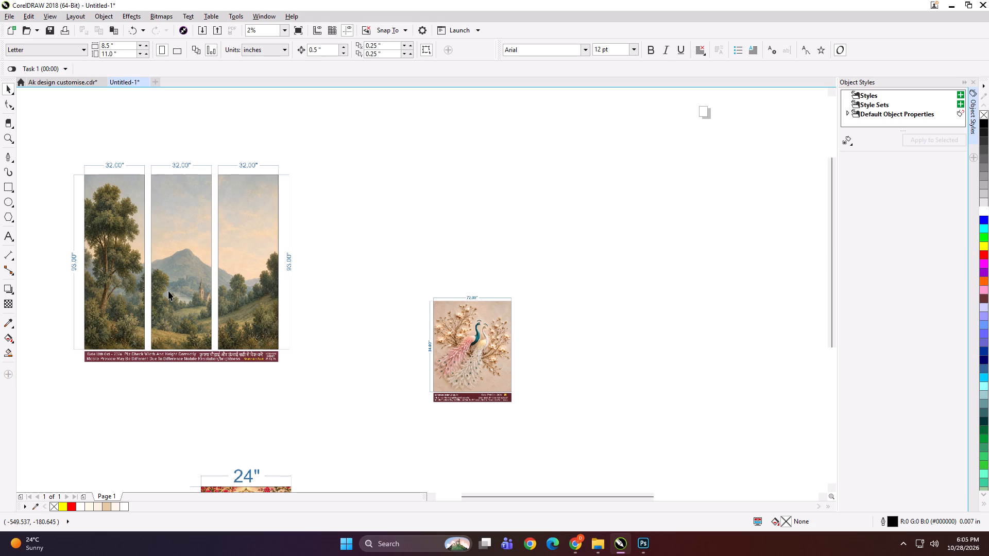
scroll(299, 258, "down", 3)
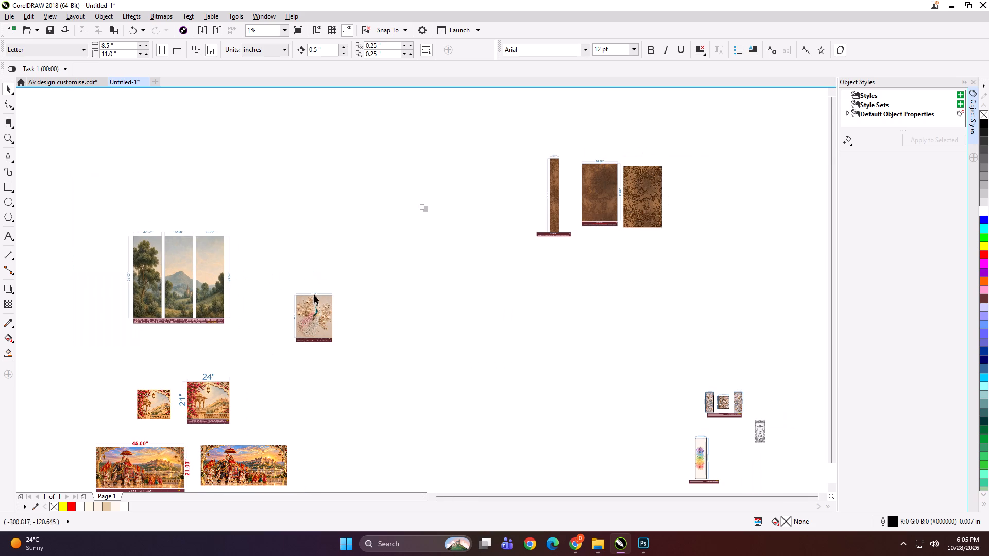
Reposition the three-panel landscape layout up and to the left, and the peacock layout down and to the right.
key("F4")
left_click_drag(190, 254, 163, 211)
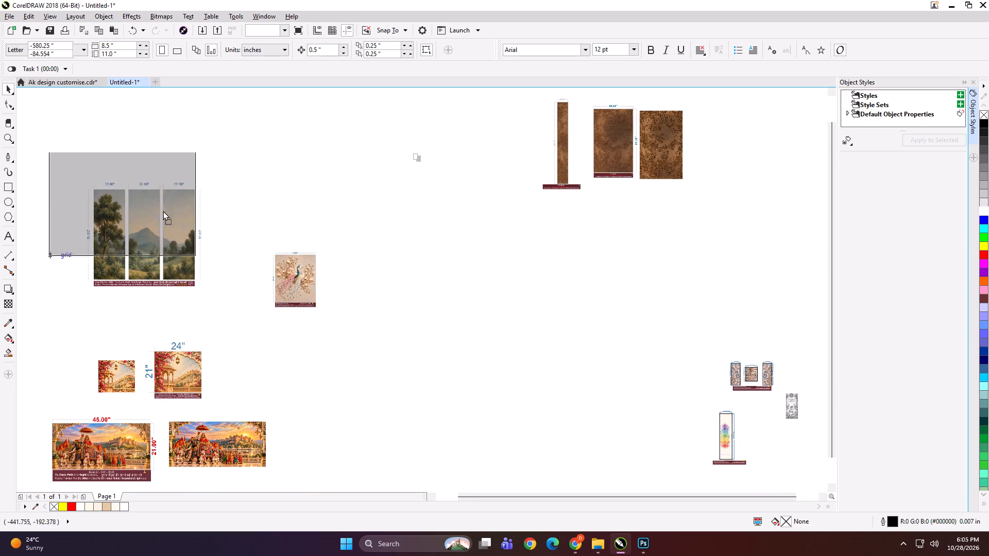
left_click_drag(163, 211, 157, 189)
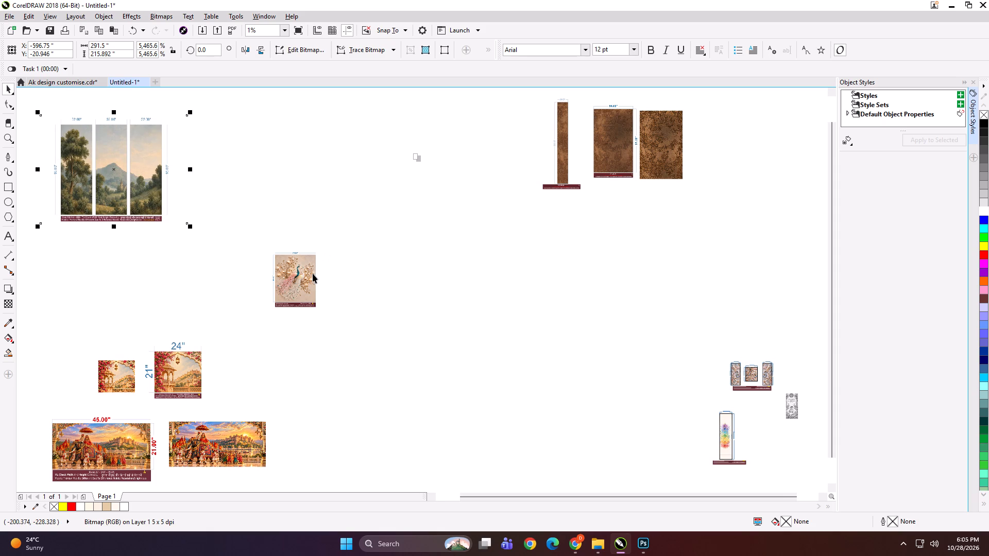
left_click_drag(313, 273, 344, 310)
left_click(436, 336)
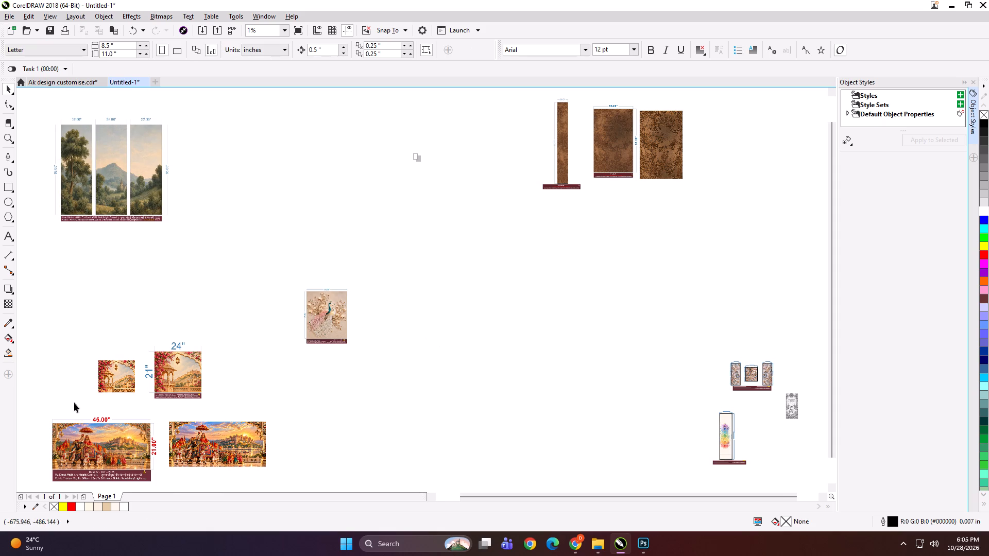
Resize the loose palace-arch picture beside the 24" layout to 24 x 21 inches.
scroll(84, 402, "up", 1)
scroll(144, 366, "up", 1)
left_click(178, 331)
left_click_drag(119, 48, 72, 49)
type("24")
key("Tab")
type("21")
key("Return")
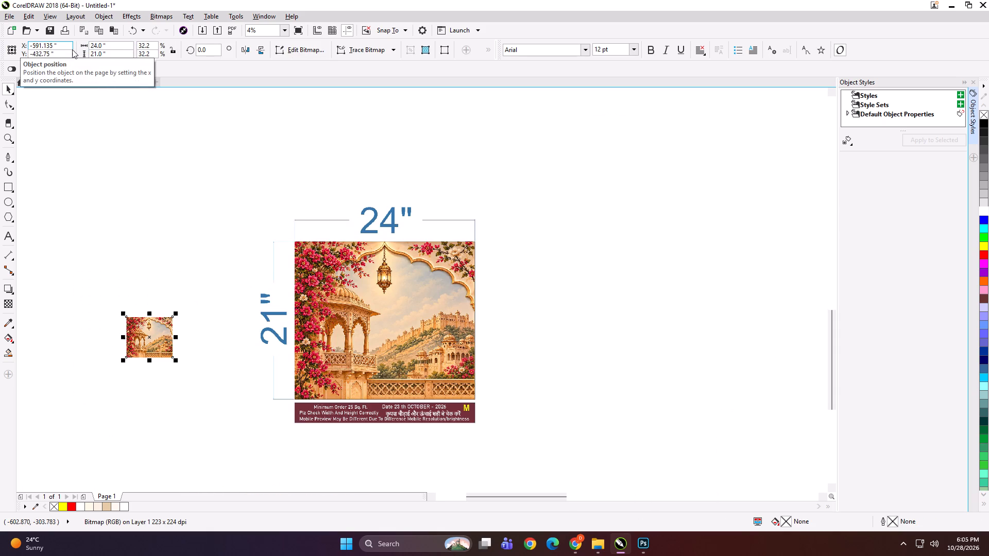
Add a 24 x 21 inch outline rectangle around the palace-arch picture and select both together.
double_click(10, 189, "shift")
key("shift+space")
left_click_drag(64, 215, 161, 393)
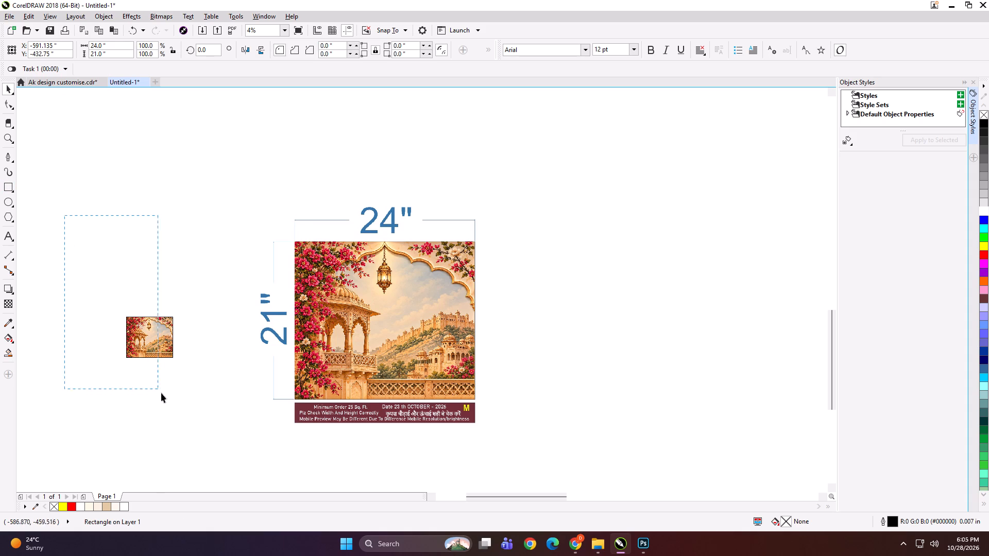
left_click_drag(161, 393, 184, 411)
Export the framed palace-arch picture as a TIFF named 24x21 A in the Downloads folder.
key("ctrl+e")
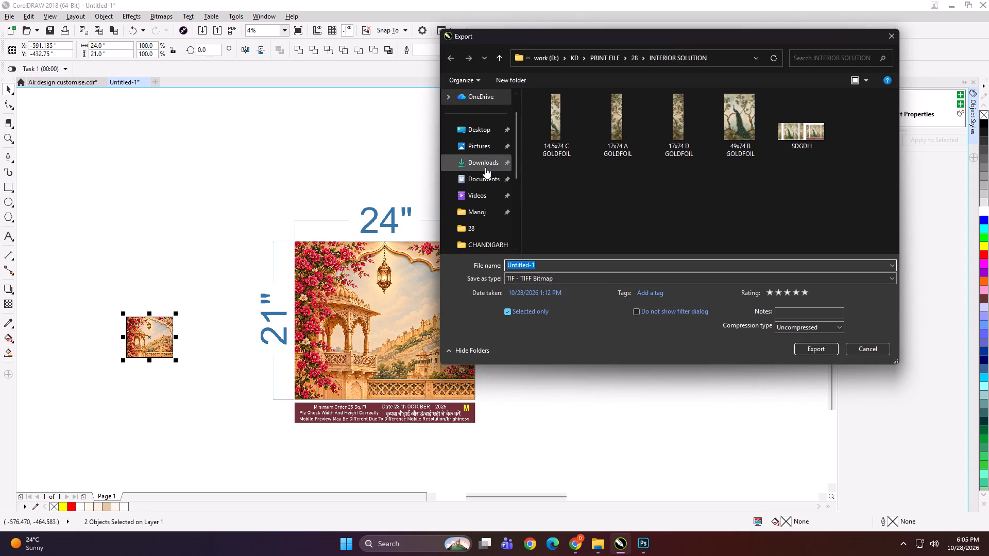
double_click(485, 166)
left_click(551, 264)
type("24x21")
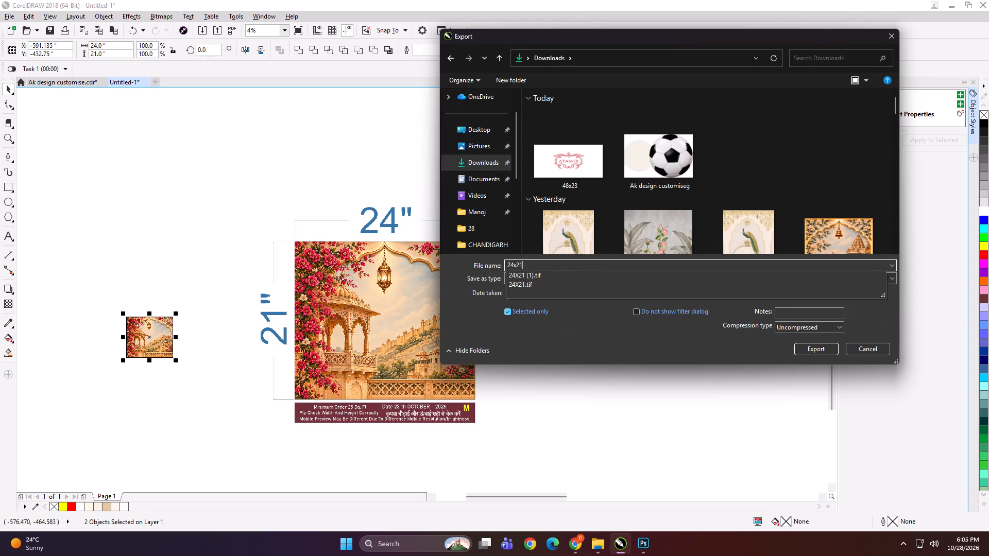
key("space")
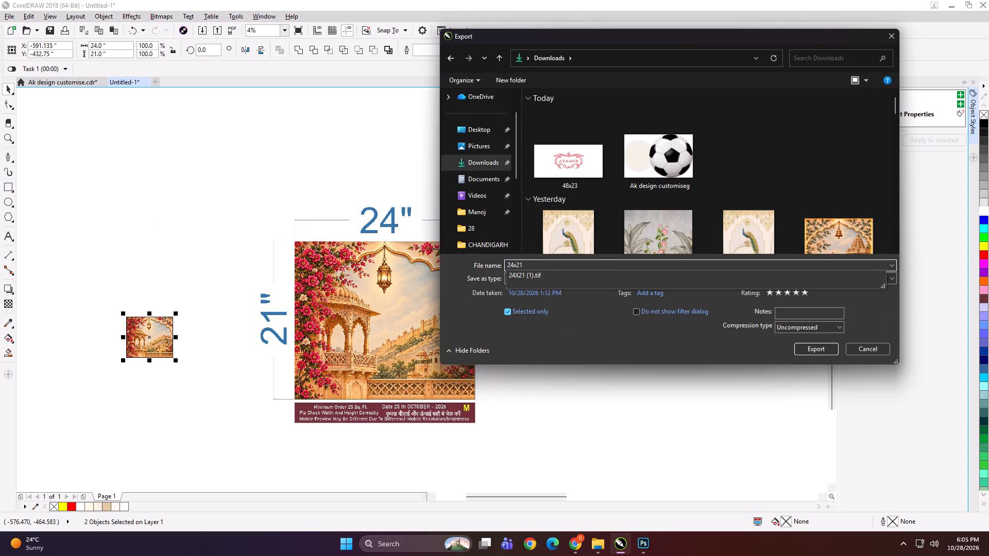
key("a")
key("Return")
key("Return")
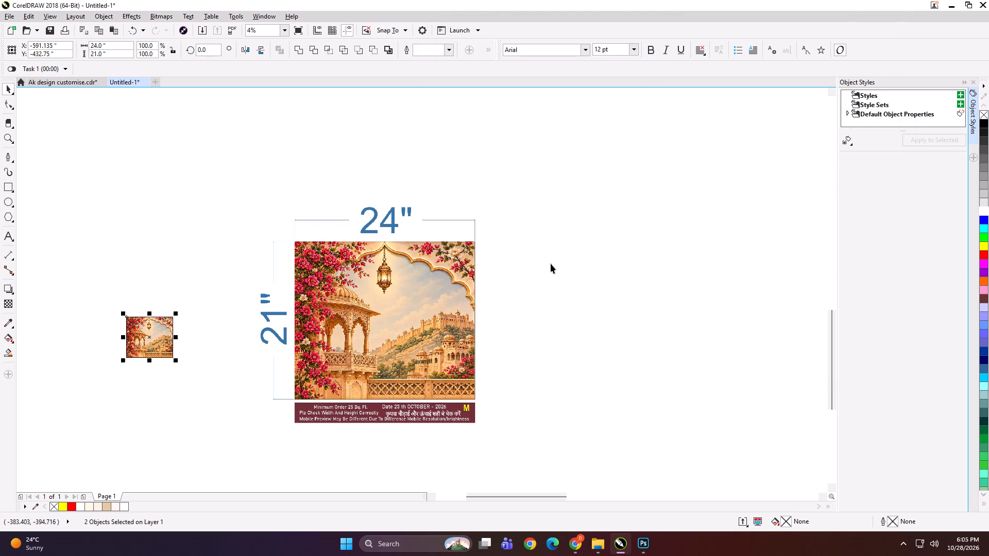
Enlarge the framed palace-arch picture to about 107 x 94 inches, group it with its 24" layout, and move the group up.
scroll(486, 161, "down", 1)
left_click_drag(300, 329, 350, 366, "shift")
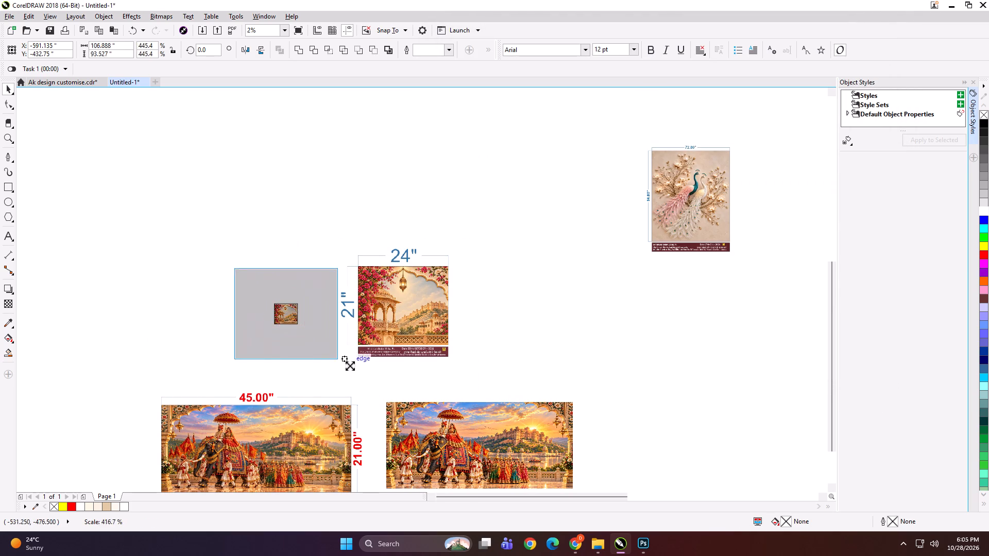
left_click_drag(350, 366, 350, 365, "shift")
left_click_drag(326, 313, 309, 299)
left_click(393, 307, "shift")
key("ctrl+g")
left_click_drag(397, 314, 347, 225)
Resize the loose elephant procession picture beside the 45" layout to 45 x 21 inches.
scroll(367, 329, "down", 1)
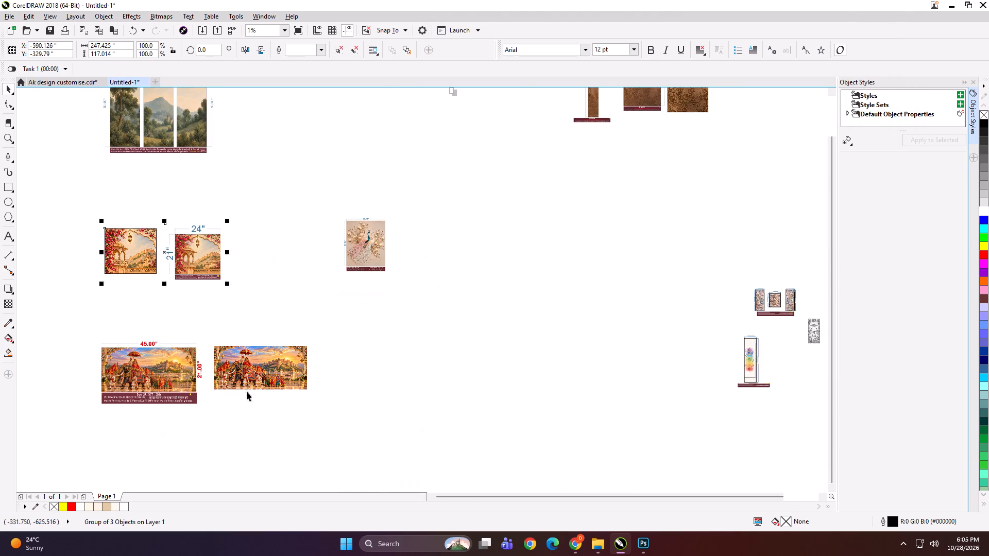
scroll(241, 389, "up", 1)
left_click(402, 358)
left_click(122, 46)
key("ctrl+a")
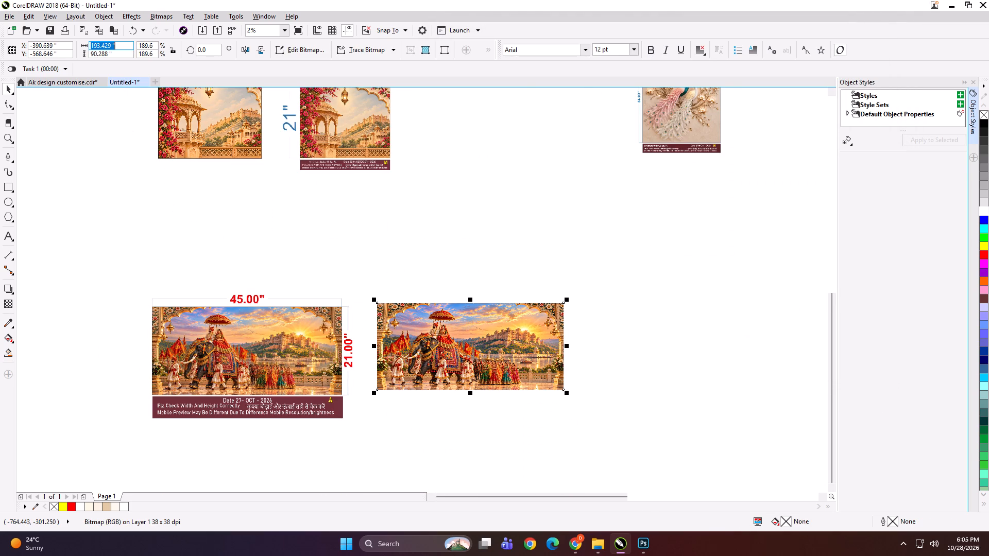
key("4")
key("Tab")
type("21")
key("Return")
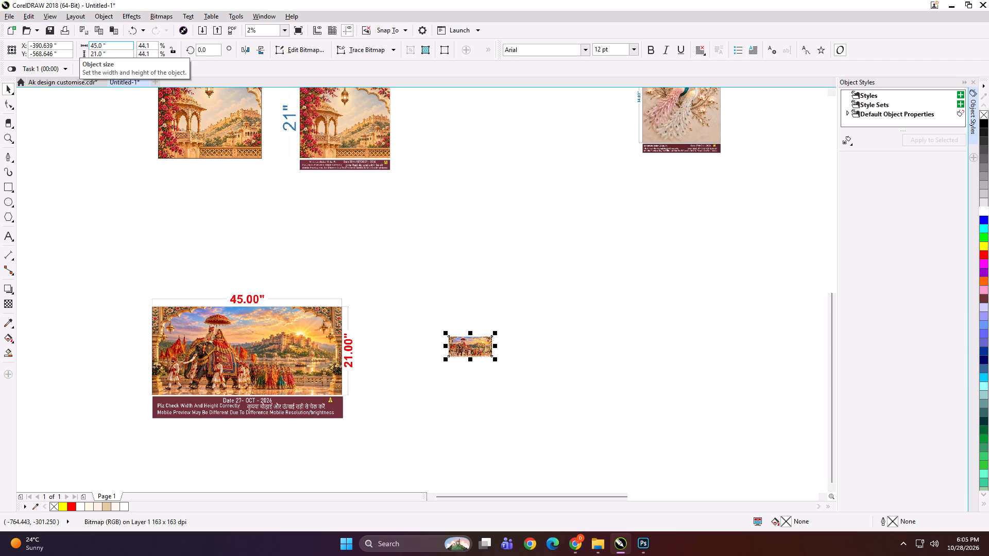
Add a 45 x 21 inch outline rectangle around the elephant procession picture and group the two.
double_click(3, 189, "shift")
key("shift+space")
left_click_drag(562, 285, 411, 390)
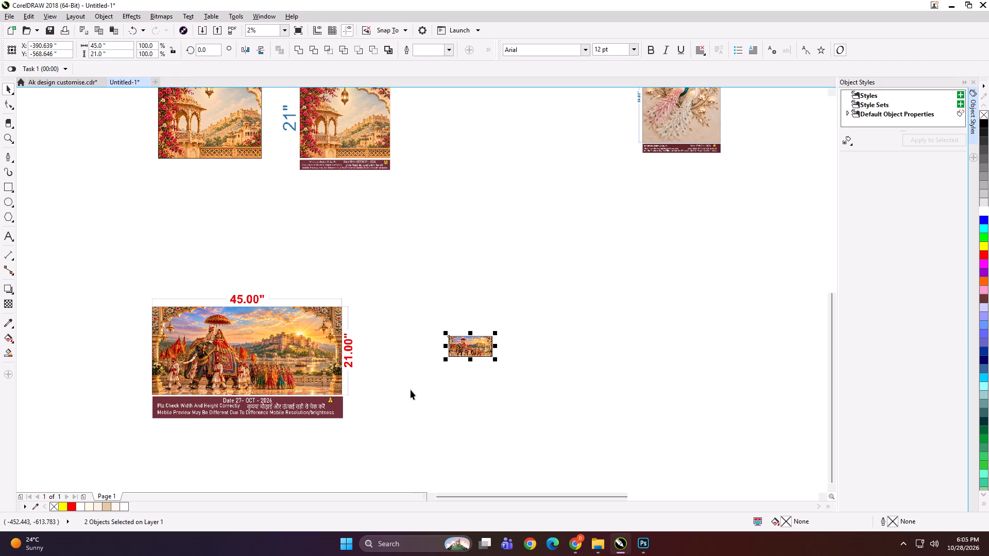
key("ctrl+g")
Export the framed elephant procession picture as a TIFF named 45x21 A in the Downloads folder.
key("ctrl+e")
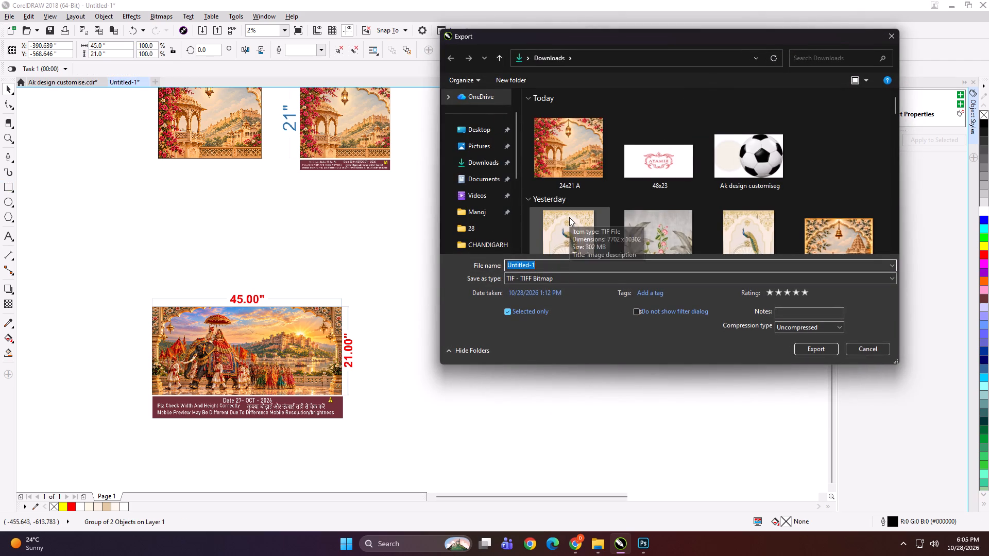
type("45x21 A")
key("Return")
key("Return")
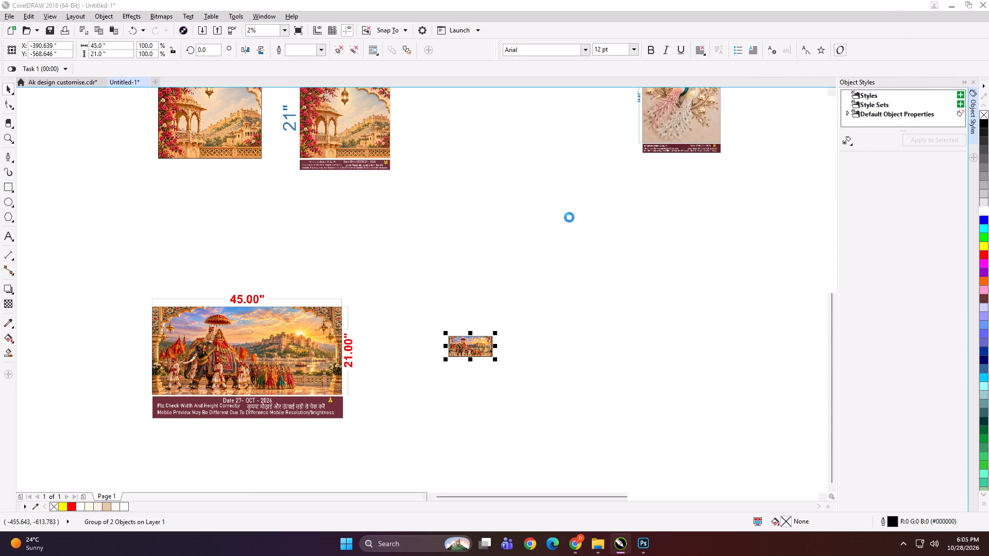
Enlarge the framed elephant procession picture to about 191 x 89 inches and group it with its 45" layout.
left_click_drag(497, 359, 567, 423, "shift")
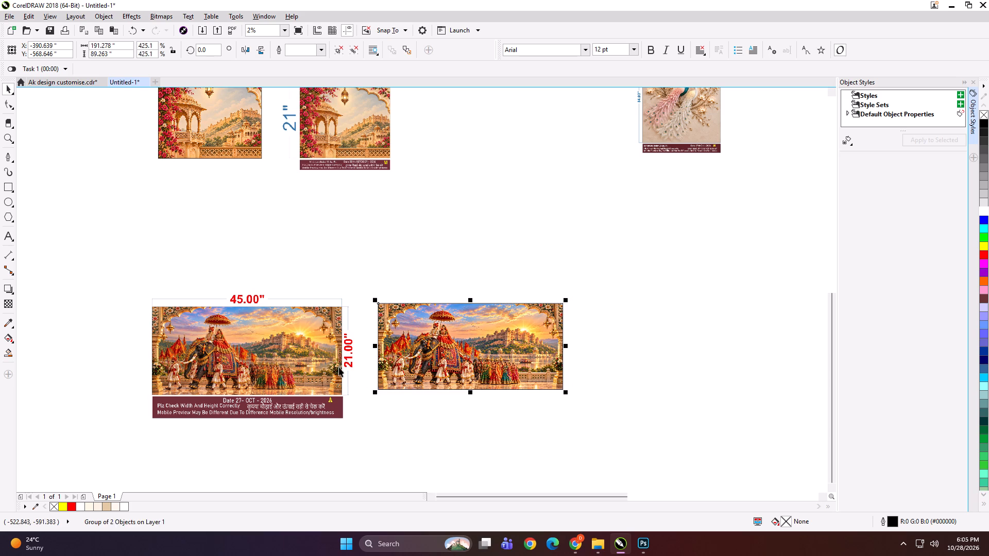
left_click(337, 366, "shift")
key("ctrl+g")
Place the palace-arch group alongside the elephant procession group in one row and group everything together.
left_click_drag(325, 350, 474, 334)
left_click_drag(340, 114, 225, 323)
left_click(379, 340, "shift")
key("ctrl+g")
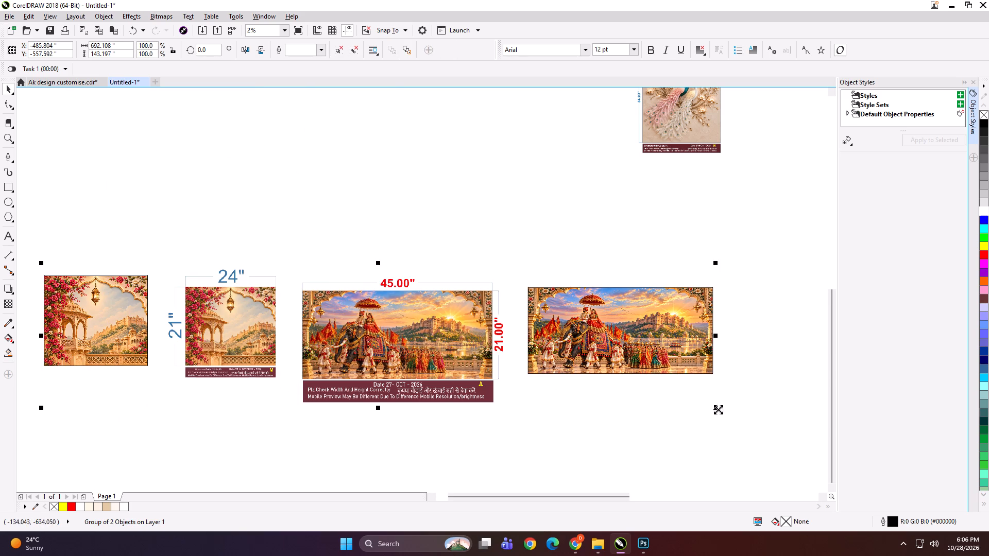
Scale the combined palace and procession group down to about 7.6 x 1.6 inches.
left_click_drag(718, 409, 399, 348, "shift")
scroll(379, 338, "up", 4)
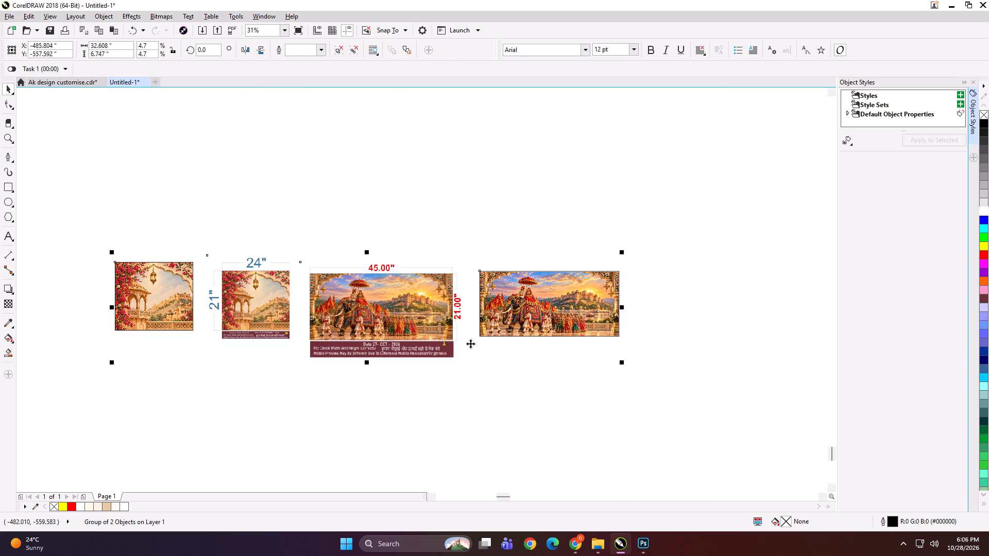
left_click_drag(623, 362, 417, 324, "shift")
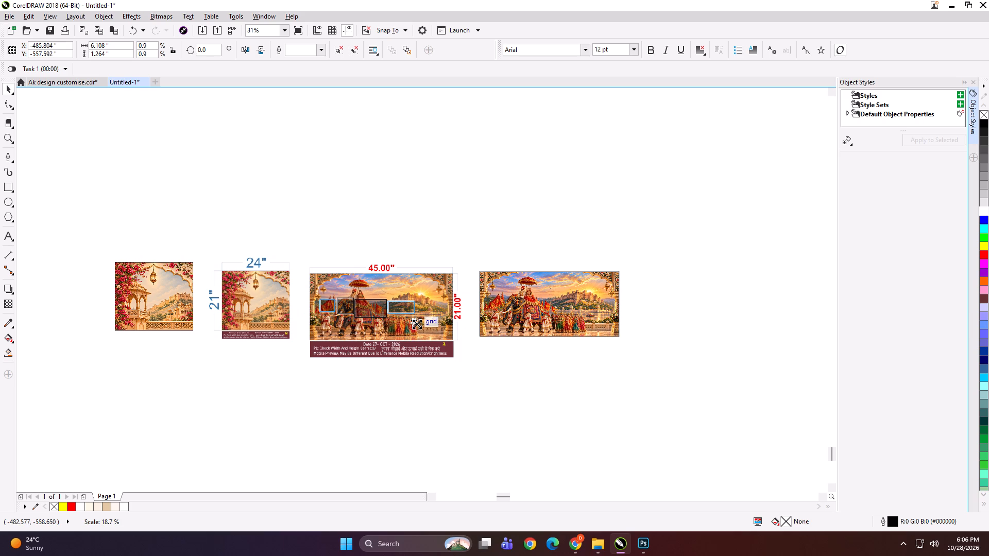
left_click_drag(417, 324, 429, 325, "shift")
Export the reduced combined group as a TIFF named DSGH in the Downloads folder.
key("ctrl+e")
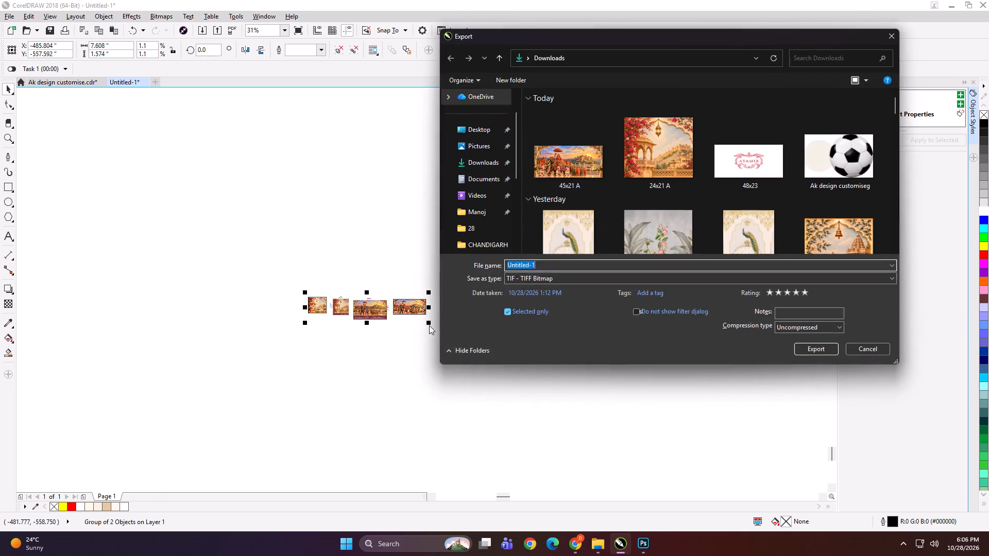
type("DSGH")
key("Return")
key("Return")
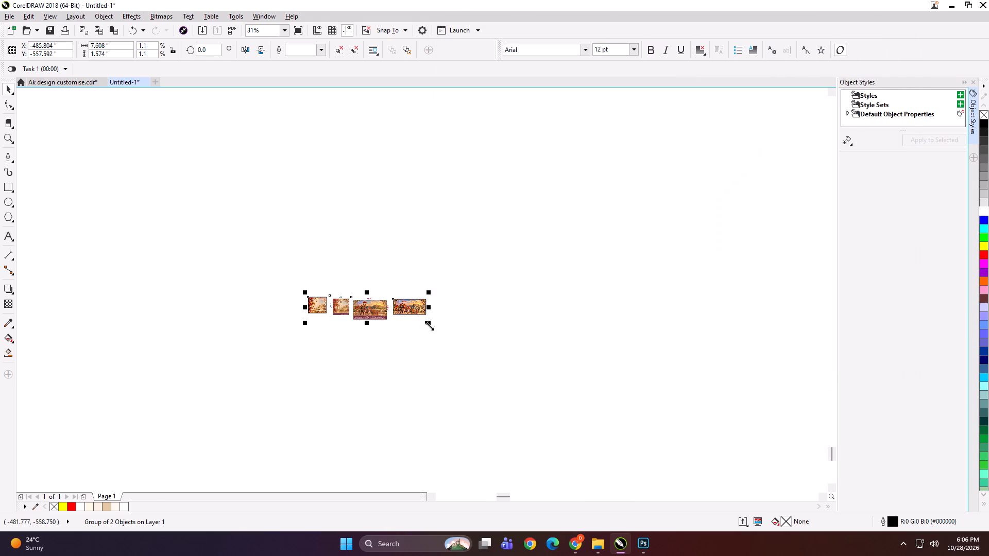
Preview the combined group full screen and capture a screenshot of the whole row of palace and procession designs.
key("shift+F2")
key("F9")
key("Print")
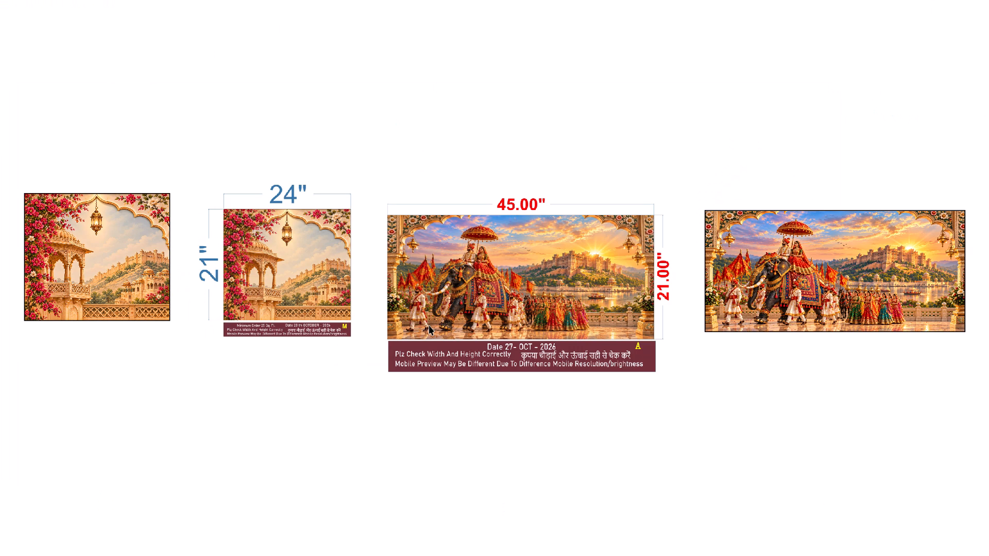
left_click_drag(2, 143, 978, 421)
key("space")
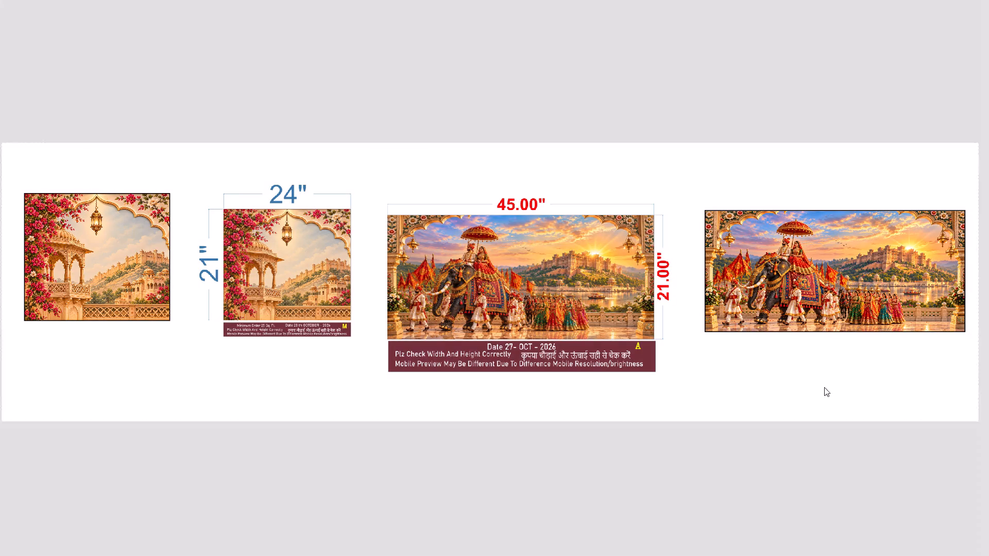
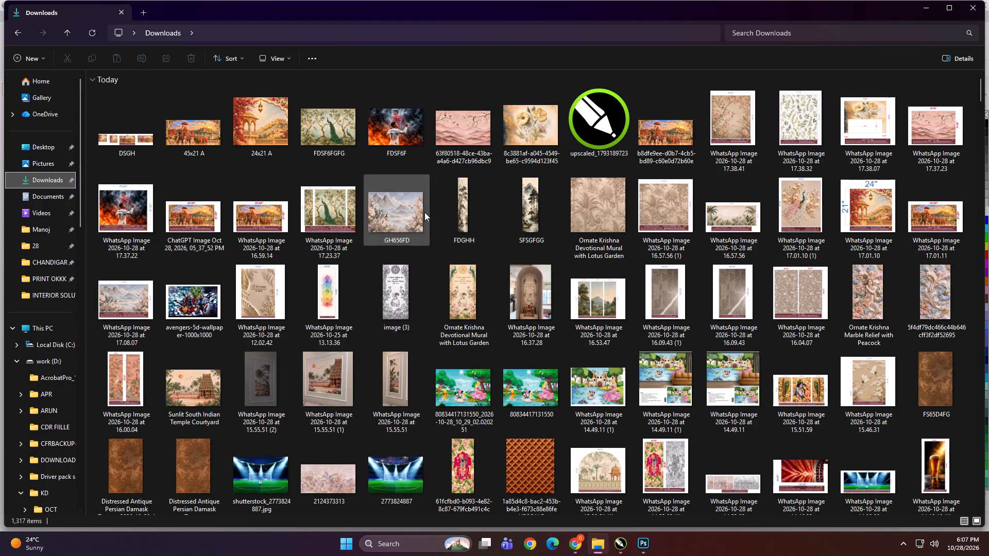
Bring the two WhatsApp wallpaper images timed 17.38.41 and 17.38.32 from Downloads into the open CorelDRAW drawing.
left_click(736, 125)
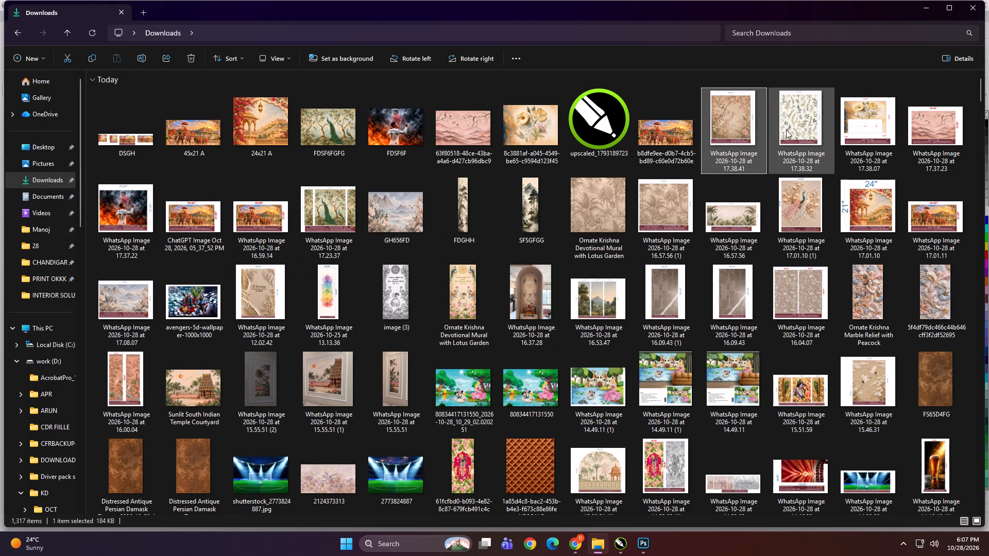
left_click(792, 130, "ctrl")
left_click_drag(731, 108, 603, 494)
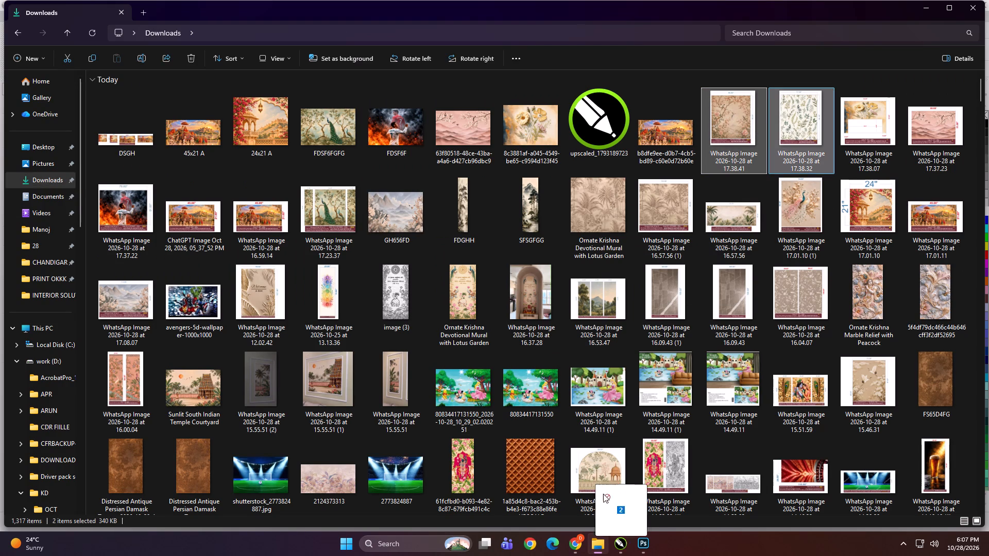
left_click_drag(603, 494, 436, 294)
Enlarge the imported blossom and green leaf wallpaper images to about 231 x 281 inches each and place them side by side.
left_click_drag(410, 274, 474, 337)
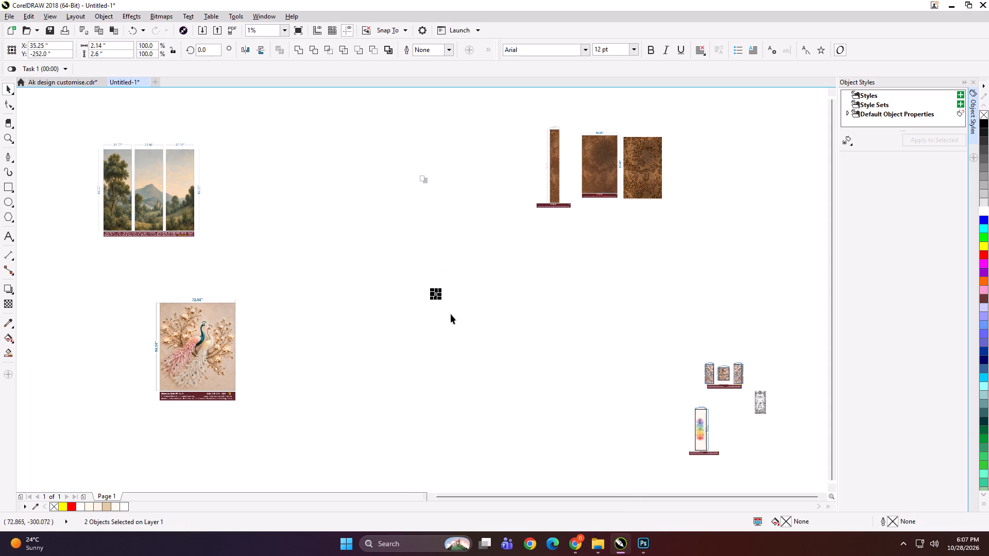
left_click_drag(441, 297, 474, 345, "shift")
key("ctrl+z")
left_click_drag(442, 300, 441, 299, "shift")
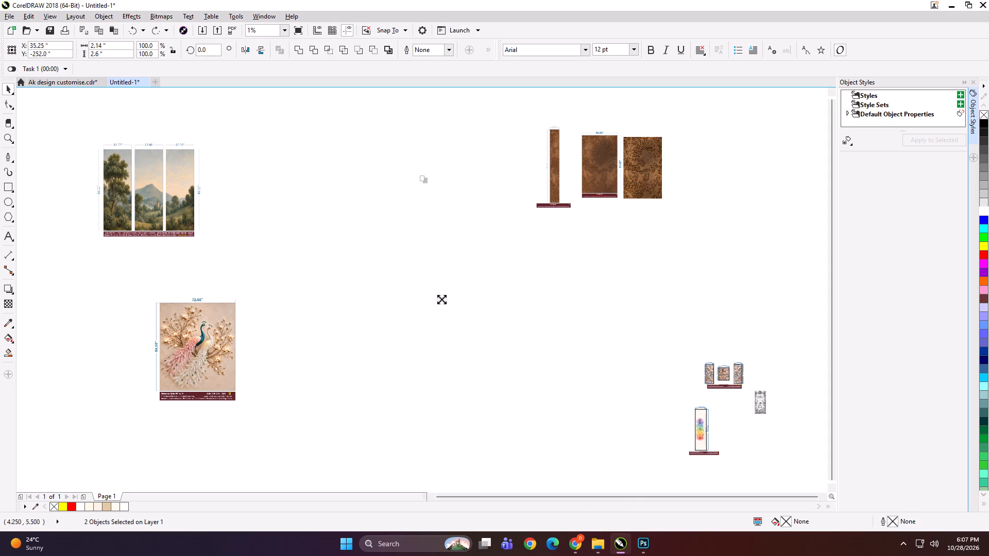
left_click_drag(441, 299, 493, 380, "shift")
left_click_drag(467, 401, 466, 391)
left_click_drag(443, 304, 547, 310)
left_click_drag(447, 292, 448, 302)
left_click(507, 295, "shift")
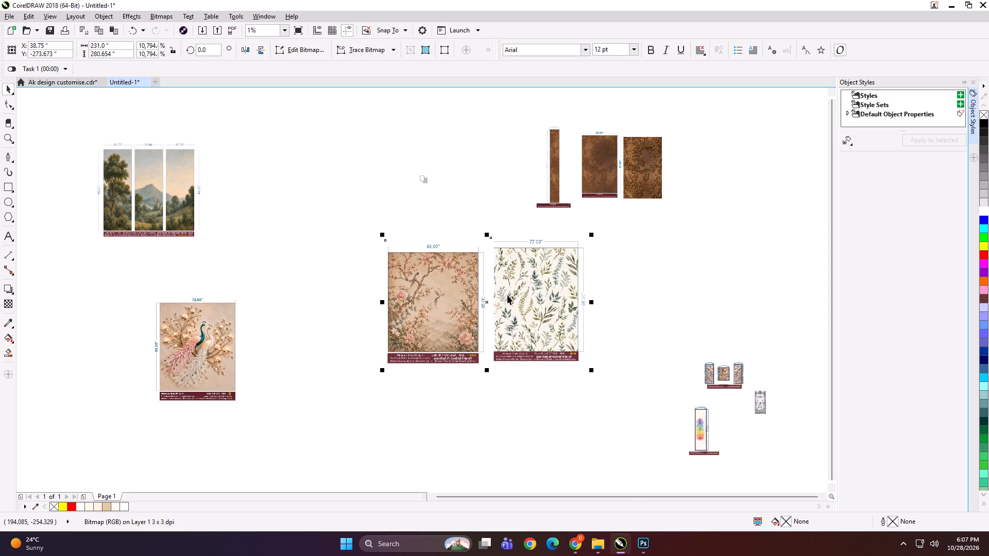
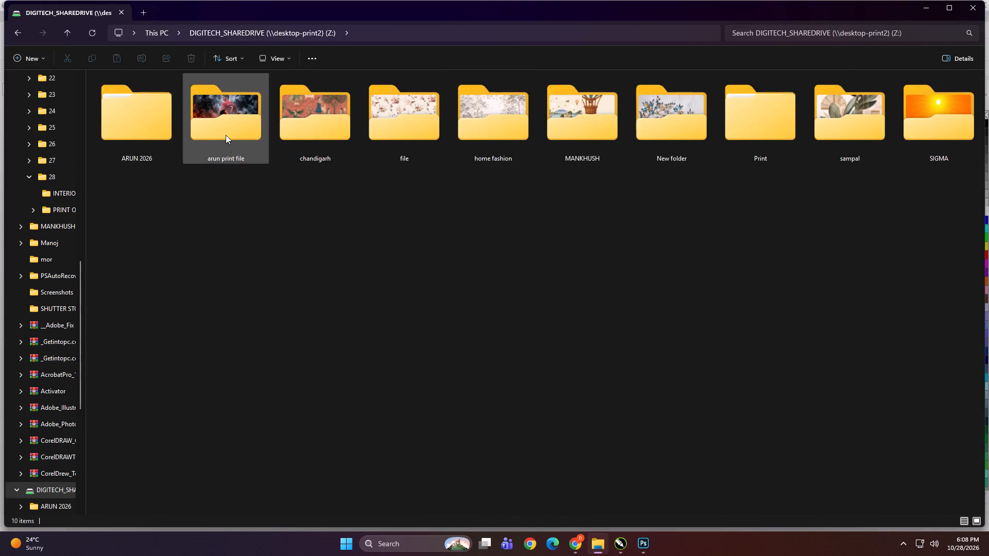
Open the "arun print file" folder on the DIGITECH_SHAREDRIVE (Z:) network drive.
double_click(225, 117)
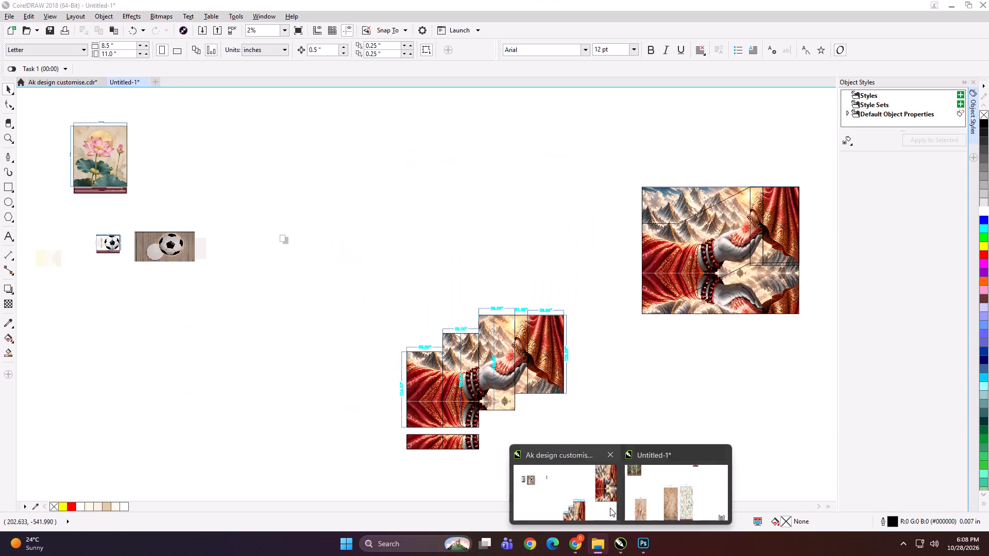
Switch to the Untitled-1 drawing in CorelDRAW and move the blossom and leaf wallpaper previews together slightly closer to the peacock design.
left_click(654, 493)
scroll(526, 237, "down", 1)
scroll(100, 321, "up", 1)
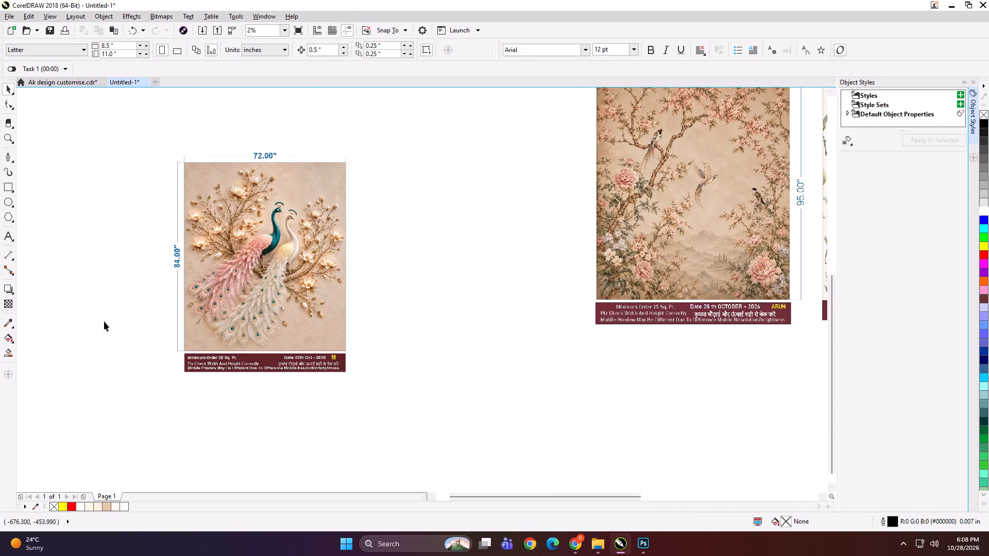
scroll(97, 341, "down", 1)
left_click(374, 290)
left_click(490, 265, "shift")
left_click_drag(495, 263, 480, 270)
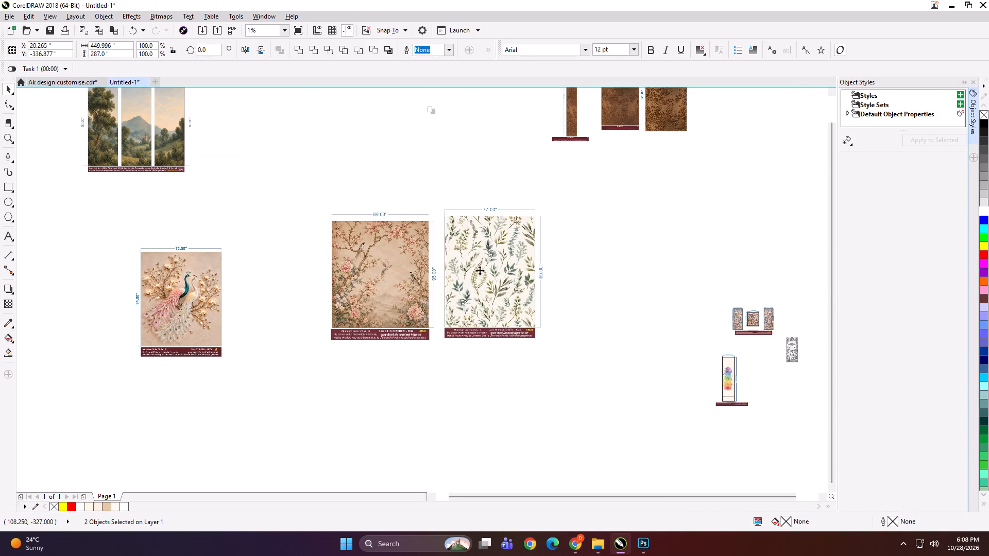
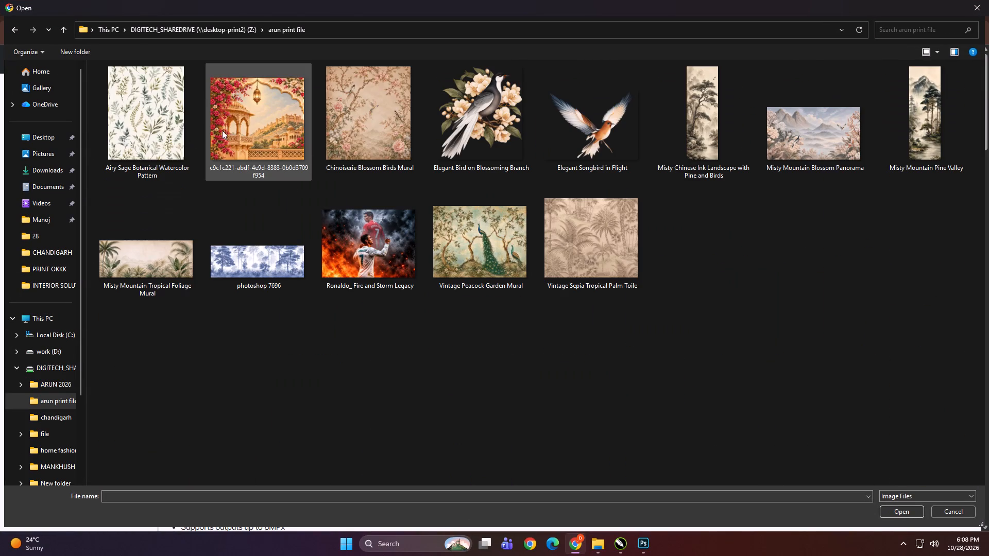
Select the Airy Sage Botanical Watercolor Pattern and Chinoiserie Blossom Birds Mural images together as the files to open.
left_click(165, 135)
left_click(318, 125, "ctrl")
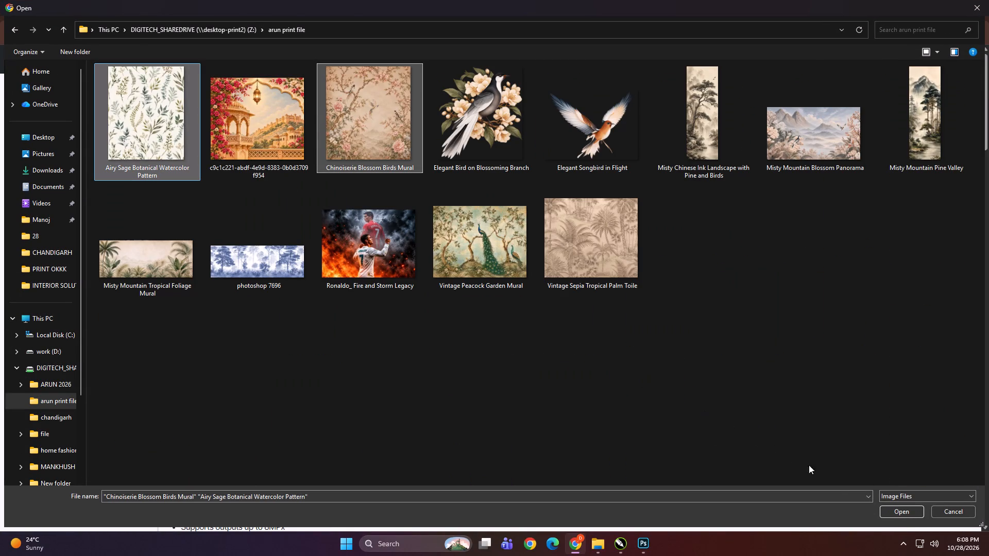
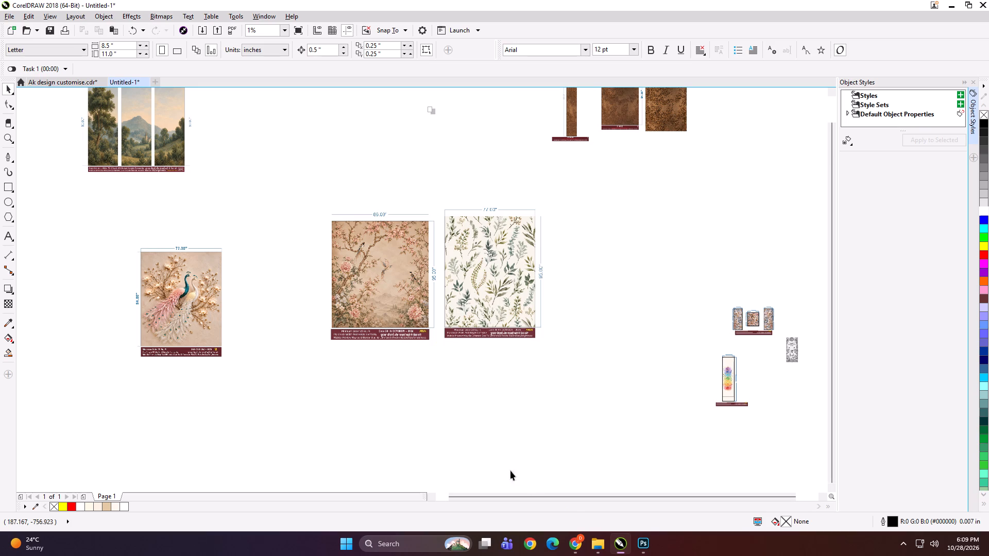
Paste the copied leaf pattern into the drawing, scale it to about 159.1 by 196 inches (253.4%), and move it off the page.
left_click(498, 422)
key("ctrl+v")
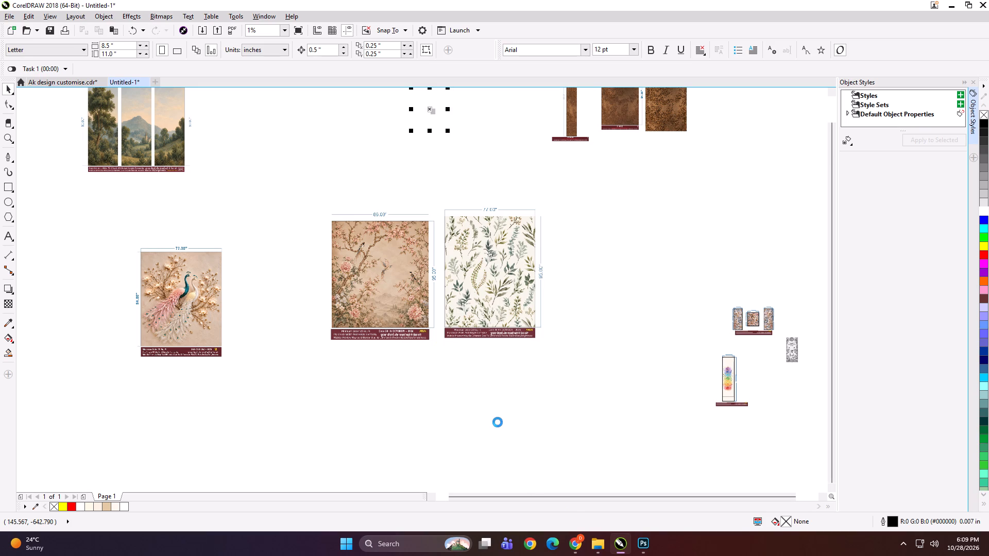
left_click_drag(451, 132, 476, 161, "shift")
left_click_drag(446, 117, 492, 160)
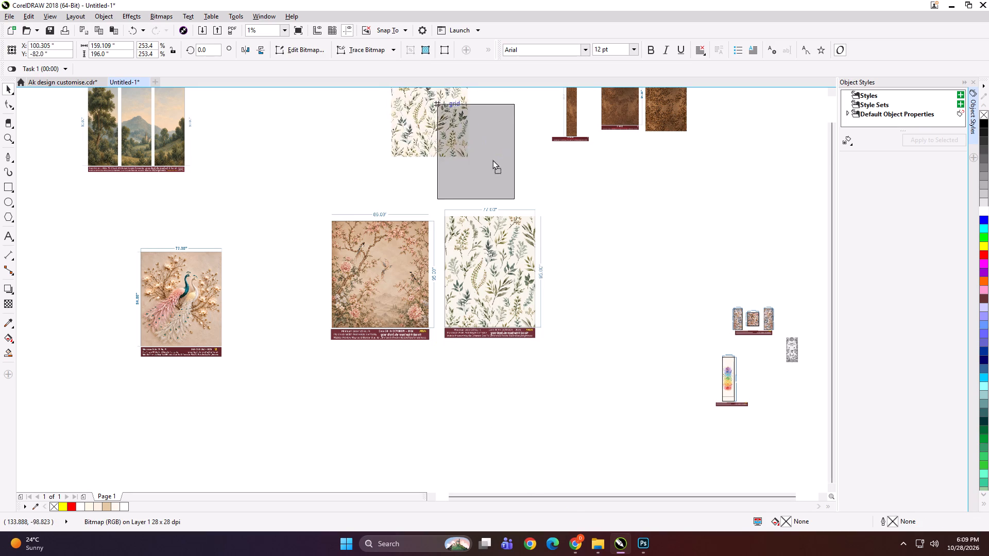
left_click_drag(492, 160, 492, 161)
left_click_drag(561, 217, 555, 223)
Switch to Chrome and get the full-size Airy Sage Botanical Watercolor Pattern image from its open tab.
left_click(575, 534)
right_click(476, 298)
left_click(495, 329)
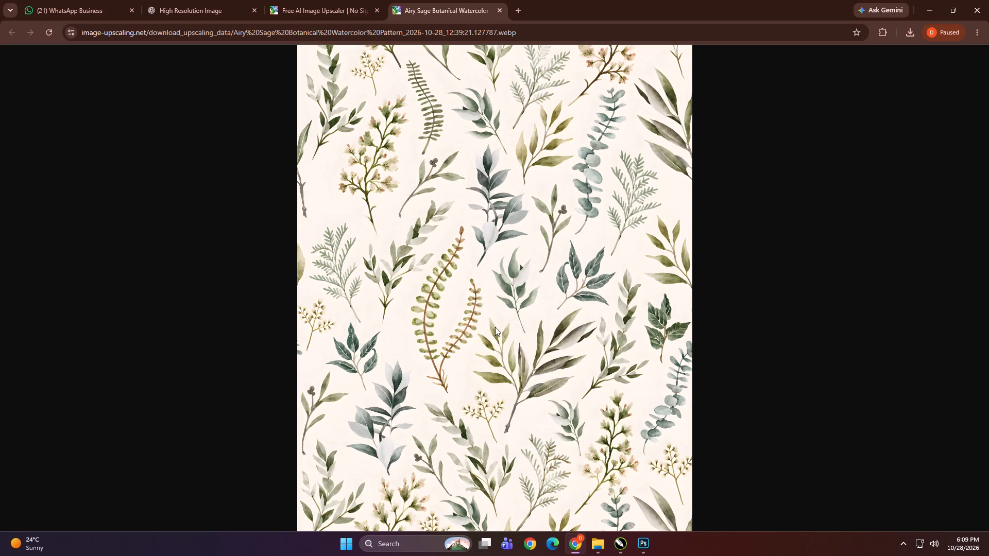
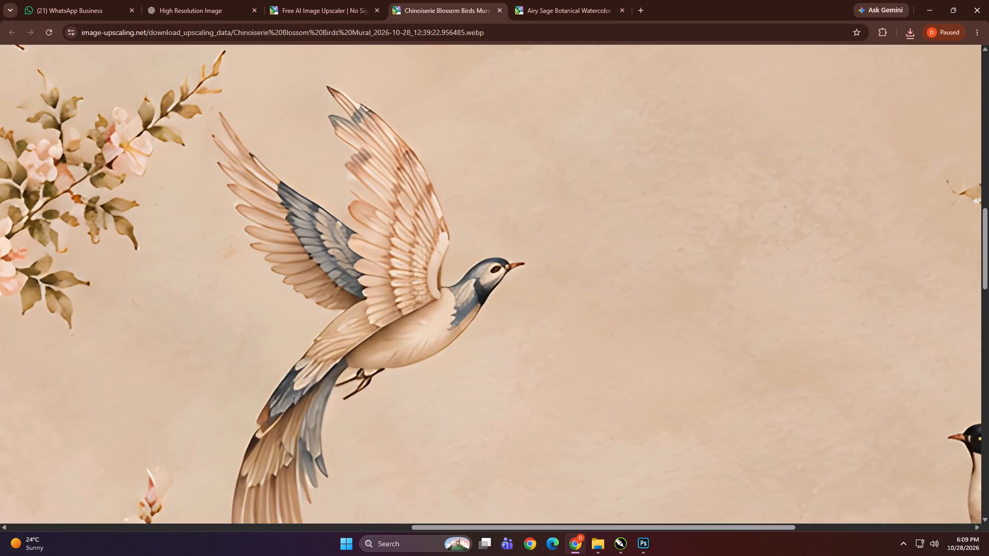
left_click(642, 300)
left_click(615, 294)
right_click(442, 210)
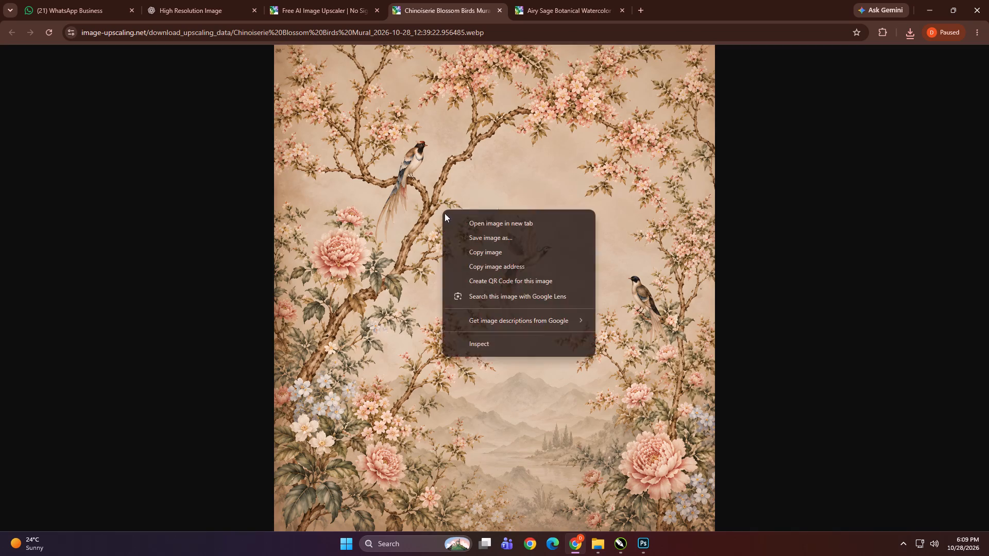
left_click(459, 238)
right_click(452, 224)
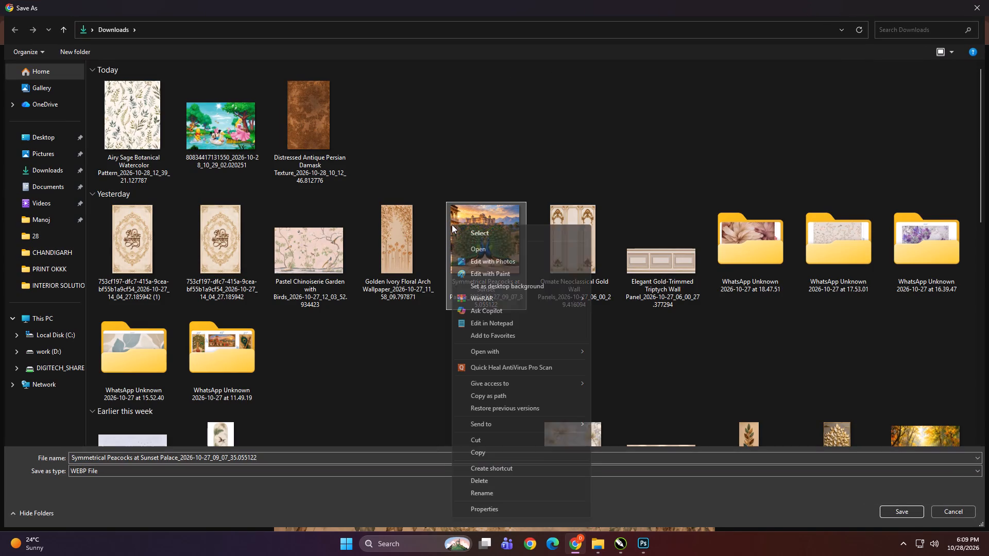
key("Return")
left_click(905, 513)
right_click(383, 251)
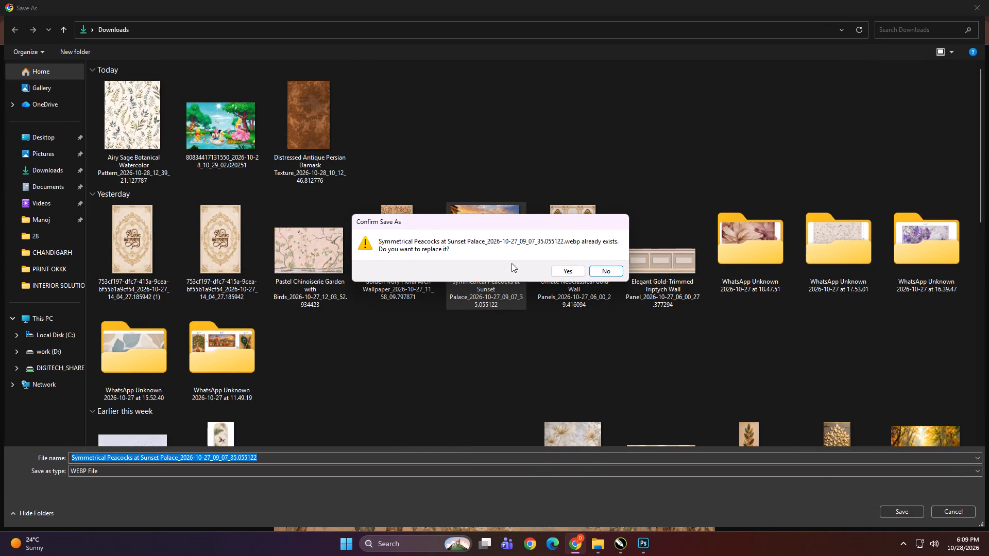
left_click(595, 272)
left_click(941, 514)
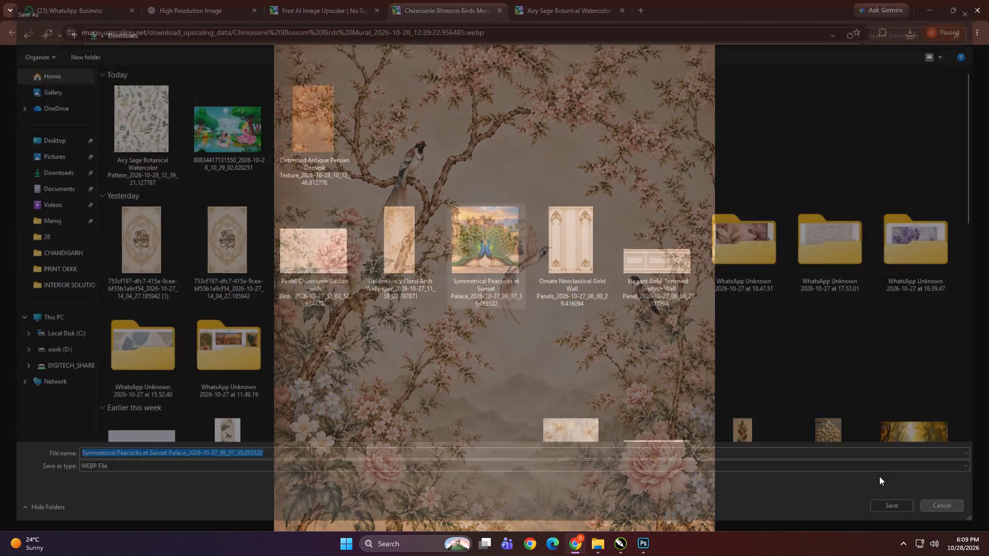
Copy the full-size Chinoiserie Blossom Birds Mural image, switch to Photoshop, and paste it into a new 12000 by 8000 px document.
right_click(527, 249)
left_click(550, 288)
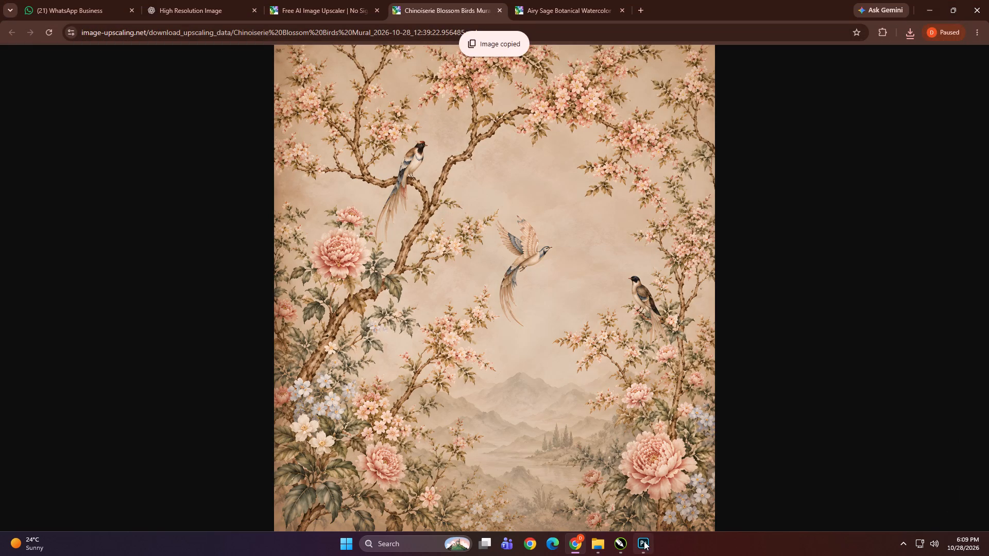
left_click(644, 544)
key("ctrl+b")
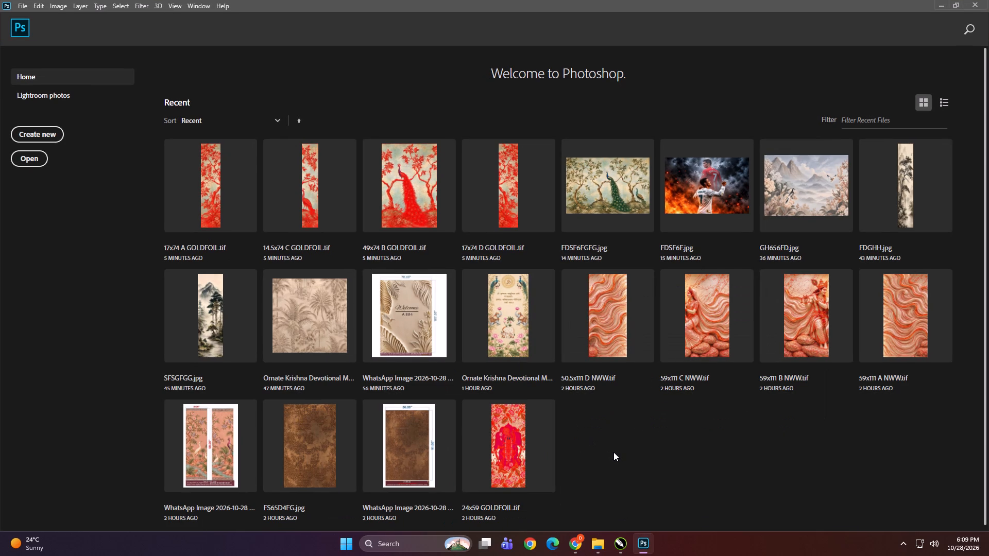
key("ctrl+n")
key("Return")
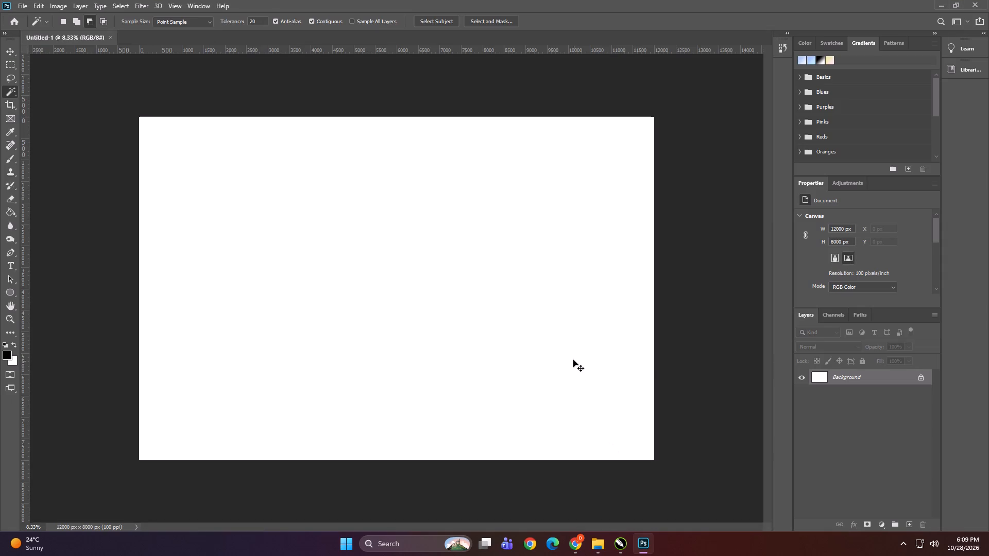
key("ctrl+v")
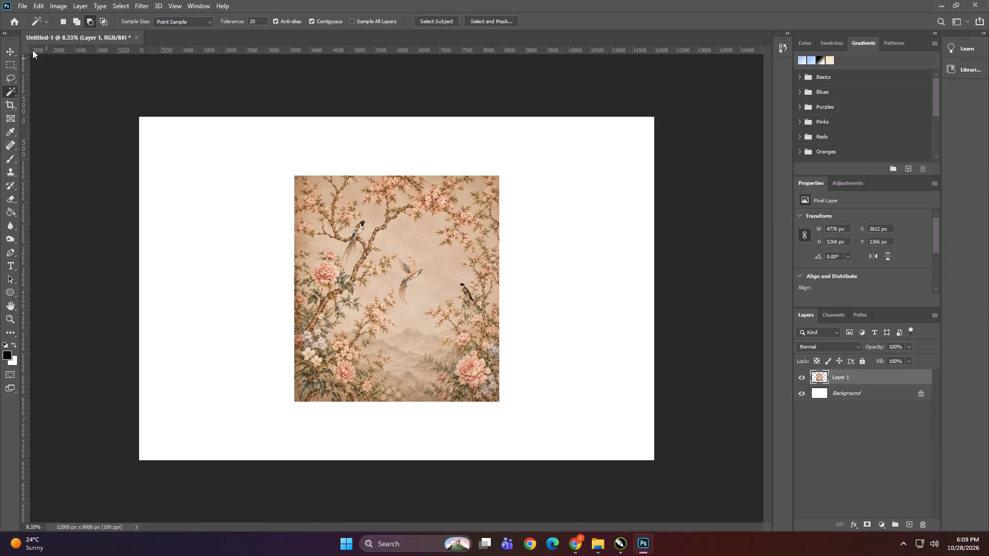
Move the pasted mural to the canvas's upper-left corner and scale it proportionally to 7249 by 8000 px (151.79%).
left_click(12, 48)
left_click_drag(428, 226, 274, 172)
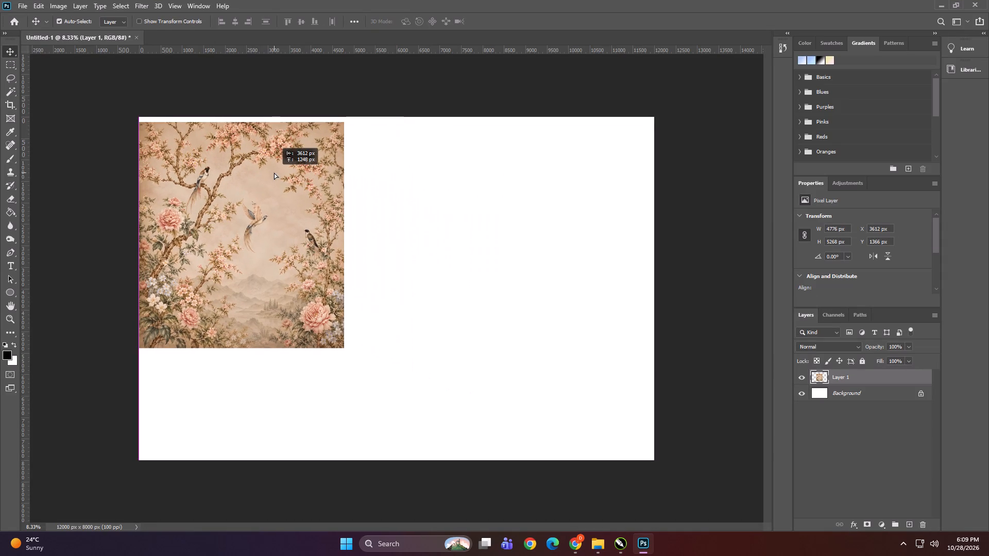
left_click_drag(274, 172, 274, 168)
key("ctrl+t")
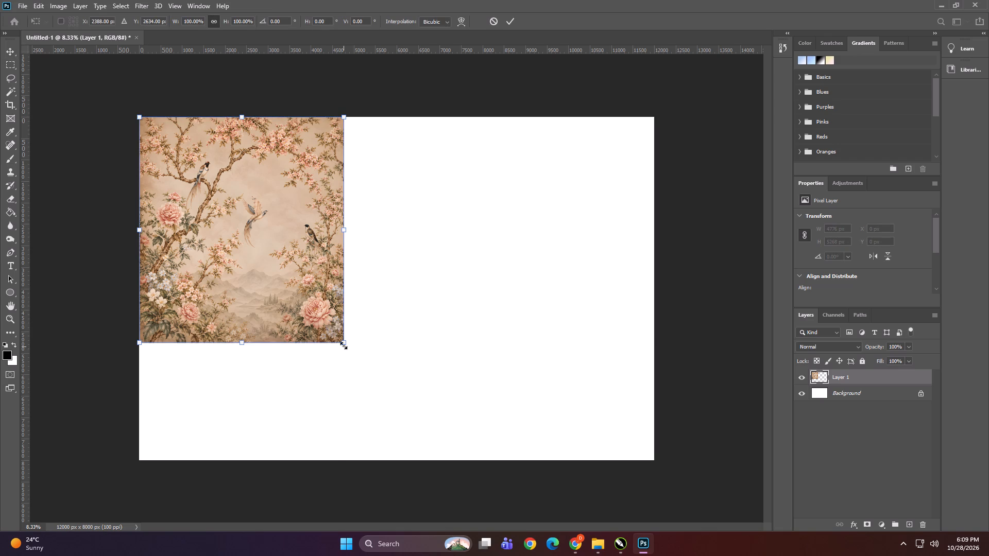
left_click_drag(344, 342, 447, 462)
left_click(295, 457, "shift")
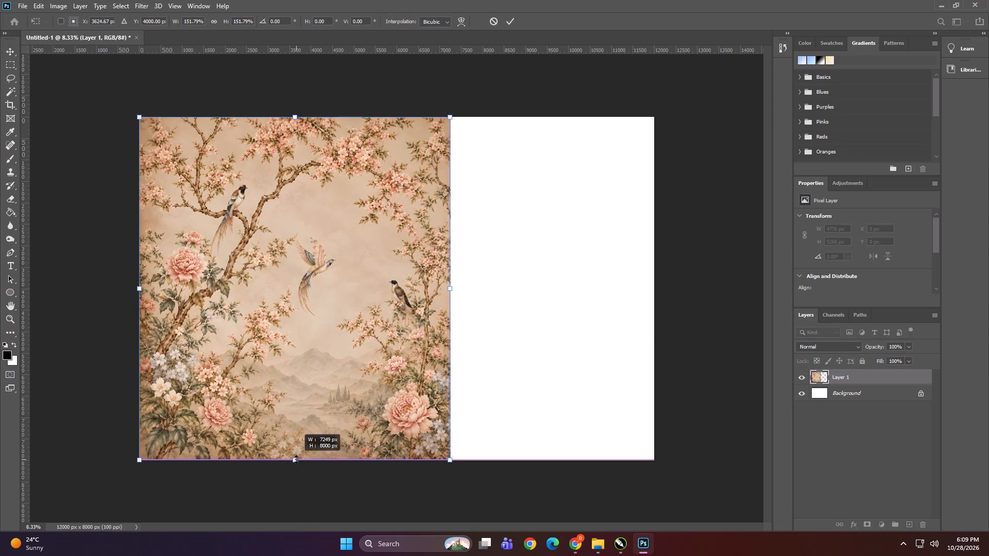
key("Return")
Crop the canvas's empty white area to the mural's edge, giving 7249 by 8000 px, and merge the mural with the background layer.
key("c")
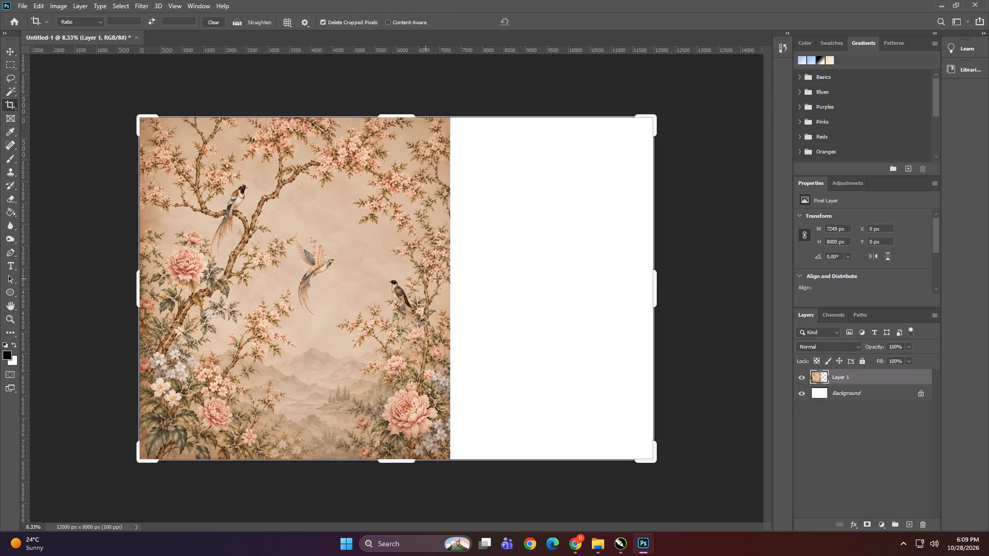
left_click_drag(657, 293, 572, 283)
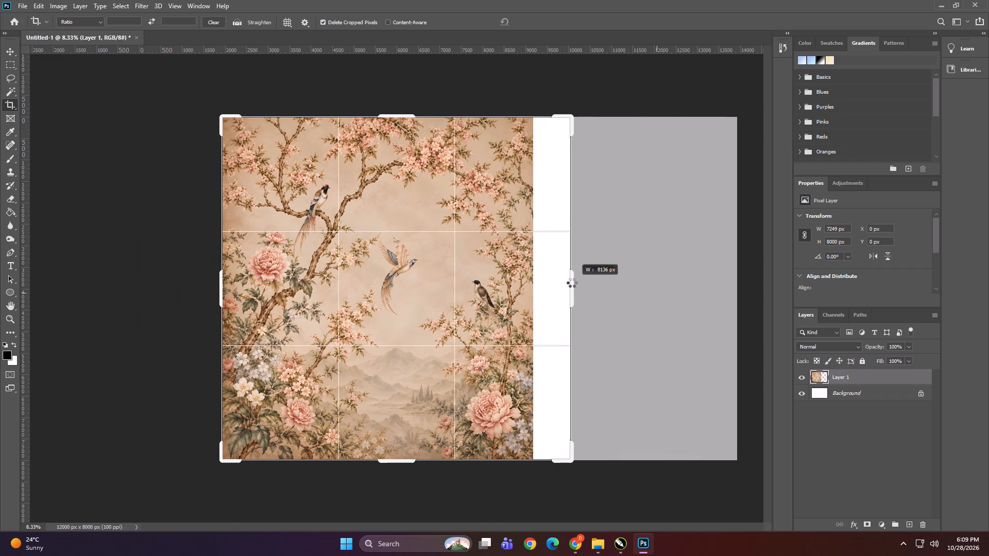
left_click_drag(572, 283, 556, 279)
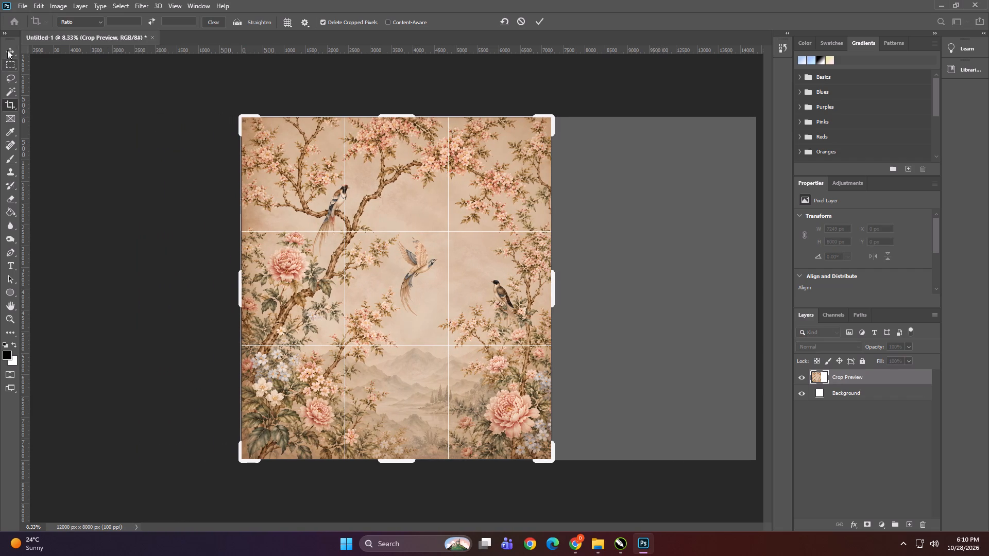
left_click(8, 45)
left_click(872, 396, "shift")
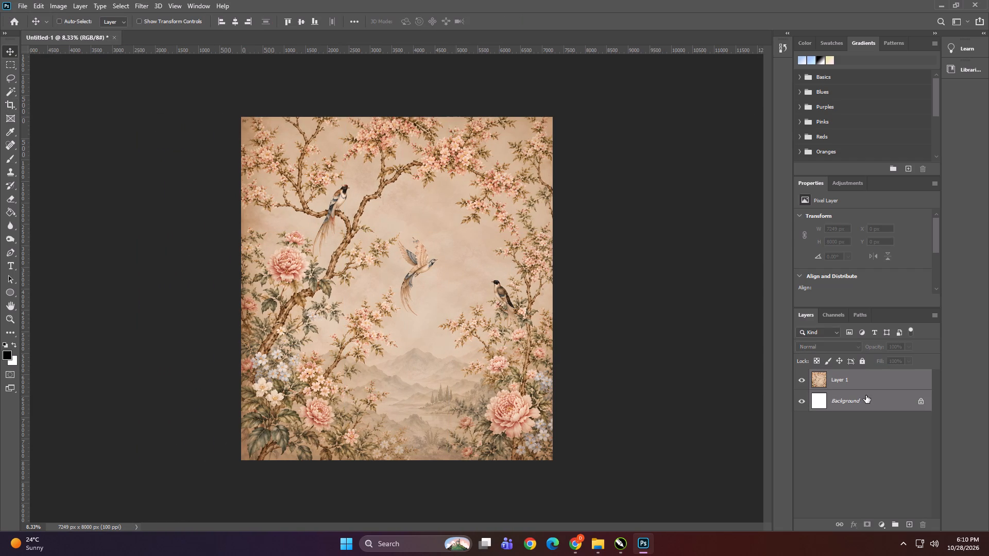
key("ctrl+e")
Apply the Dry Brush filter to the mural with brush size 0, brush detail 10 and texture 1.
left_click(138, 6)
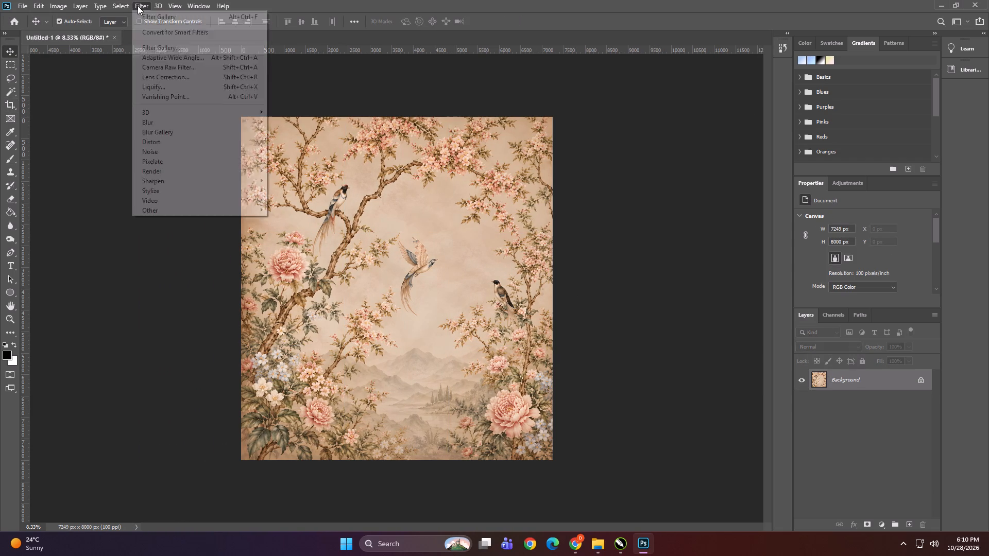
left_click(155, 45)
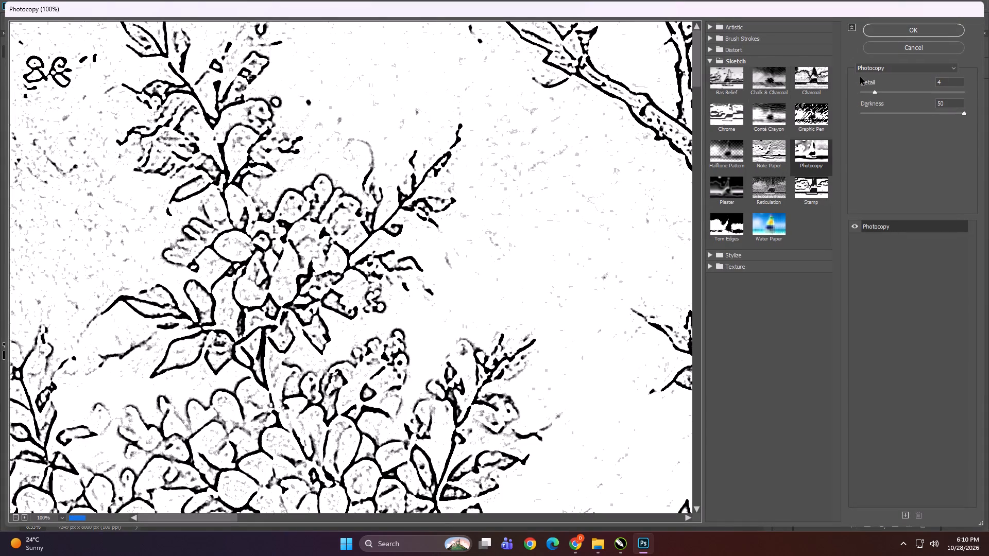
left_click(735, 27)
left_click(807, 51)
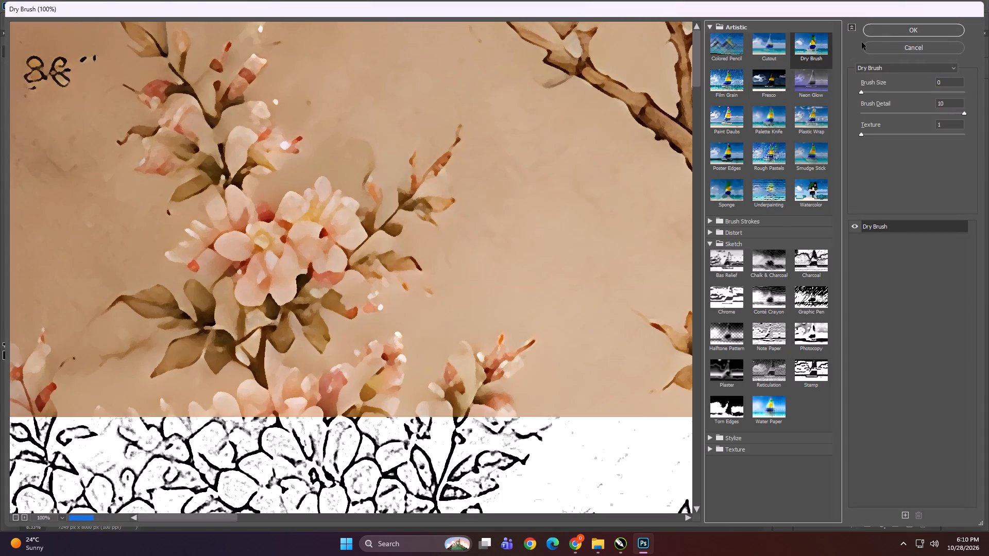
left_click(895, 30)
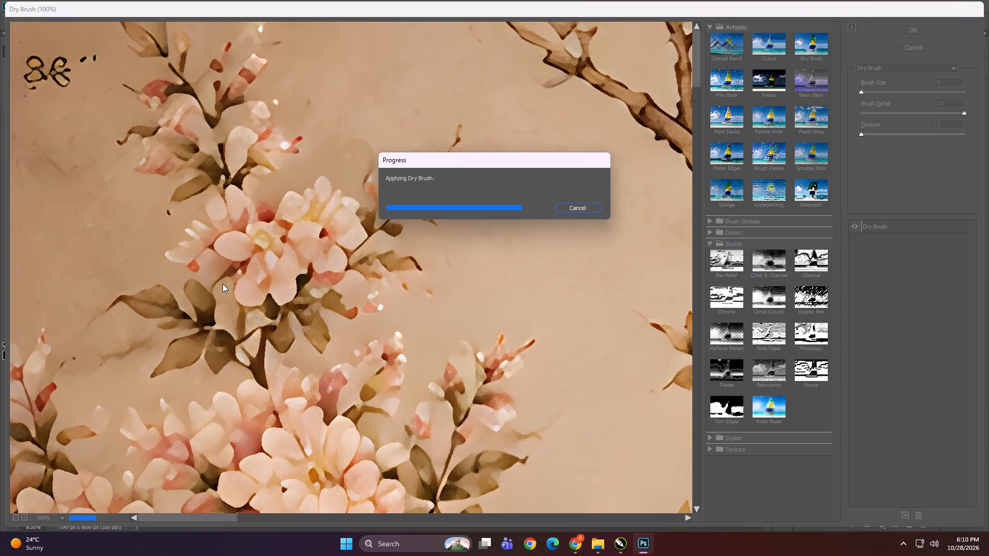
Examine the filtered mural's detail up close on the perched bird and the flying bird.
scroll(289, 284, "up", 7, "alt")
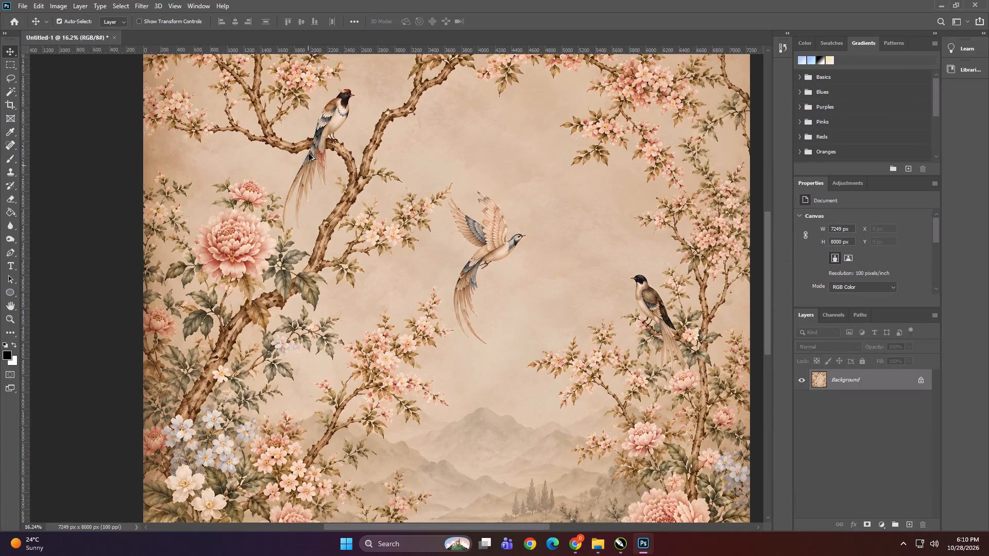
scroll(314, 127, "up", 19, "alt")
scroll(359, 128, "up", 7, "alt")
scroll(347, 127, "down", 5, "alt")
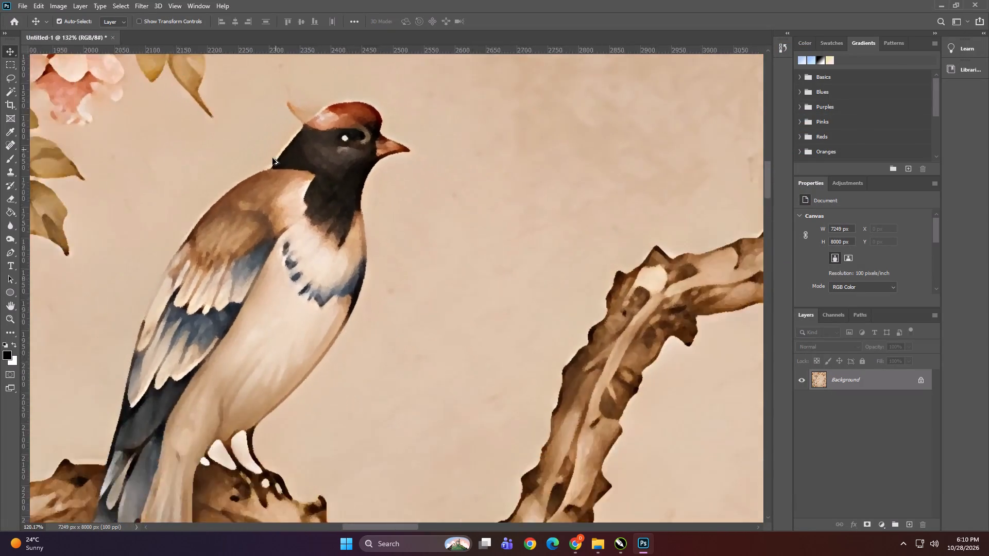
scroll(272, 158, "down", 19, "alt")
scroll(450, 385, "up", 6, "alt")
scroll(558, 294, "up", 17, "alt")
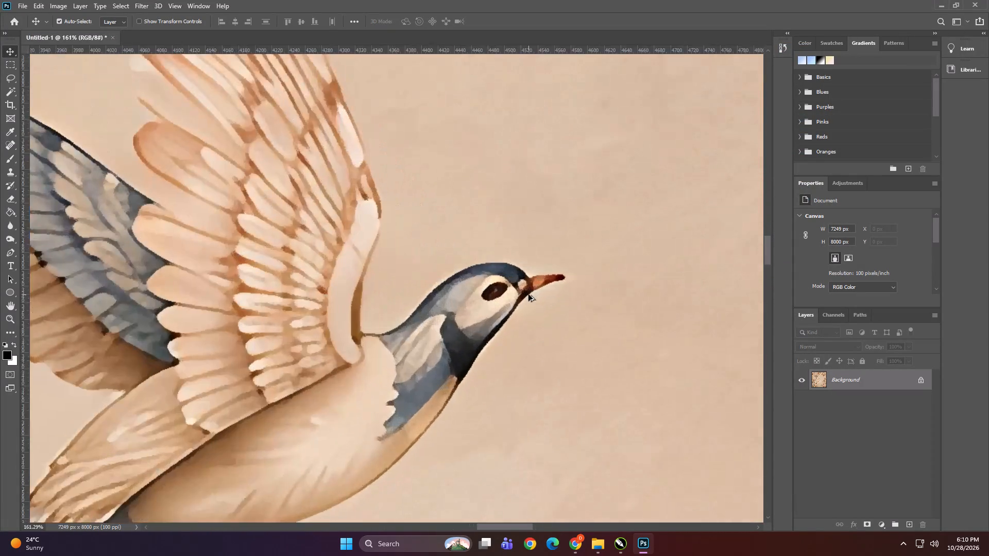
scroll(521, 237, "down", 20, "alt")
scroll(521, 237, "down", 13, "alt")
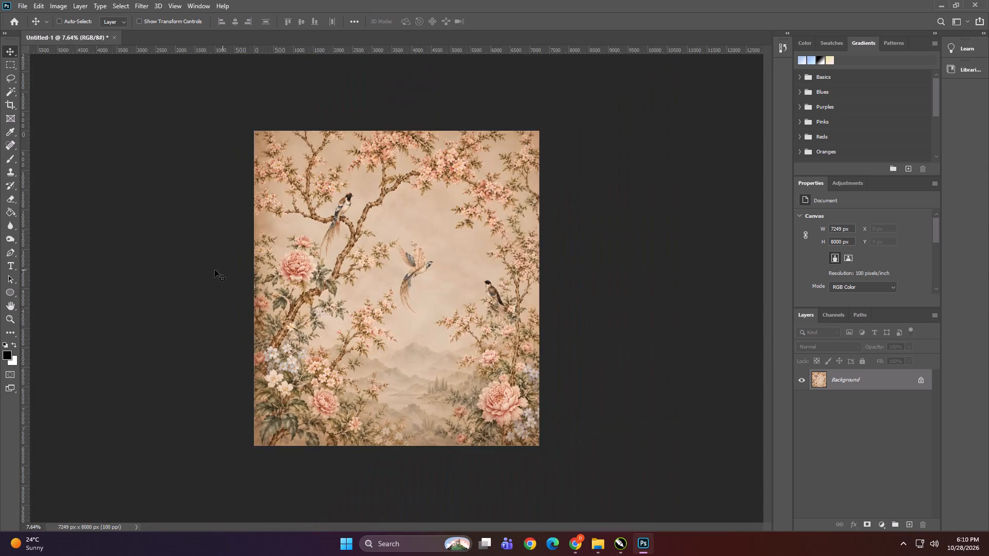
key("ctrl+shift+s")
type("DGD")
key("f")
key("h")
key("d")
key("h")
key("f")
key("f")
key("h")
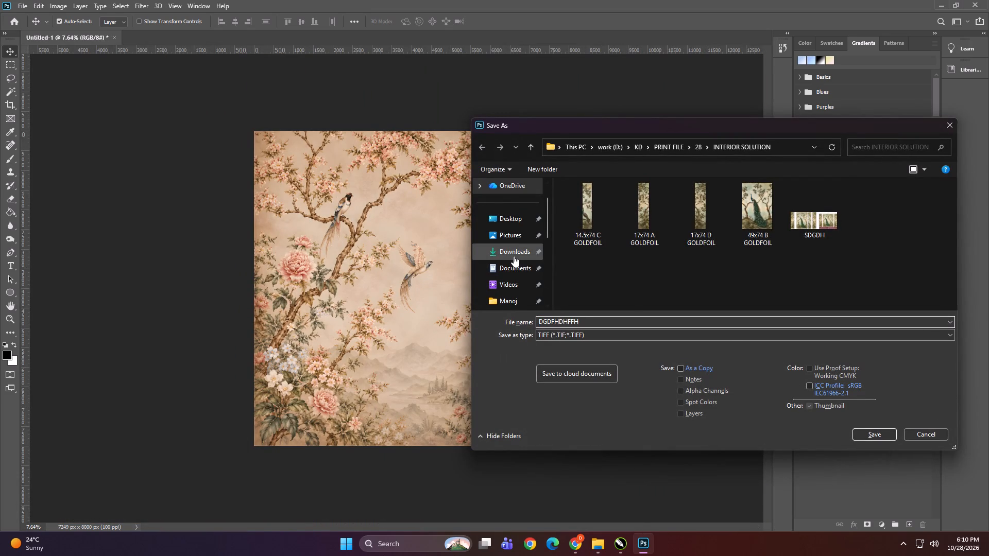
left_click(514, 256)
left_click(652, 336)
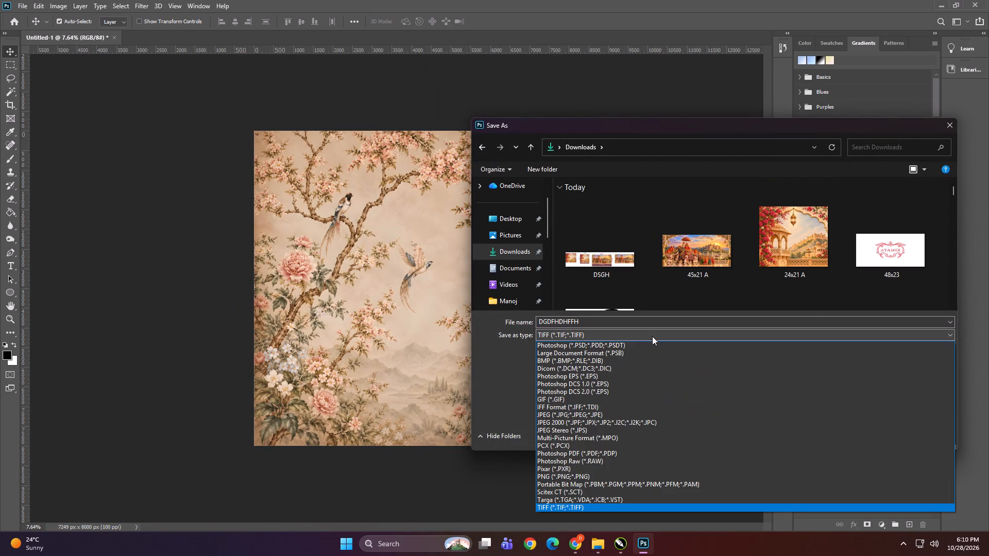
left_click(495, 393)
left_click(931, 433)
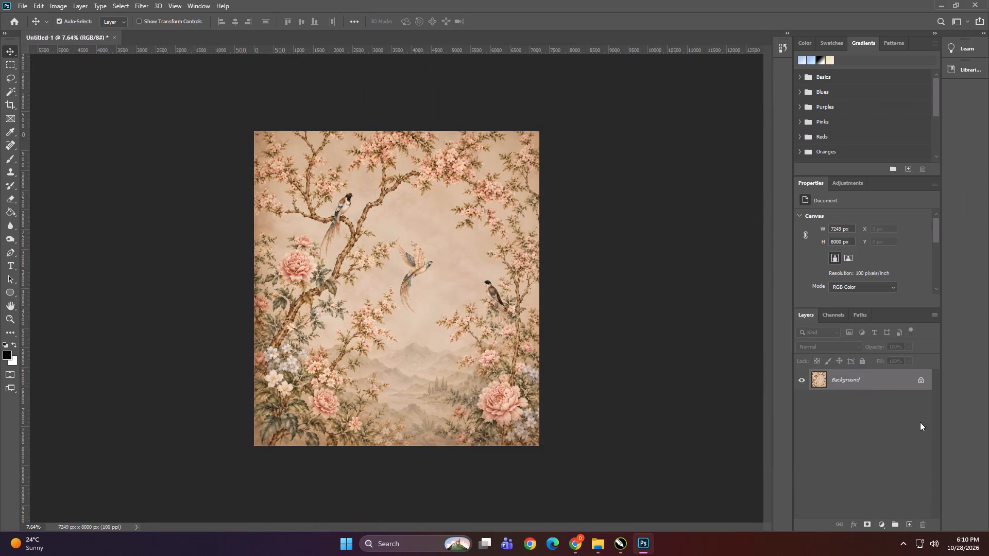
Save the mural as a TIFF named FGDHDJHJH in the Downloads folder, accepting the TIFF options.
key("ctrl+shift+s")
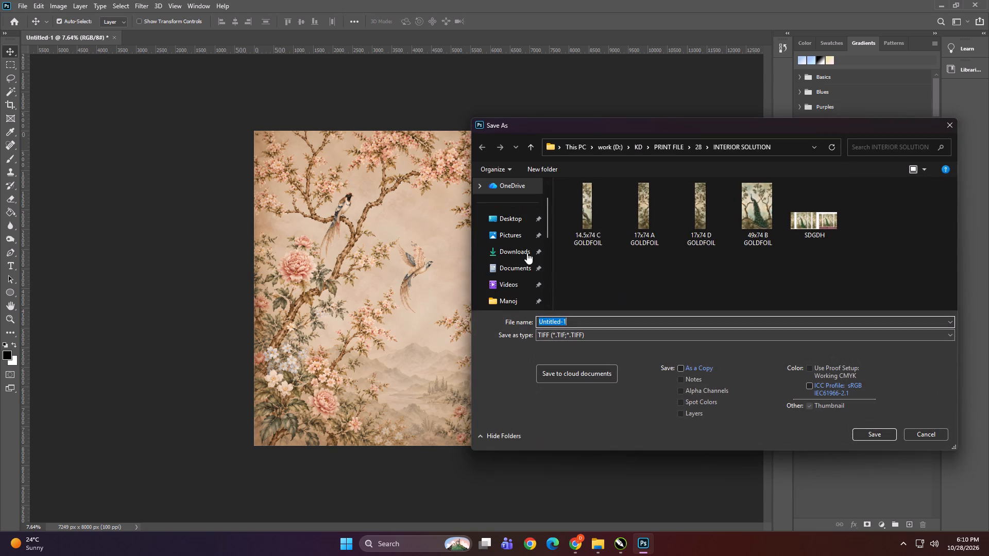
left_click(520, 249)
left_click(575, 325)
key("f")
type("GDHD")
key("j")
key("h")
key("j")
key("h")
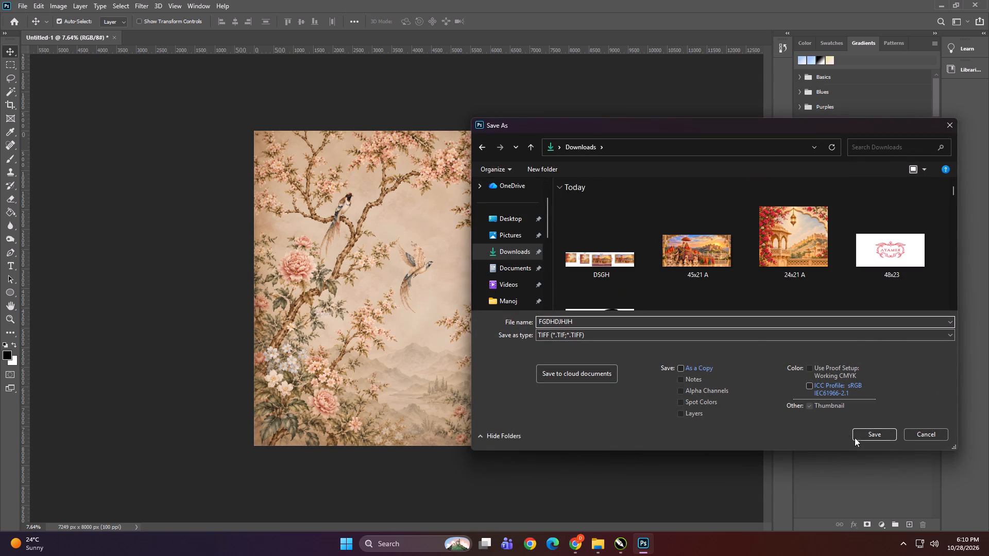
left_click(860, 435)
left_click(615, 135)
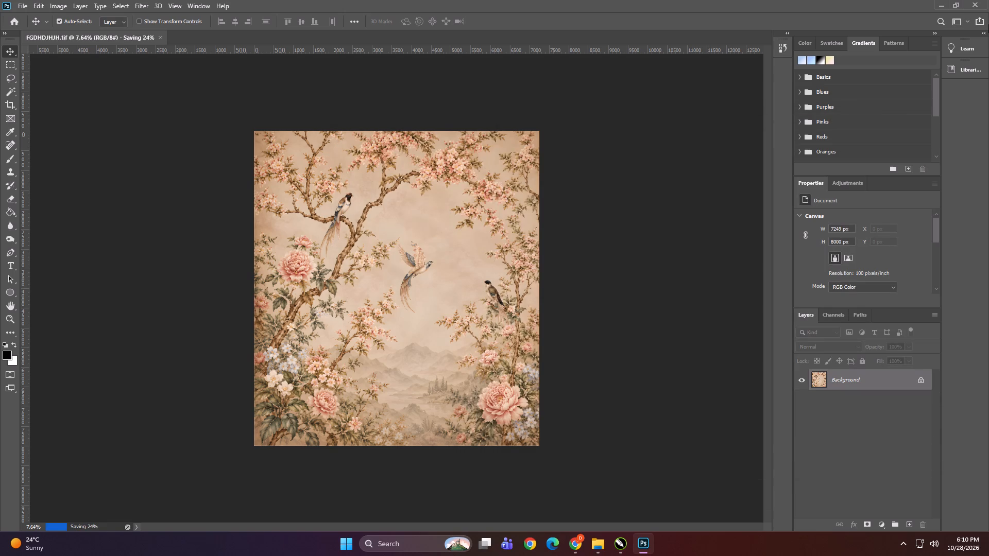
Try to close Photoshop.
left_click(970, 5)
left_click(519, 207)
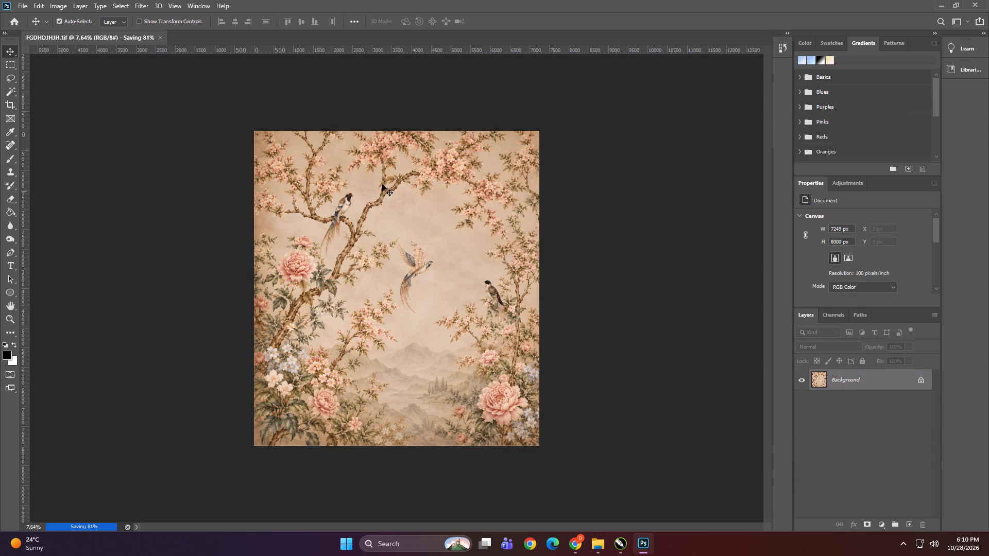
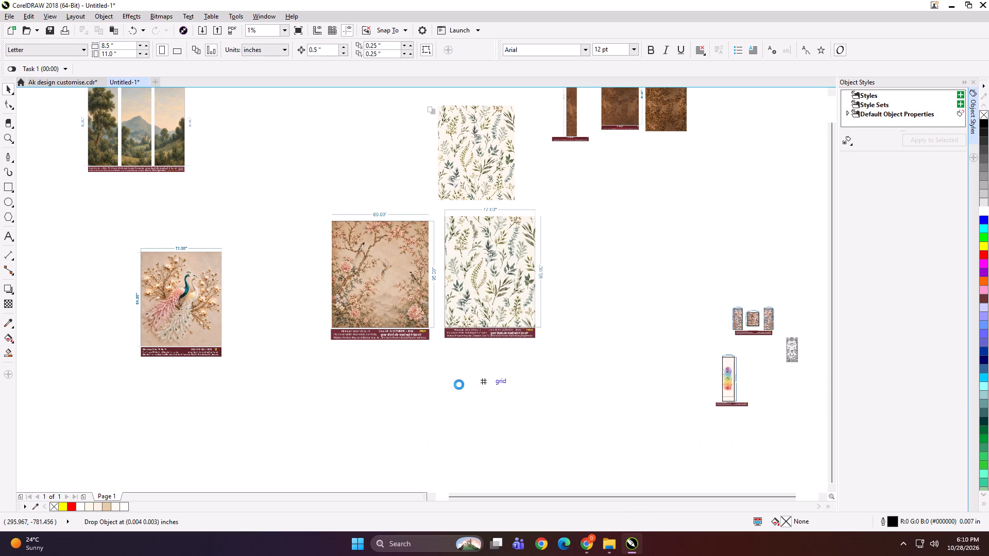
Place the filtered blossom mural in the drawing, enlarge it beside the blossom layout, and move the peacock panel clear of it.
left_click_drag(507, 407, 507, 407, "shift")
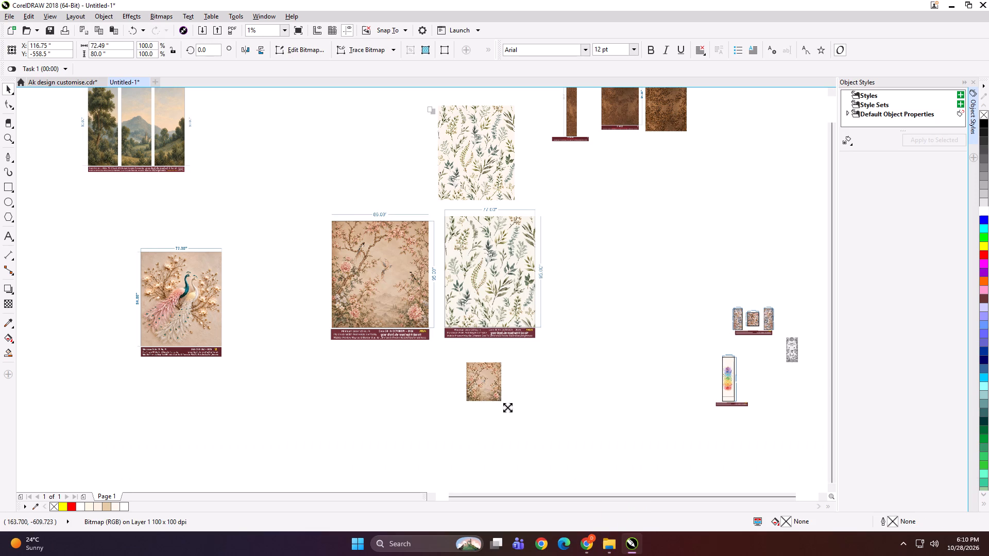
left_click_drag(507, 407, 529, 433, "shift")
left_click_drag(475, 385, 276, 271)
left_click_drag(172, 293, 86, 377)
Move the loose leaf pattern beside the leaf layout and select it together with both layouts and the loose blossom mural.
left_click_drag(479, 150, 599, 281)
left_click_drag(521, 282, 514, 282, "shift")
left_click(297, 268, "shift")
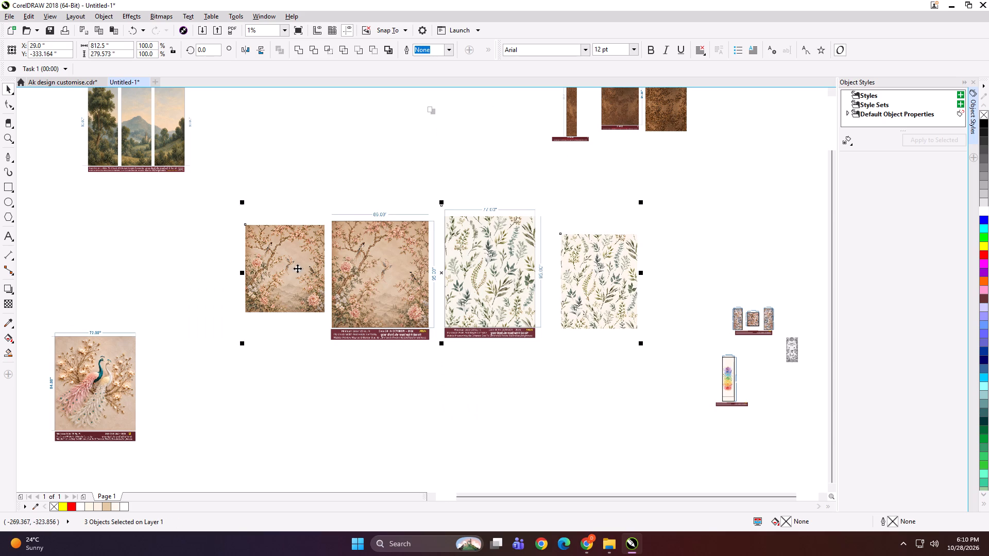
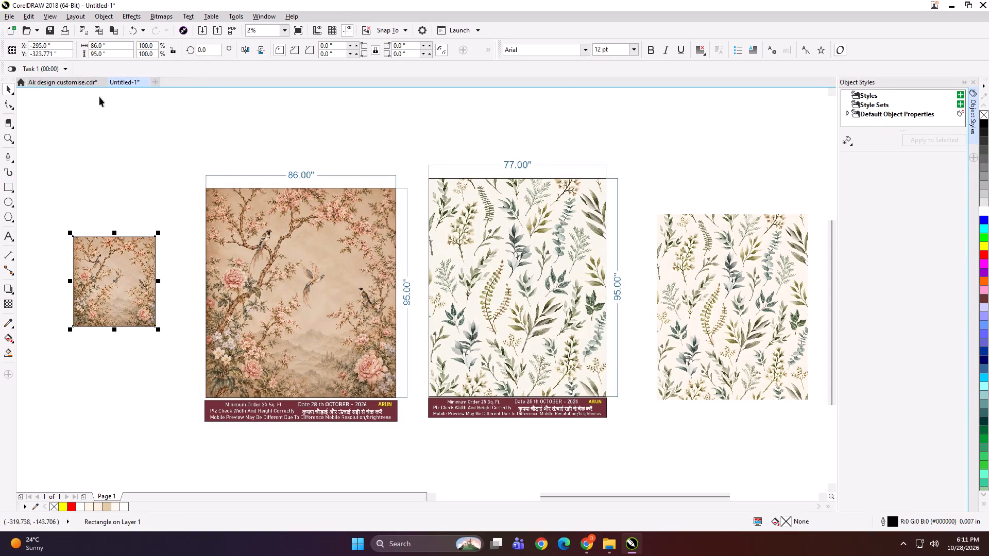
Set the width of the rectangle over the loose blossom mural to 53 inches and align it with the mural's left edge.
left_click(118, 47)
key("ctrl+a")
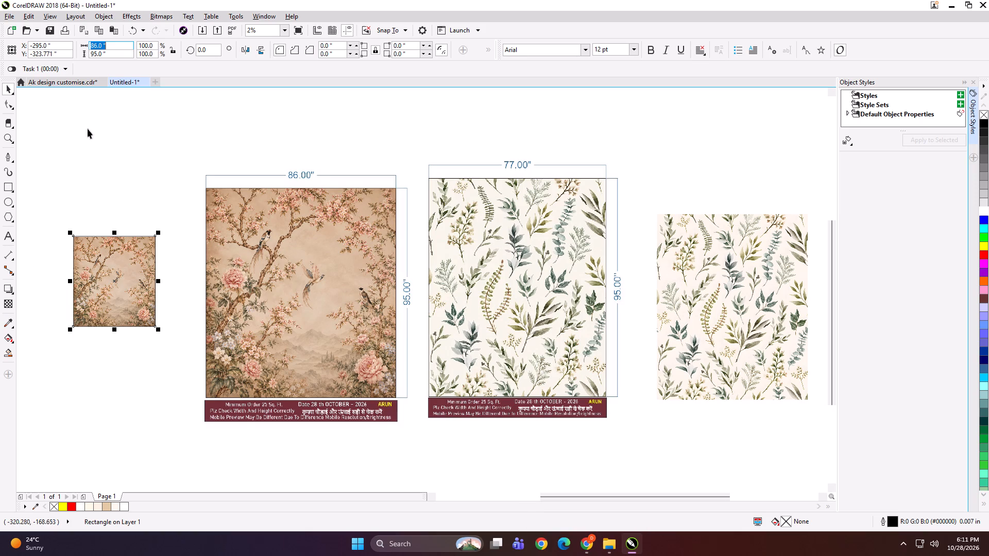
type("53")
key("Return")
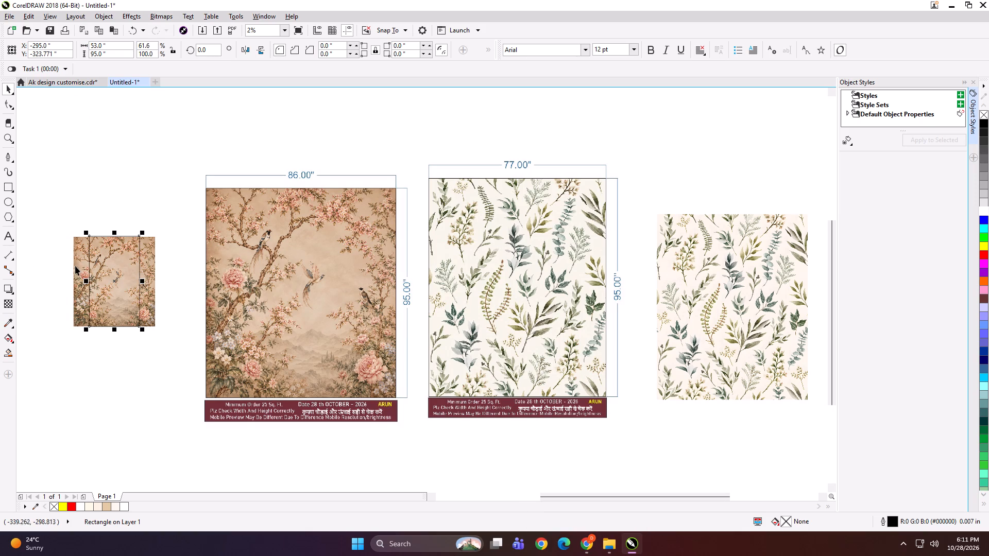
left_click(79, 267, "shift")
key("l")
left_click(64, 192)
left_click(94, 267)
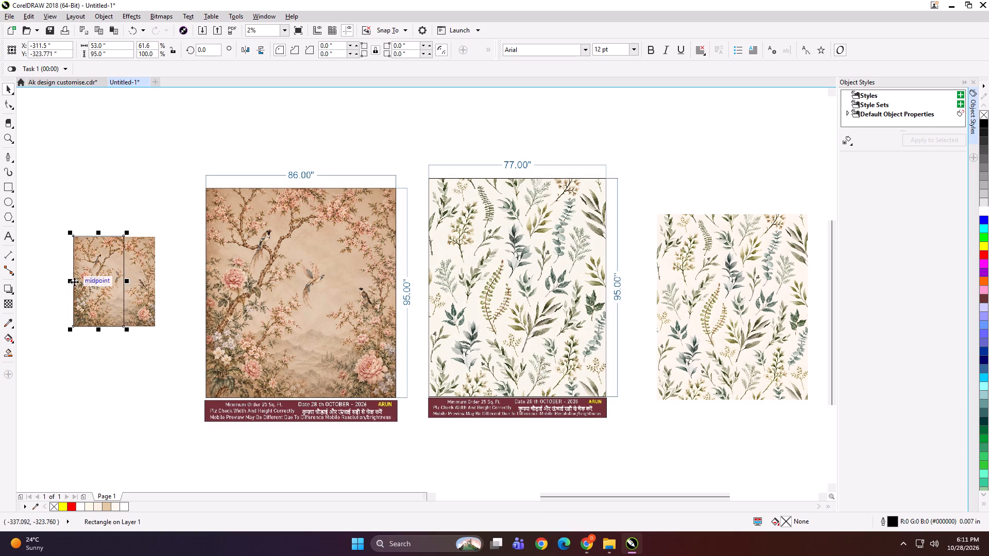
Mirror a copy of the 53-inch rectangle to its right, overlap it 0.5 inch, and narrow it to the mural's right edge, about 33.5 inches.
left_click_drag(69, 282, 158, 281)
right_click(156, 281, "ctrl")
scroll(118, 288, "up", 1)
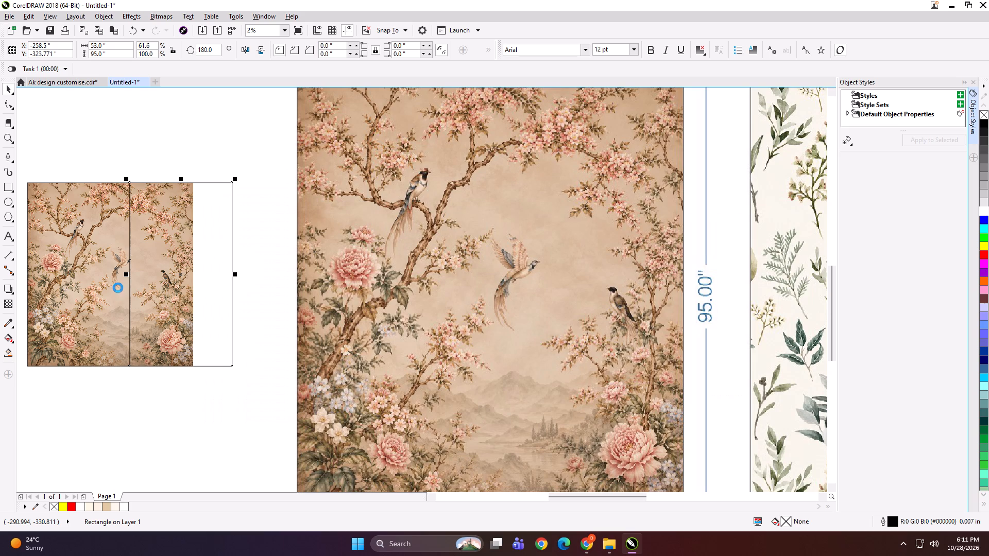
key("Left")
left_click_drag(236, 274, 202, 274)
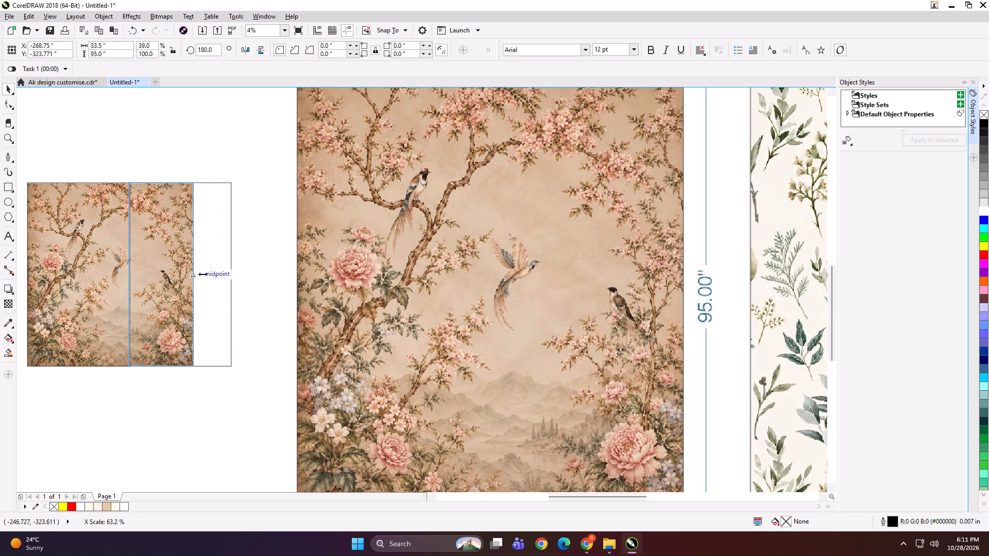
left_click_drag(202, 274, 201, 274)
Group the two blossom rectangles, PowerClip the loose blossom mural into them, and ungroup the result into separate panels.
scroll(213, 266, "down", 1)
left_click(147, 257, "shift")
key("ctrl+g")
left_click(143, 194)
left_click(152, 246, "alt")
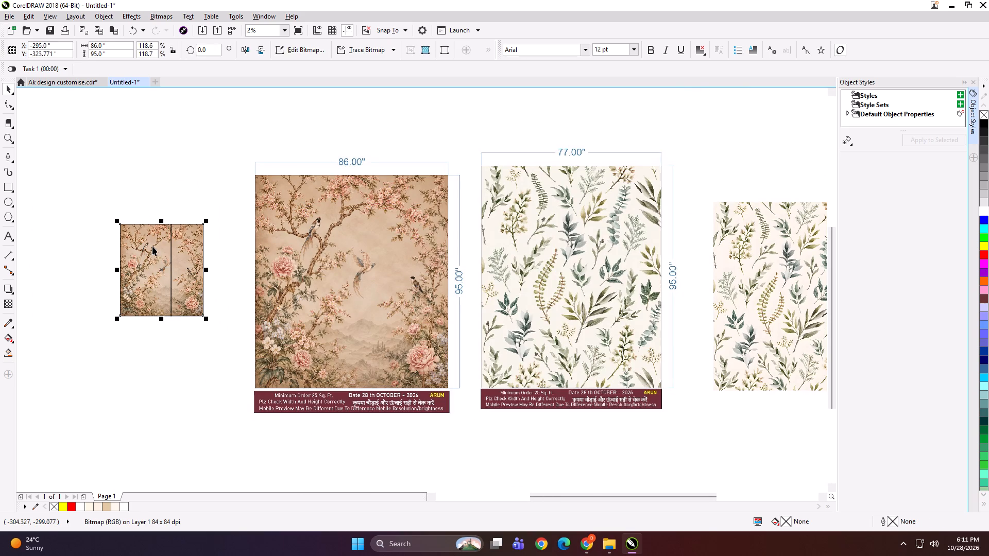
key("shift+Return")
left_click(172, 245)
key("ctrl+u")
left_click(151, 182)
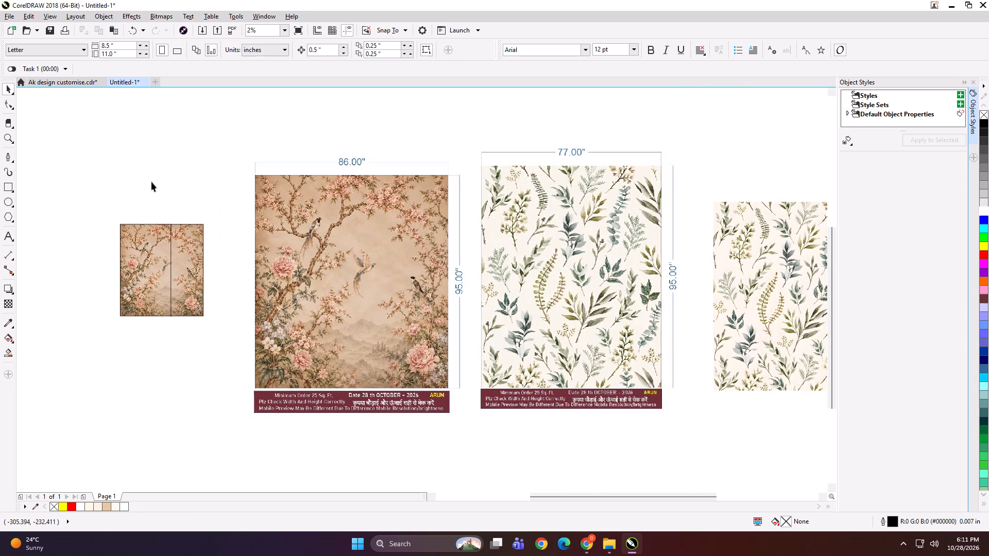
Nudge the 53-inch blossom panel 3.5 inches left to open a gap between the two blossom panels.
scroll(129, 223, "down", 1)
left_click(279, 277)
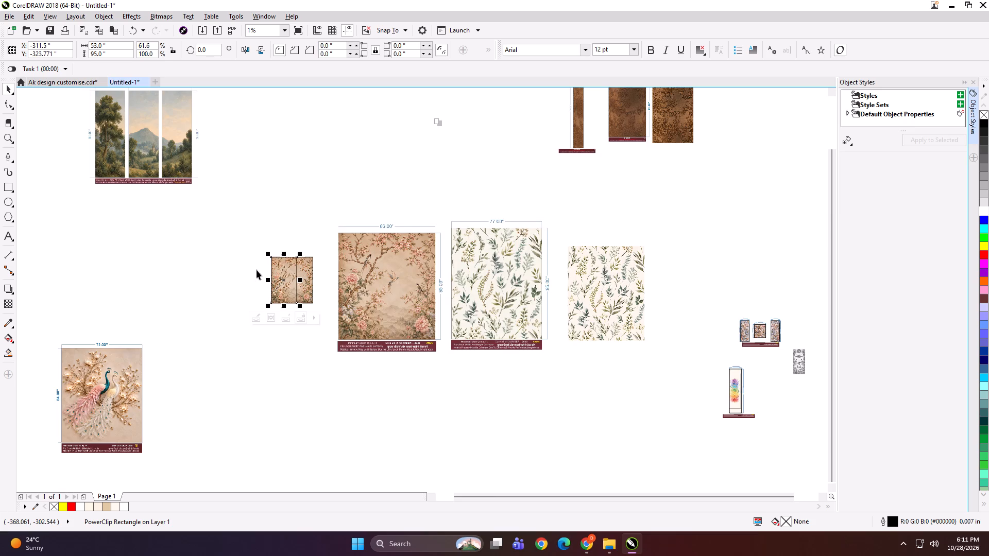
scroll(257, 270, "up", 1)
key("Left")
key("Left")
key("Left")
key("Left")
key("Left")
key("Left")
key("Left")
left_click(215, 268)
scroll(213, 267, "down", 1)
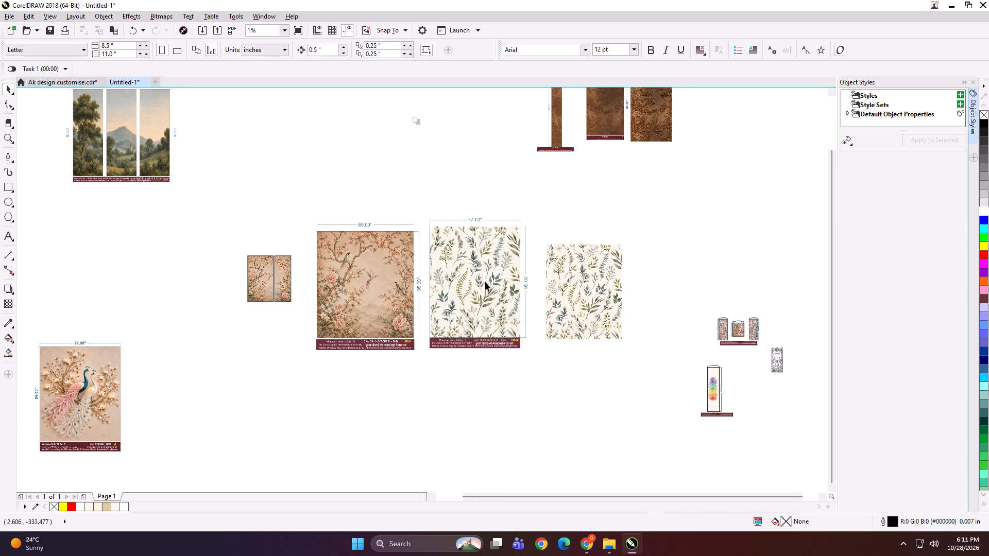
Resize the loose leaf pattern to 77 inches wide by 95 inches high.
left_click(572, 282)
scroll(622, 265, "up", 1)
left_click(122, 44)
key("ctrl+a")
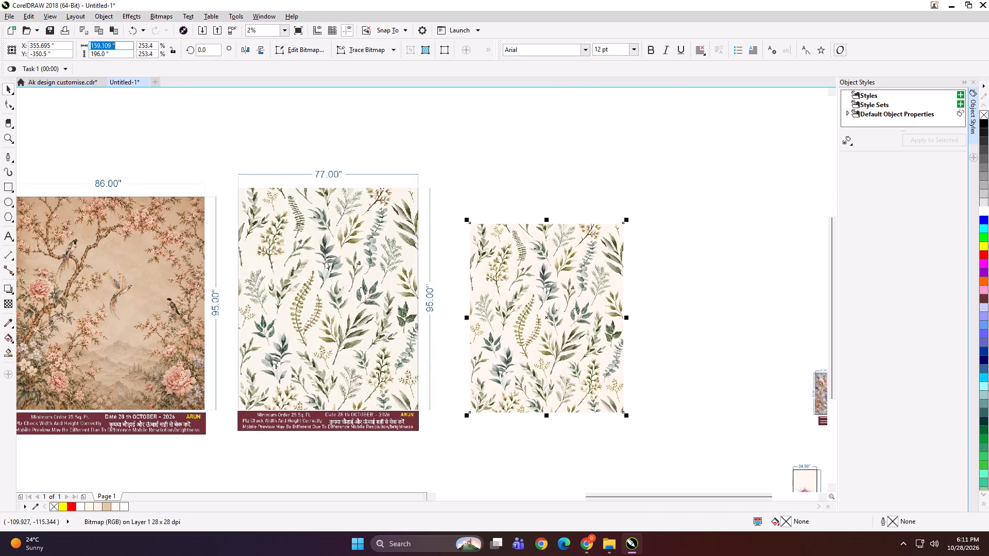
type("77")
key("Tab")
type("95")
key("Return")
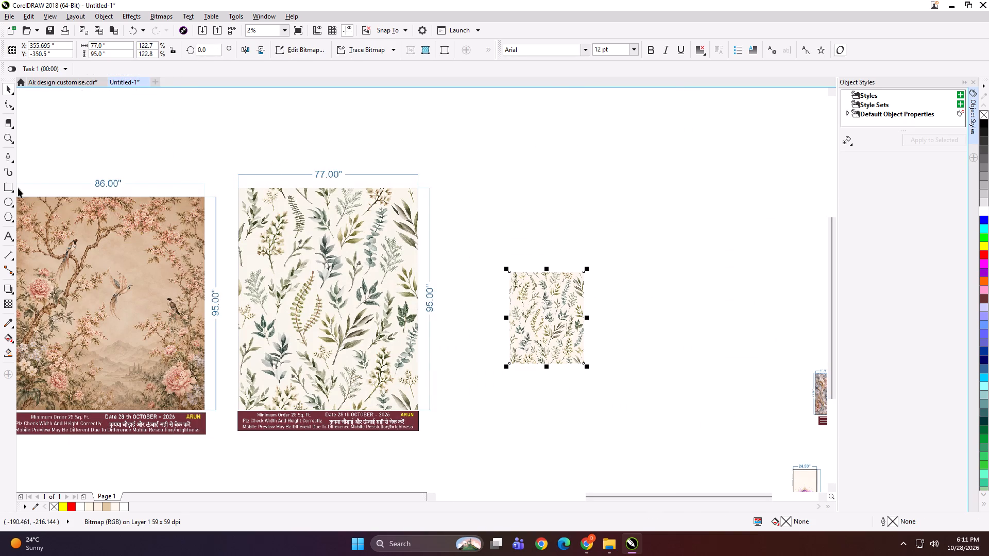
Add a rectangle matching the loose leaf pattern, set its width to 53 inches, and align it with the pattern's left edge.
double_click(10, 186, "shift")
key("space")
left_click(116, 43)
key("ctrl+a")
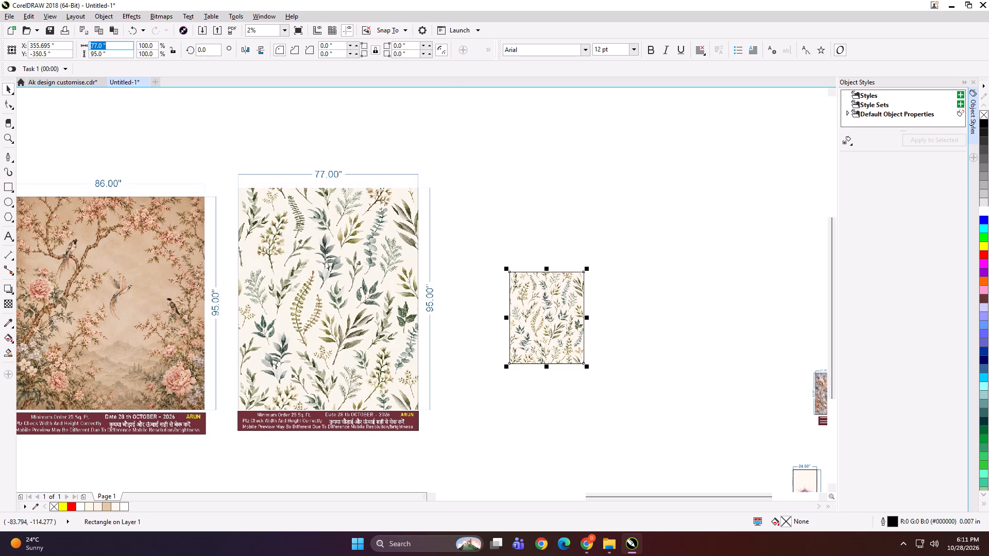
type("53")
key("Return")
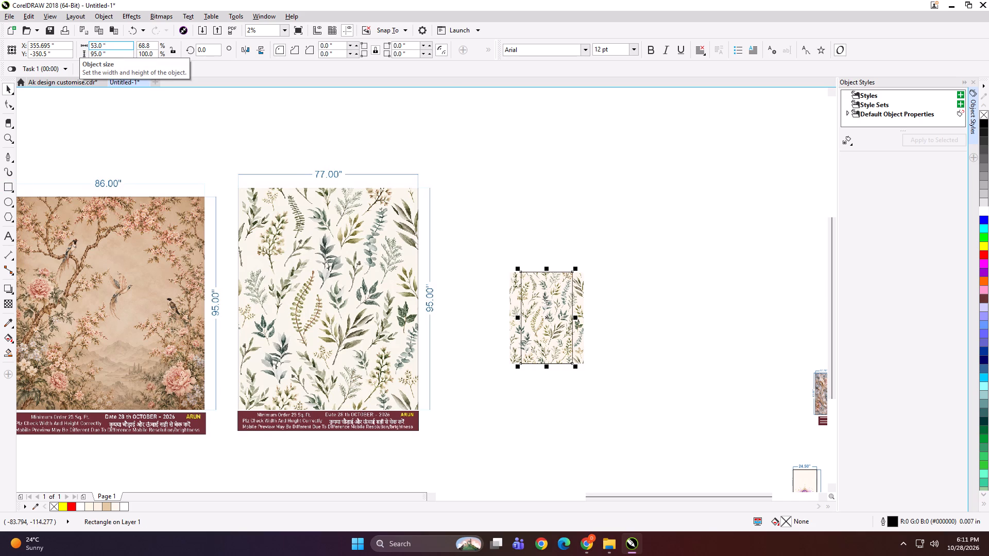
scroll(499, 285, "up", 2)
scroll(555, 333, "up", 1)
left_click(555, 333, "shift")
scroll(550, 293, "down", 1)
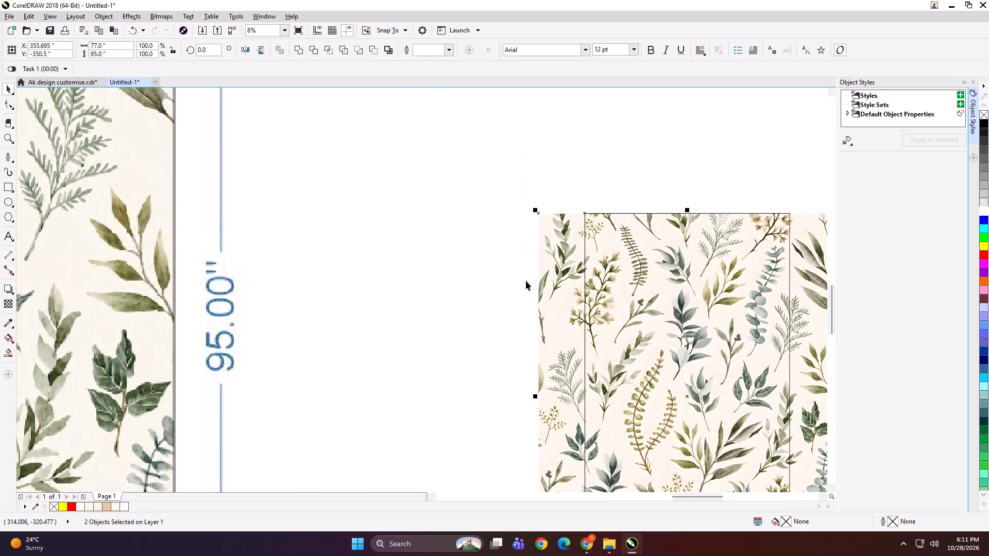
key("l")
scroll(531, 277, "down", 2)
left_click(536, 213)
left_click(559, 294)
scroll(595, 305, "up", 1)
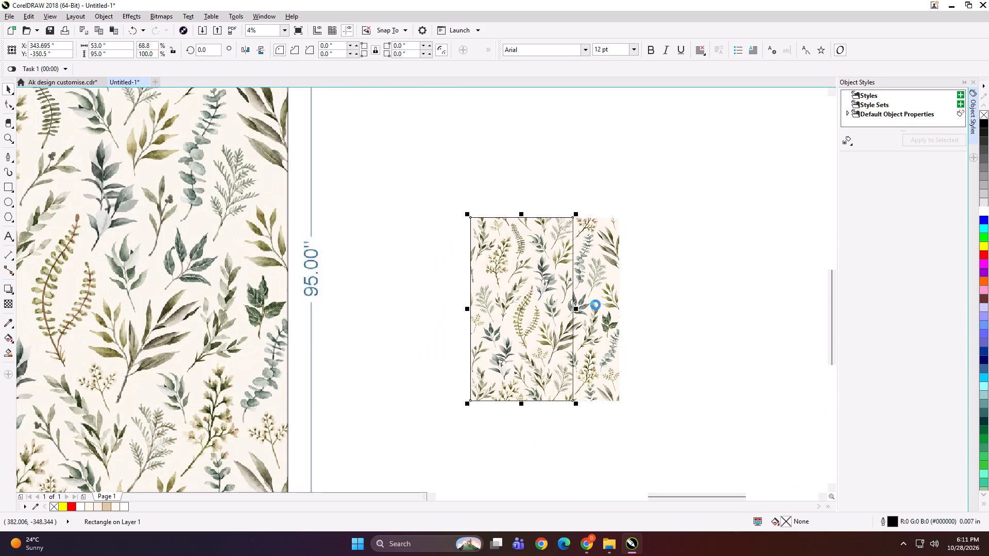
Mirror a copy of the leaf rectangle to its right, overlap it 0.5 inch, and narrow it to the pattern's right edge, about 24.5 inches.
left_click_drag(468, 309, 578, 310)
right_click(578, 310, "ctrl")
scroll(578, 308, "up", 1)
key("Left")
scroll(578, 308, "down", 1)
scroll(659, 315, "up", 1)
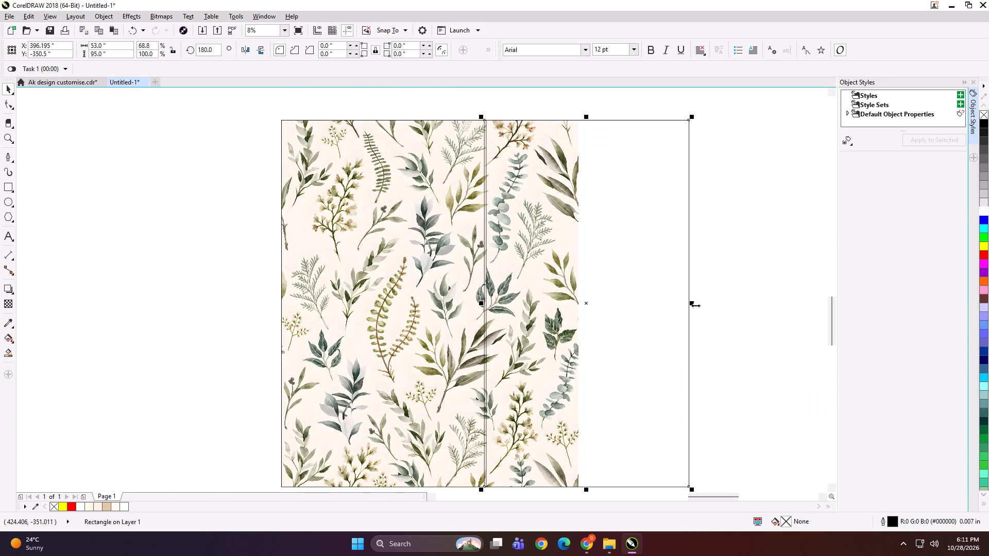
left_click_drag(696, 304, 587, 289)
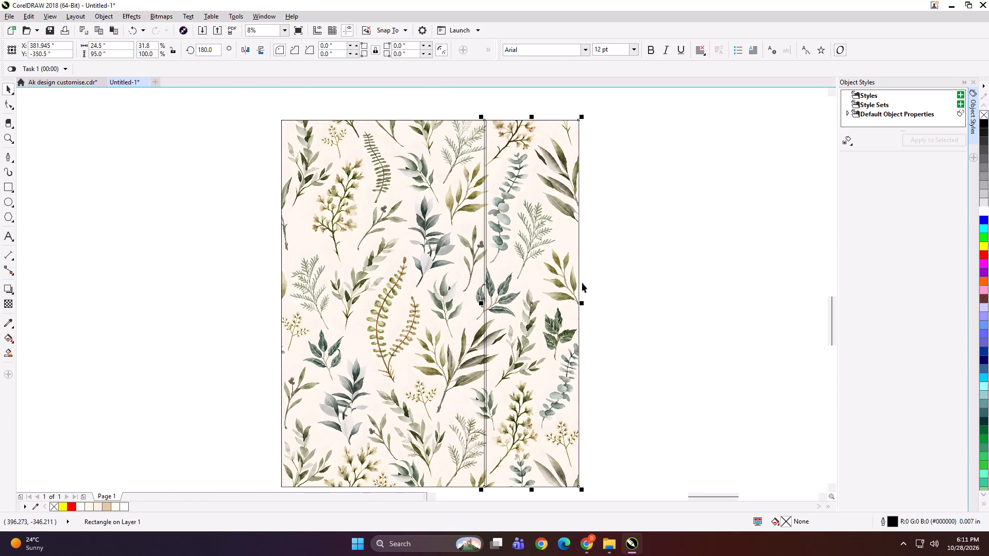
Group the two leaf rectangles, PowerClip the loose leaf pattern into them, and ungroup the result into separate panels.
scroll(591, 288, "down", 1)
left_click(505, 282, "shift")
key("ctrl+g")
left_click(540, 173)
left_click(523, 257, "alt")
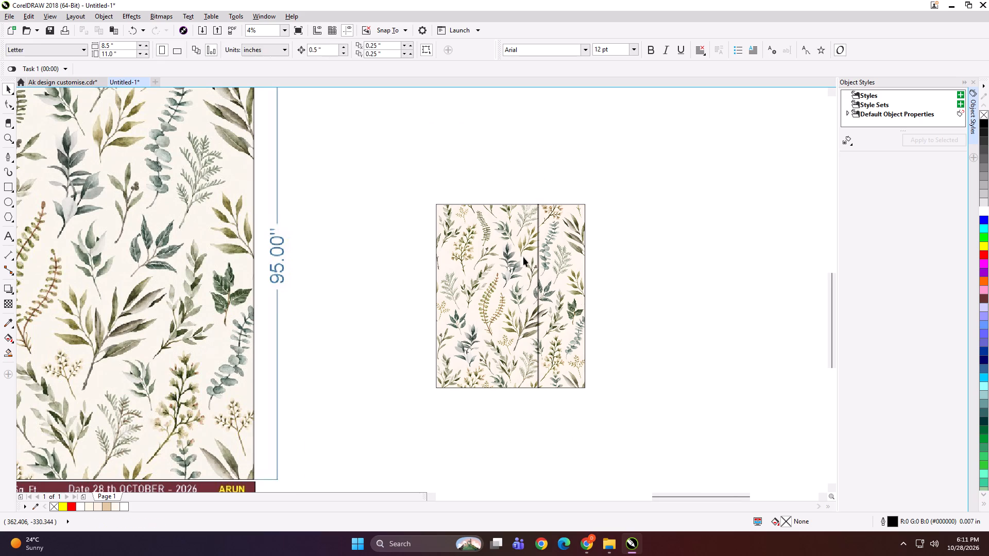
key("shift+Return")
left_click(523, 257)
key("ctrl+u")
left_click(610, 250)
Scale the blossom and leaf layouts down together to about 180.7 by 115.3 inches and place them beside the blossom panels.
scroll(612, 257, "down", 2)
left_click(511, 235)
left_click(396, 252, "shift")
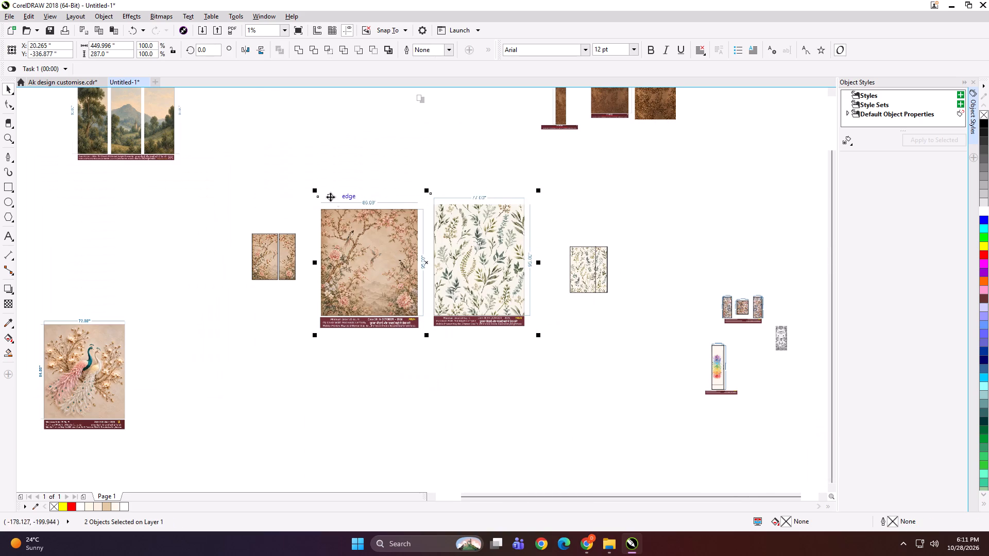
left_click_drag(315, 190, 364, 238, "shift")
left_click_drag(415, 260, 329, 248)
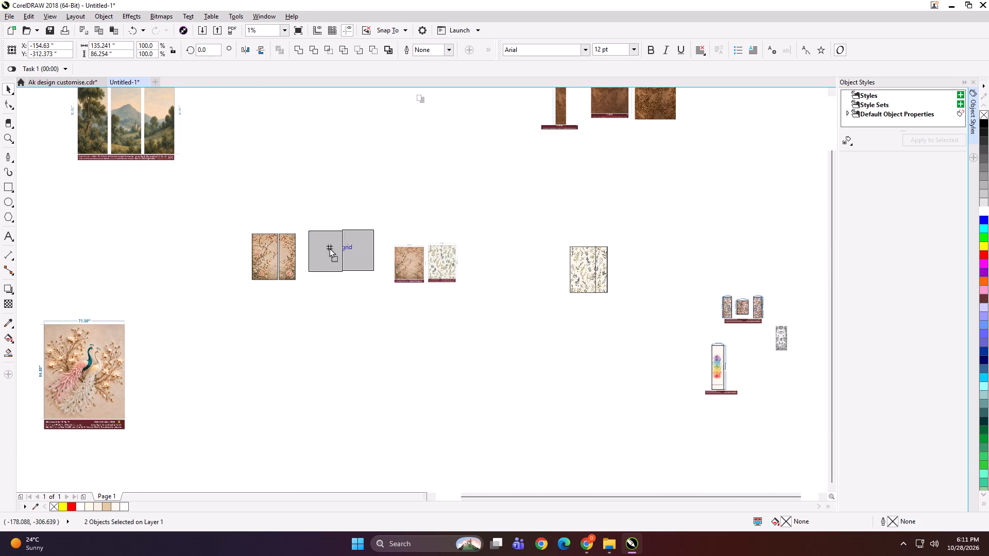
left_click_drag(329, 248, 329, 248)
left_click_drag(374, 274, 404, 288)
Move the two leaf panels close to the right side of the leaf layout, completing a compact row with the blossom panels.
left_click_drag(504, 223, 641, 326)
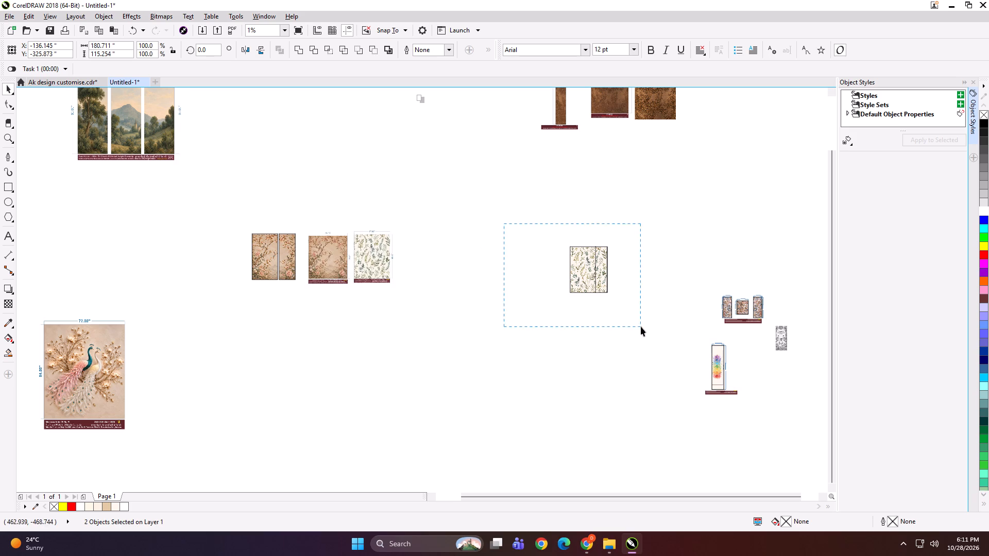
left_click_drag(641, 326, 635, 322)
left_click_drag(585, 271, 416, 257)
left_click_drag(208, 213, 459, 323)
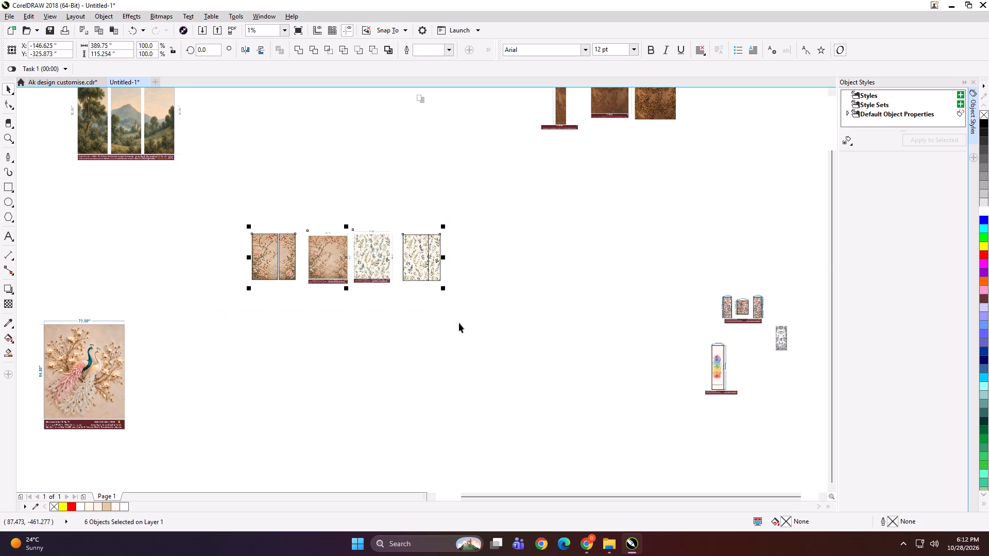
key("shift+F2")
left_click(384, 122)
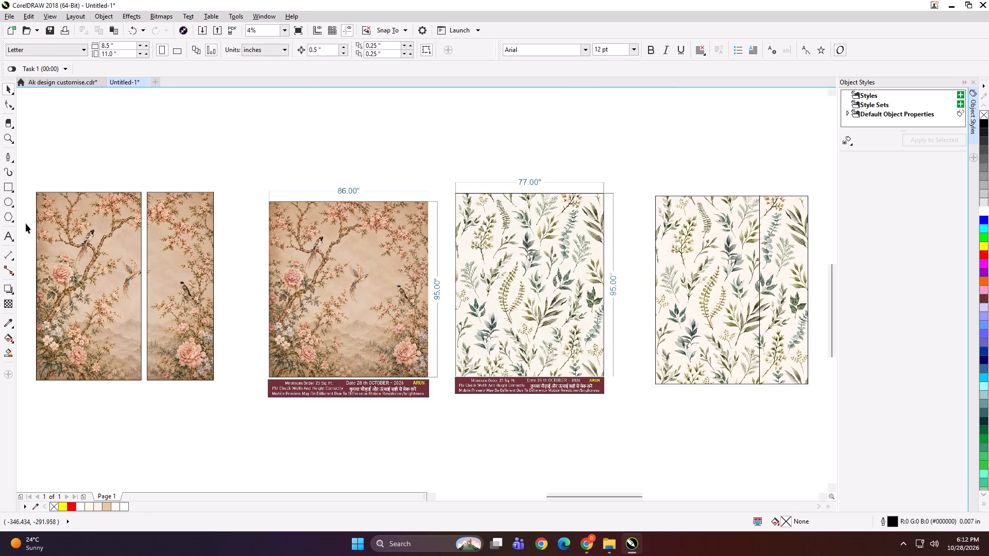
Add the text label "86*95 PANEL 1" at the top edge of the left blossom panel.
left_click(9, 233)
left_click(56, 190)
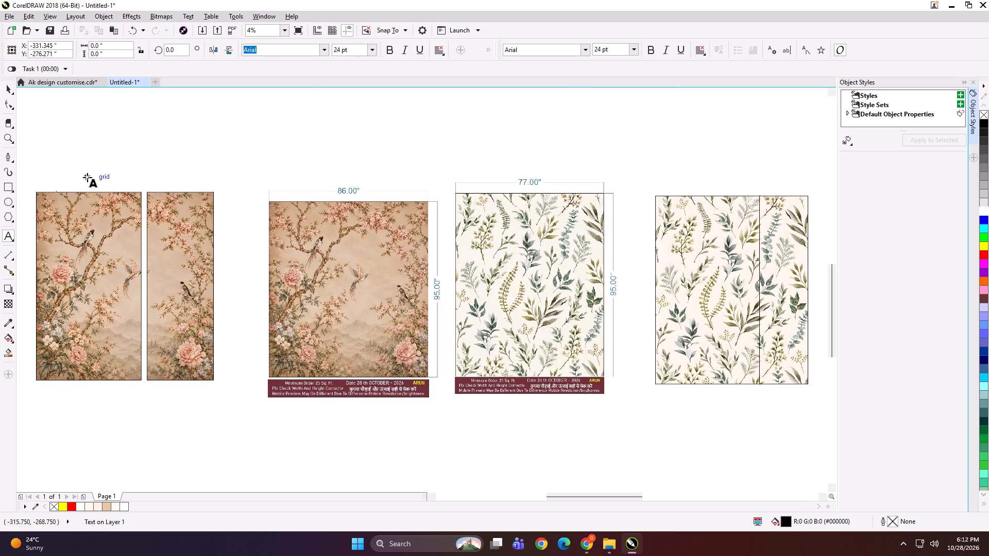
type("86*95 PANEL 1")
Copy the blossom label to the top edge of the right blossom panel and change its panel number to 2.
key("ctrl+a")
key("ctrl+c")
scroll(49, 184, "up", 1)
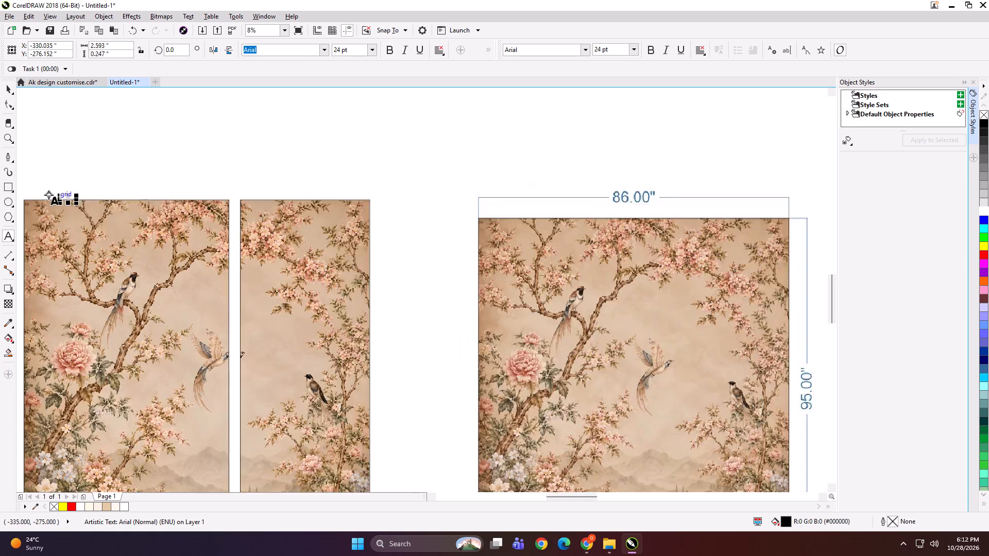
scroll(48, 195, "up", 4)
key("ctrl+c")
scroll(93, 204, "down", 4)
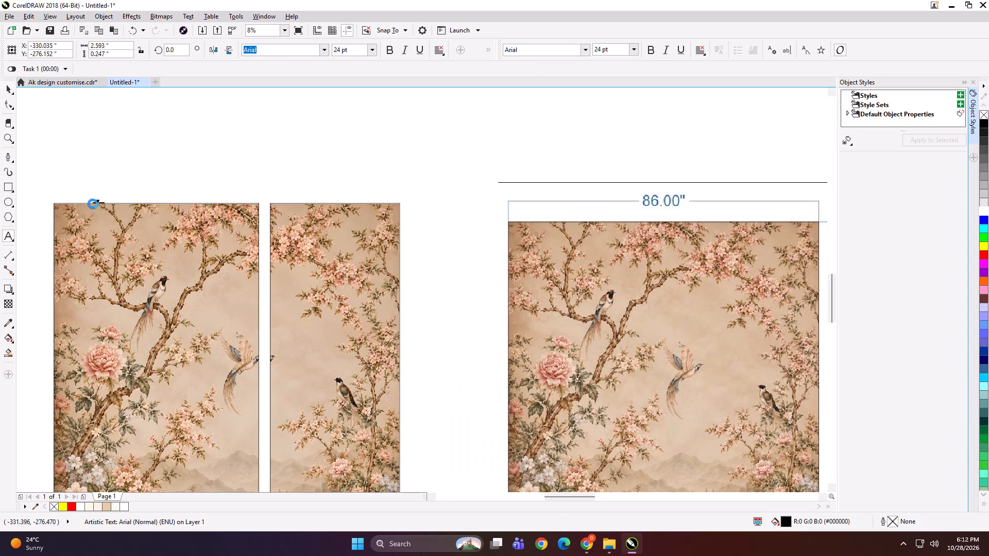
left_click(292, 201)
key("ctrl+v")
key("BackSpace")
key("2")
Add the text label "77*95 PANEL 1" at the top edge of the left leaf panel.
scroll(281, 204, "down", 3)
scroll(462, 243, "up", 1)
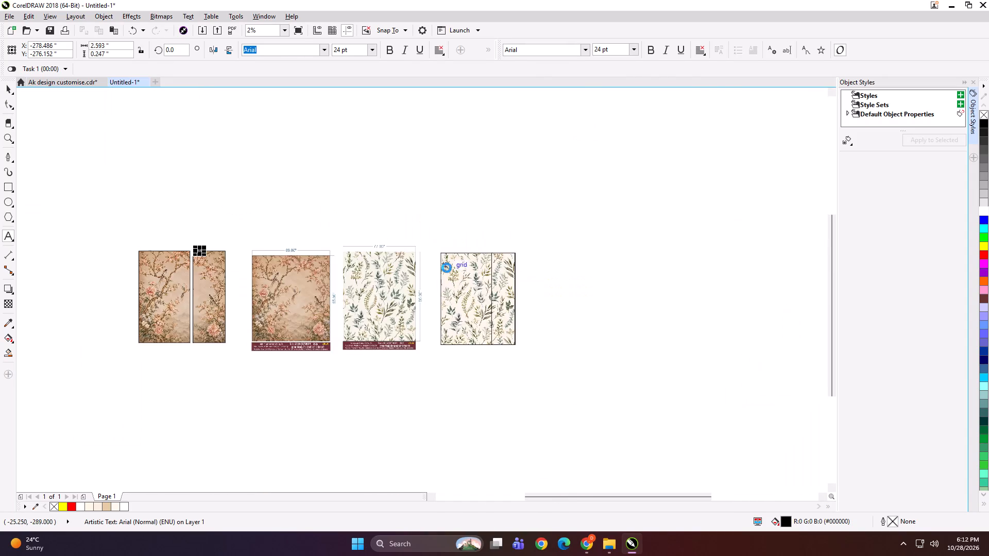
scroll(447, 268, "up", 2)
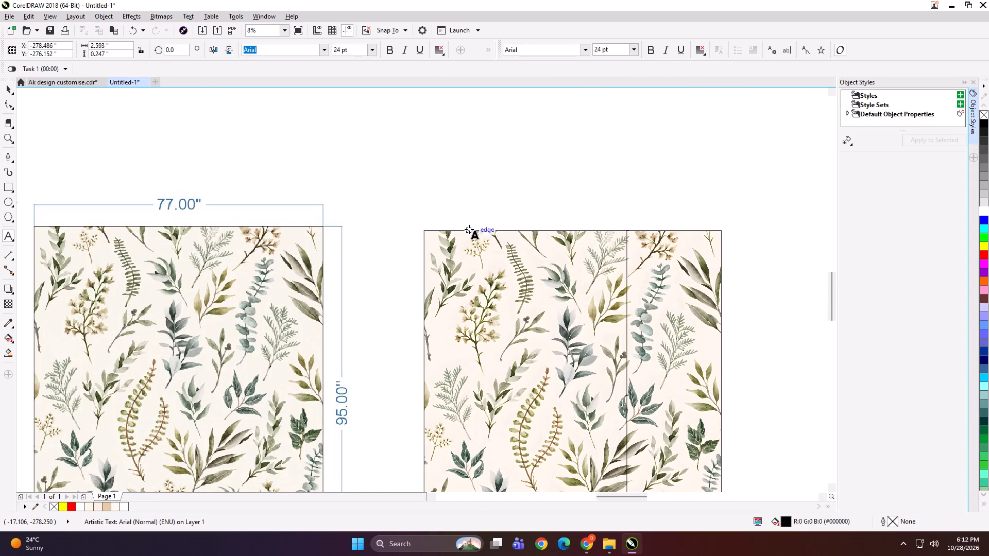
left_click(469, 229)
type("77")
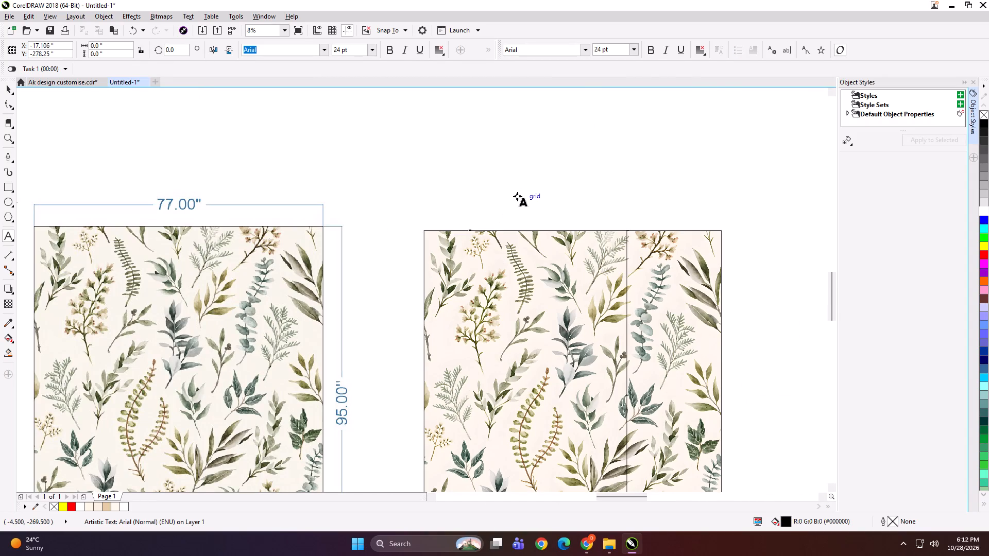
type("*95 PANEL 1")
Copy the leaf label to the top edge of the right leaf panel and change its panel number to 2.
key("ctrl+a")
key("ctrl+c")
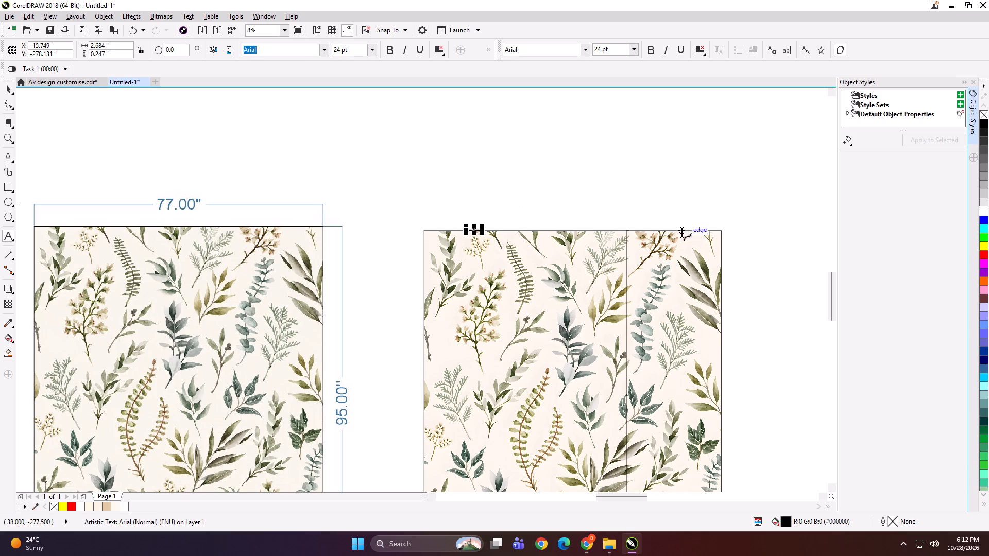
left_click(681, 229)
scroll(681, 228, "up", 3)
key("ctrl+v")
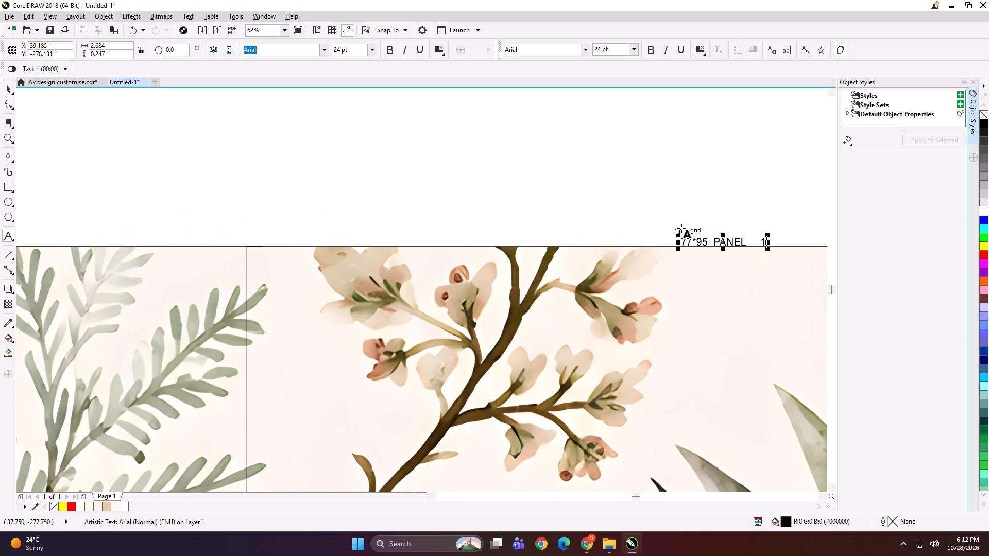
key("BackSpace")
key("2")
scroll(675, 228, "down", 3)
Group each leaf panel with its own text label, the right panel first and the left one second.
left_click(12, 89)
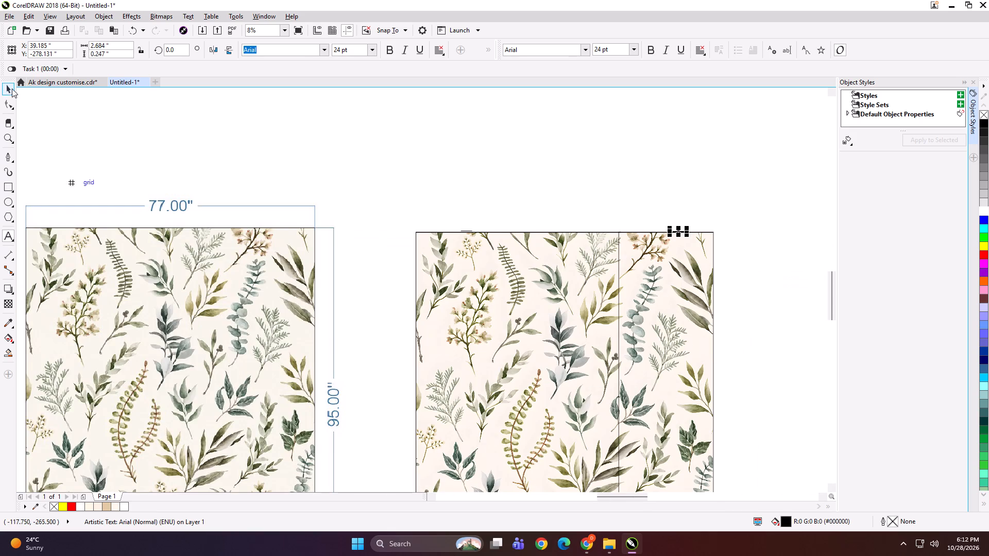
left_click(700, 337, "shift")
key("ctrl+g")
left_click_drag(639, 182, 442, 291)
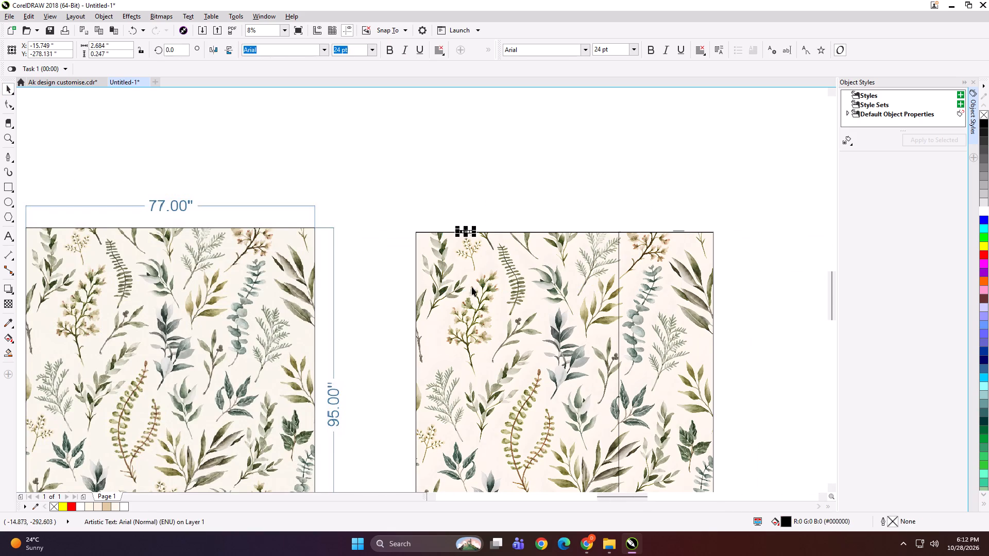
left_click(472, 287, "shift")
key("ctrl+g")
Group each blossom panel with its own text label, the right panel first and the left one second.
scroll(559, 235, "down", 2)
left_click_drag(261, 210, 319, 381)
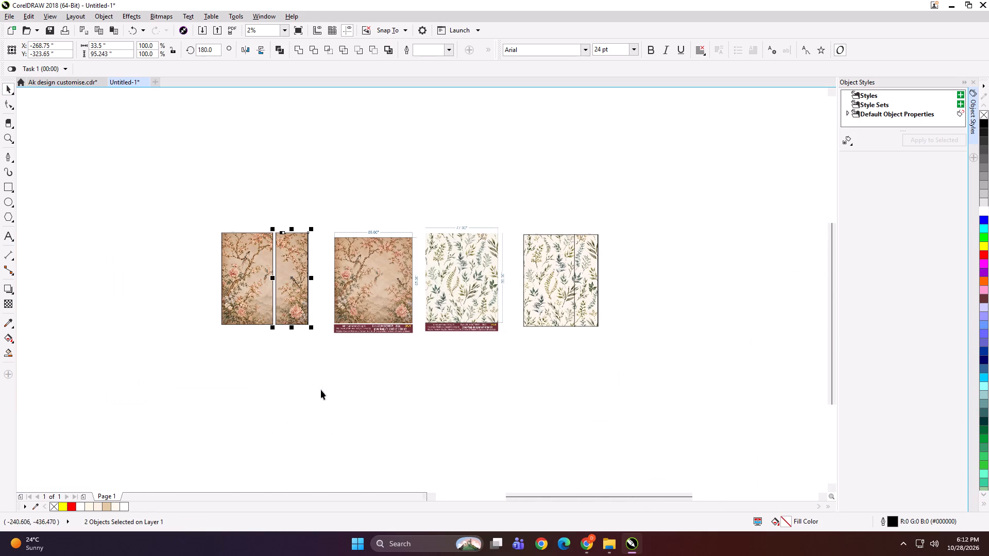
key("ctrl+g")
left_click_drag(274, 201, 203, 389)
key("ctrl+g")
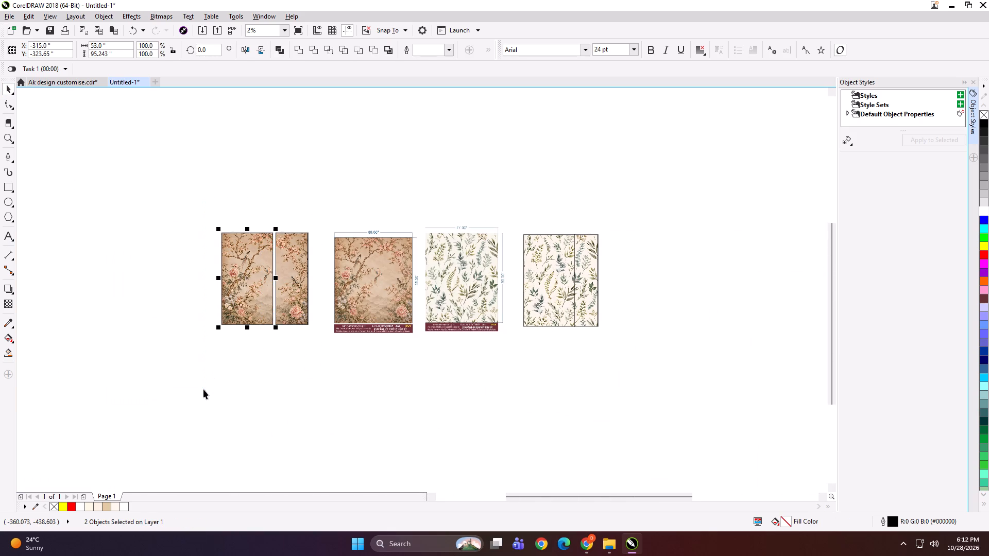
Begin exporting the grouped left blossom panel and look through the folder list for a save location.
key("ctrl+e")
scroll(493, 229, "down", 2)
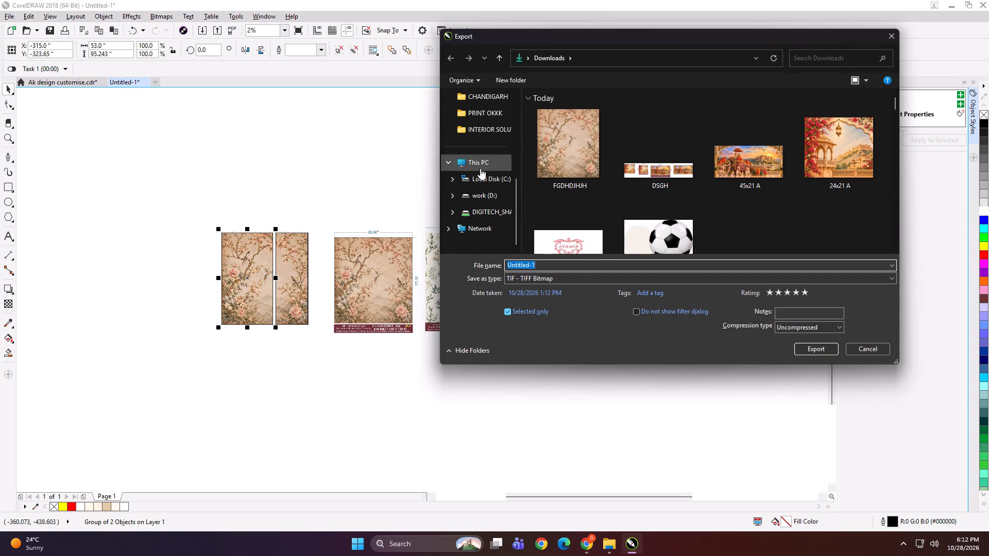
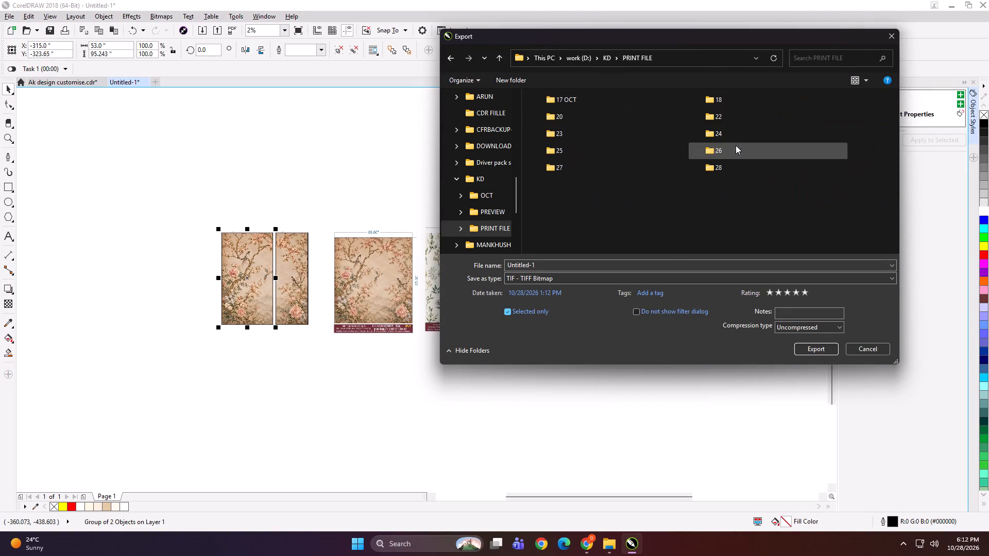
Create a folder named CHANDIGARH inside the PRINT FILE folder 28 and open it as the export location.
double_click(729, 166)
left_click(639, 180)
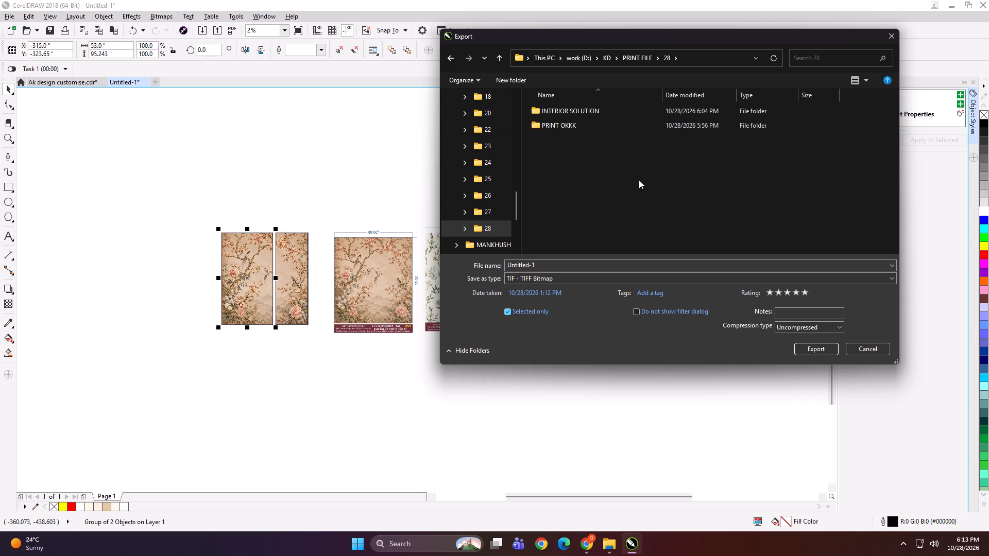
left_click(507, 75)
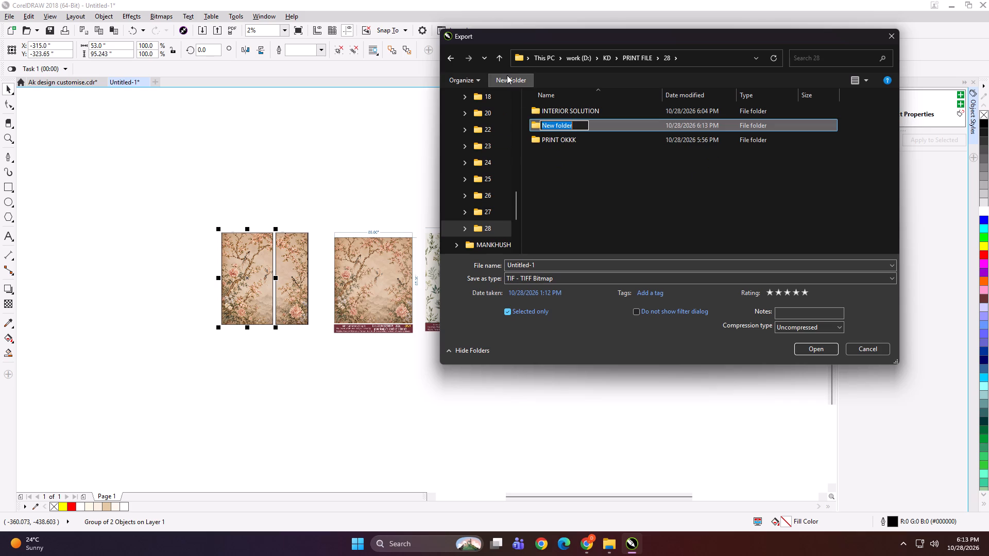
type("CHANDI")
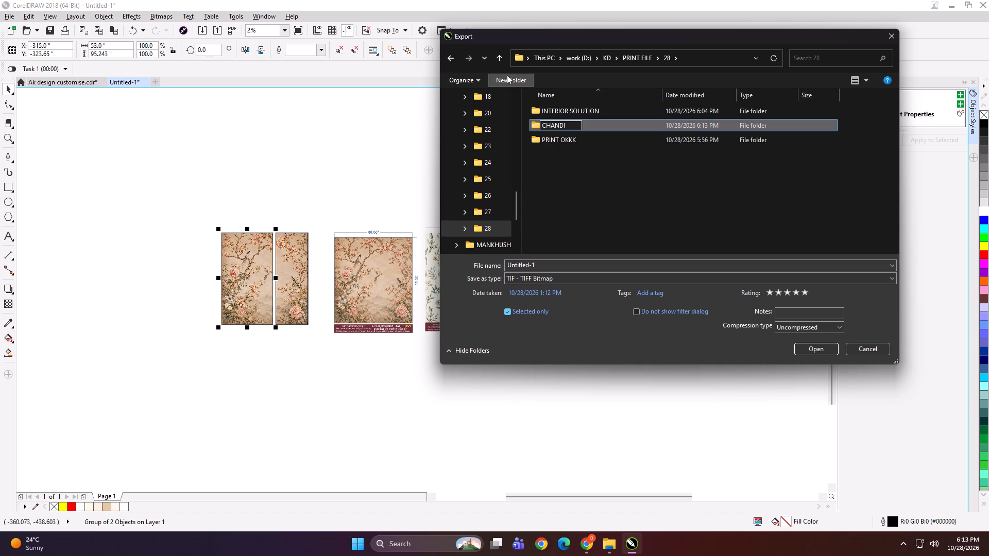
type("GARH")
key("Return")
double_click(597, 114)
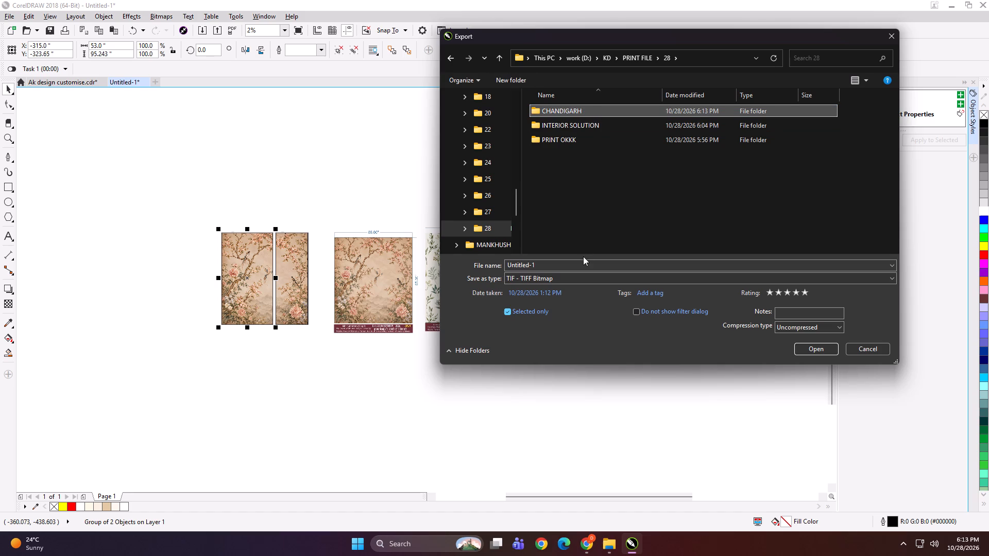
Export the left blossom panel as a TIFF named "53x95 A NW", keeping the default bitmap settings.
left_click(583, 263)
type("53x95 A NW")
key("Return")
key("Return")
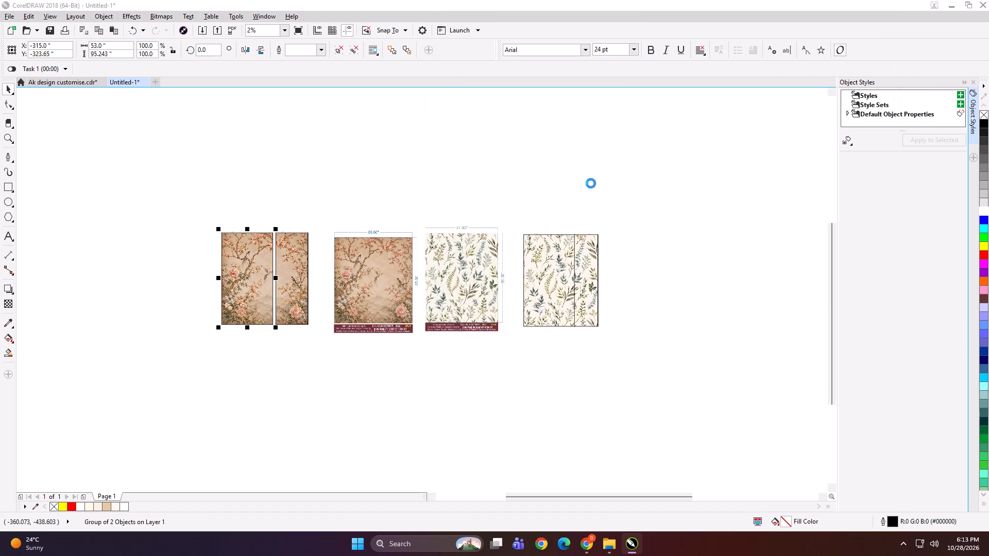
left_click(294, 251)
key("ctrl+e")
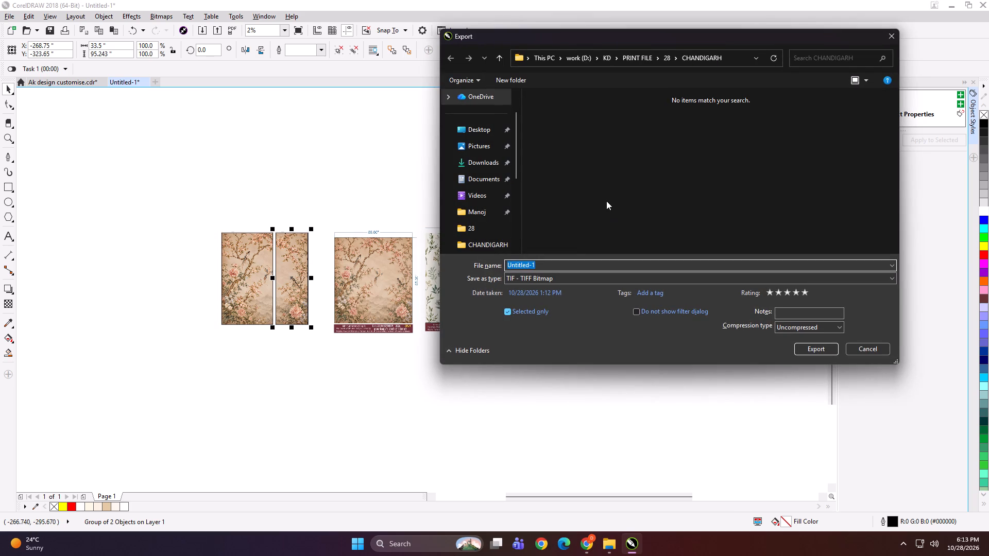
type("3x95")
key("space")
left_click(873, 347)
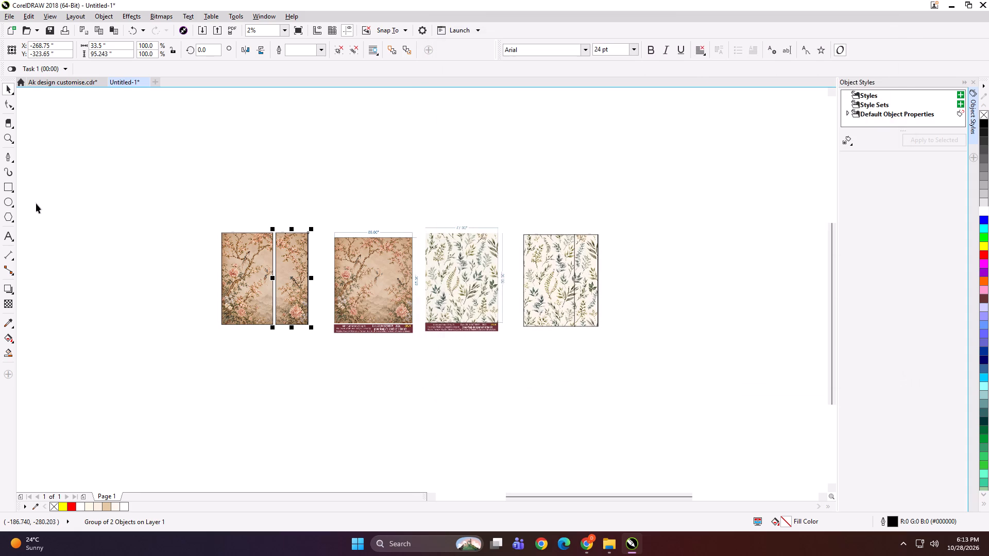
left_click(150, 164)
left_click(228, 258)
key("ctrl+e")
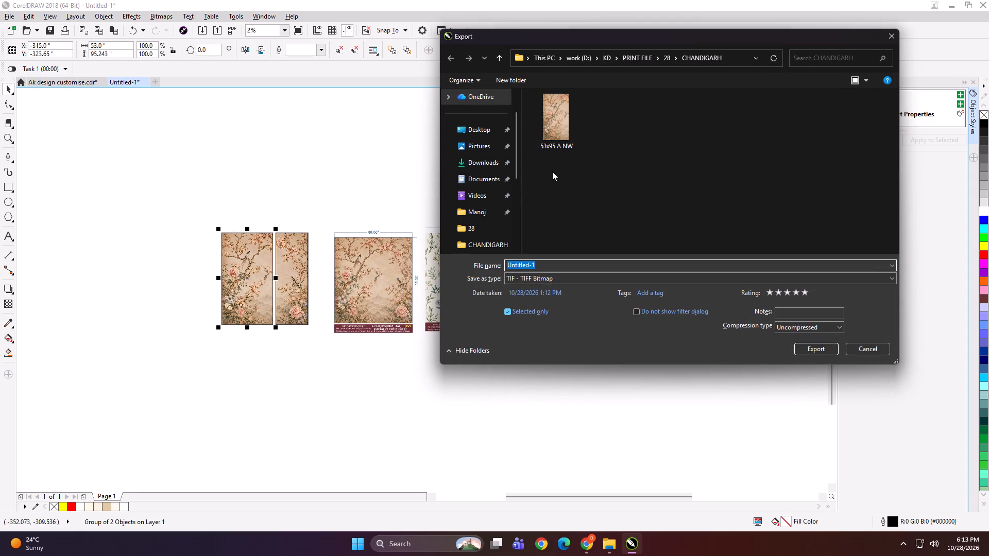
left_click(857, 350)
Export the right blossom panel into the CHANDIGARH folder as a TIFF named "33.5x95 B NW".
left_click(279, 222)
left_click(291, 247)
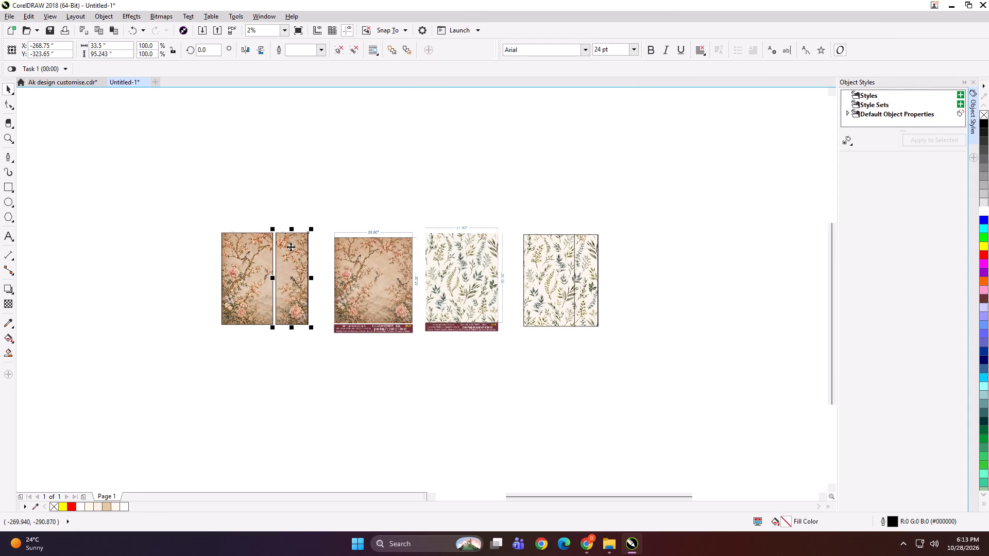
key("ctrl+e")
type("335x")
key("BackSpace")
key("BackSpace")
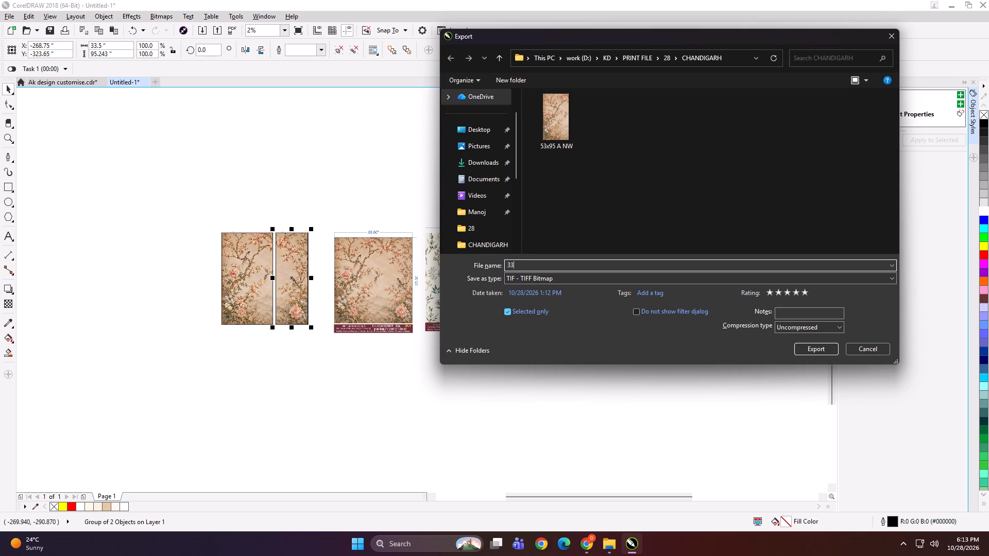
key("3")
key("BackSpace")
type(".3")
key("BackSpace")
key("5")
type("x95")
key("space")
type("B NW")
key("Return")
key("Return")
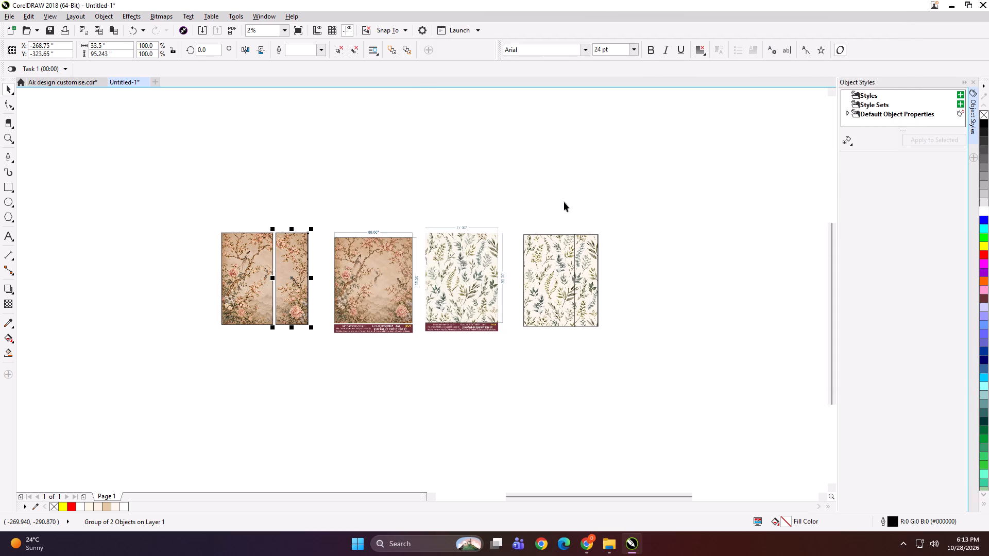
Move both blossom panels closer to the dimensioned blossom mural and group them together with it.
left_click(254, 259, "shift")
left_click_drag(256, 260, 272, 263)
left_click(366, 268, "shift")
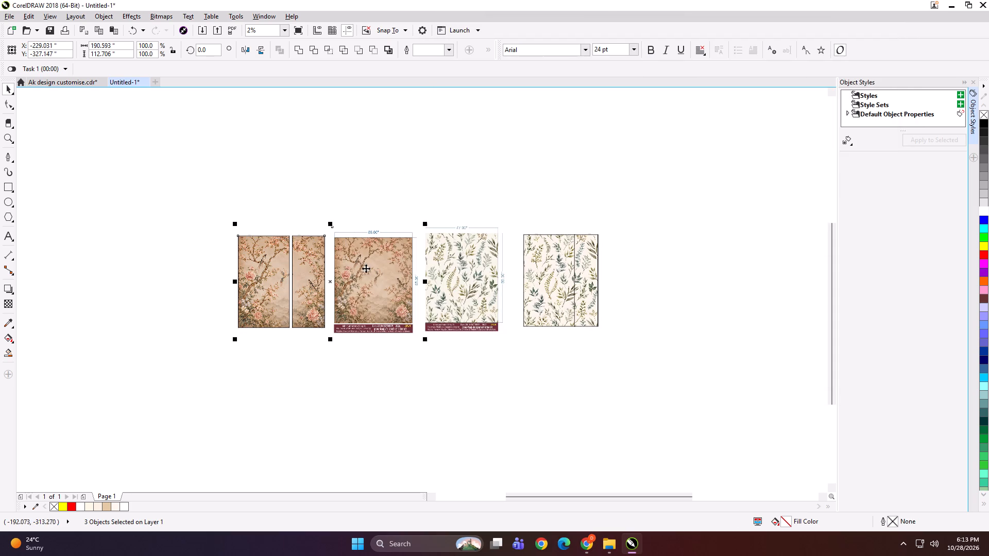
key("ctrl+g")
Export the left leaf panel into the CHANDIGARH folder as a TIFF named "77x95 A NW".
scroll(613, 259, "up", 1)
left_click(480, 249)
key("ctrl+e")
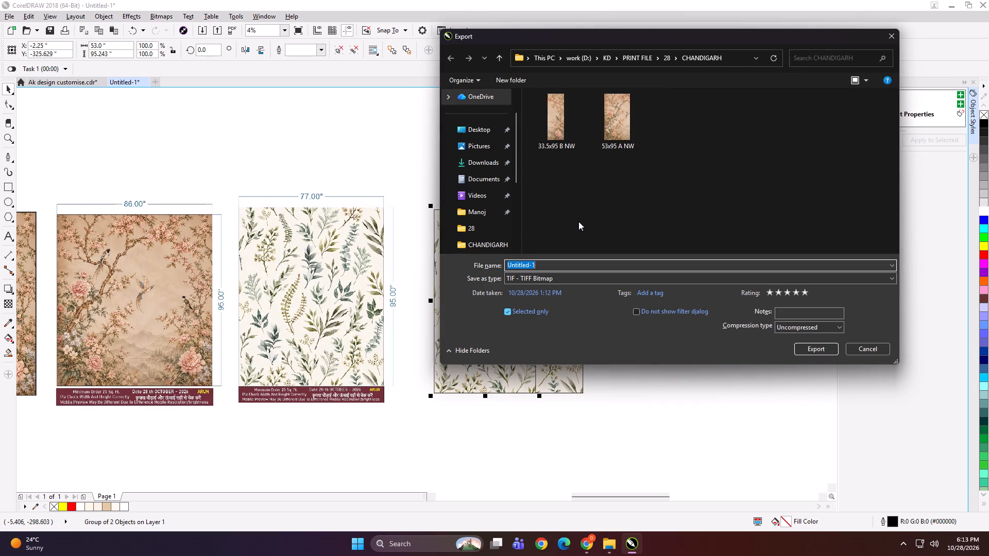
type("779")
key("BackSpace")
type("x95 A NW")
key("Return")
key("Return")
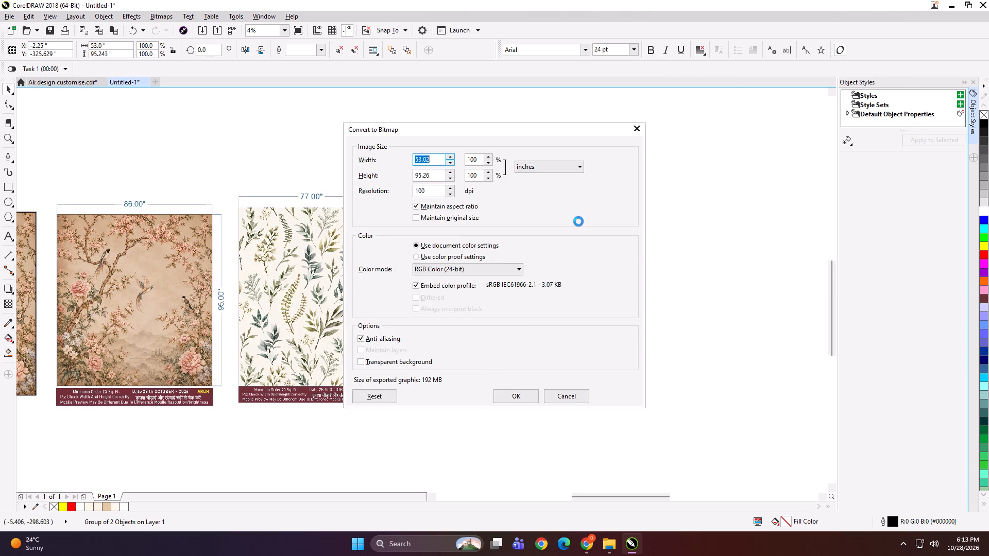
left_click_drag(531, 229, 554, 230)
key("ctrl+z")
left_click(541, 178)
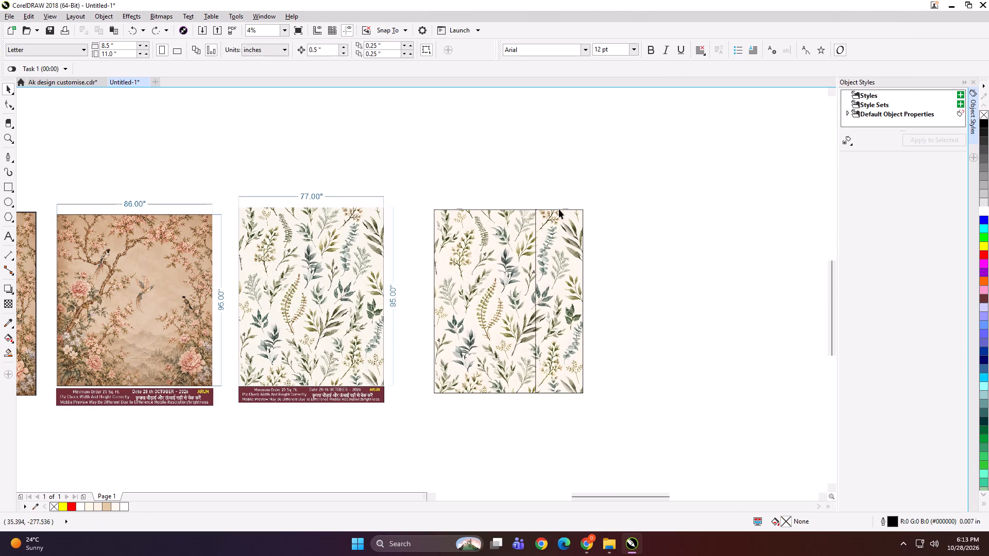
Export the right leaf panel into the CHANDIGARH folder as a TIFF named "24.5x95 B NW".
left_click(559, 209)
key("ctrl+e")
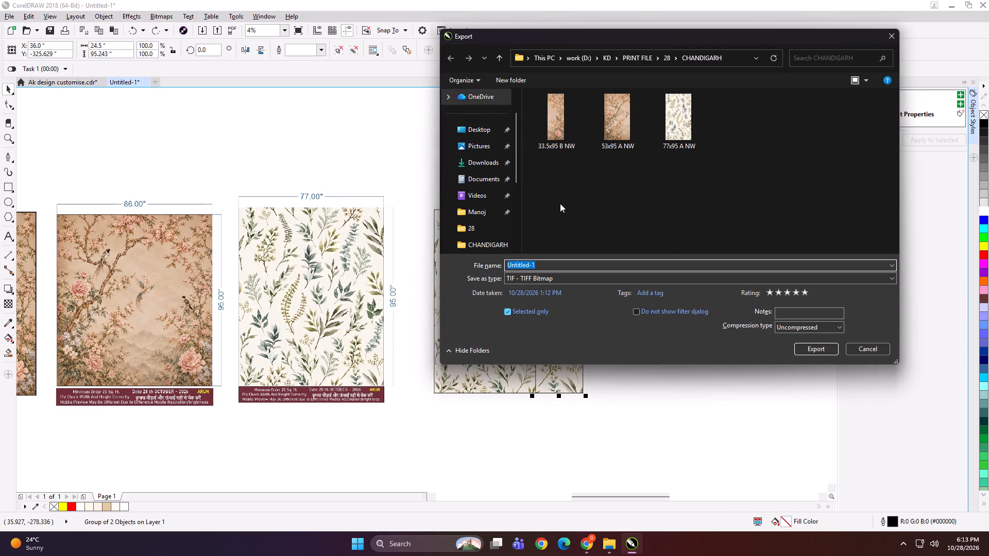
type("24.5x9")
key("space")
type("B NW")
key("Return")
key("Return")
Separate the right leaf panel from the left one by about 4.5 inches and move both closer to the leaf mural.
key("Right")
key("Right")
key("Right")
key("Right")
key("Right")
key("Right")
key("Right")
key("Right")
key("Right")
key("Right")
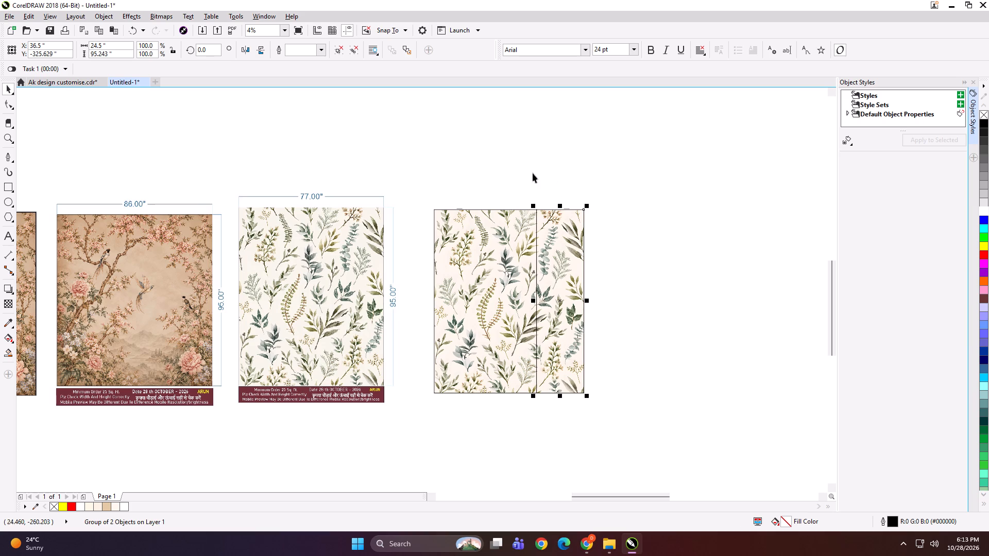
left_click(479, 251, "shift")
left_click_drag(482, 269, 476, 269)
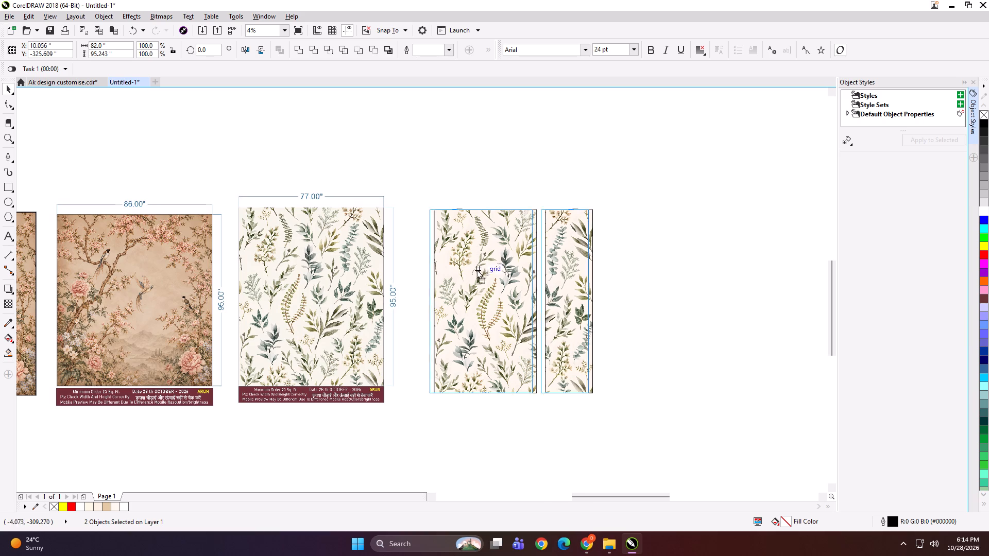
left_click_drag(476, 269, 467, 268)
Group the whole row of blossom and leaf murals with their split panels.
scroll(555, 221, "down", 1)
left_click(602, 187)
left_click_drag(633, 184, 0, 399)
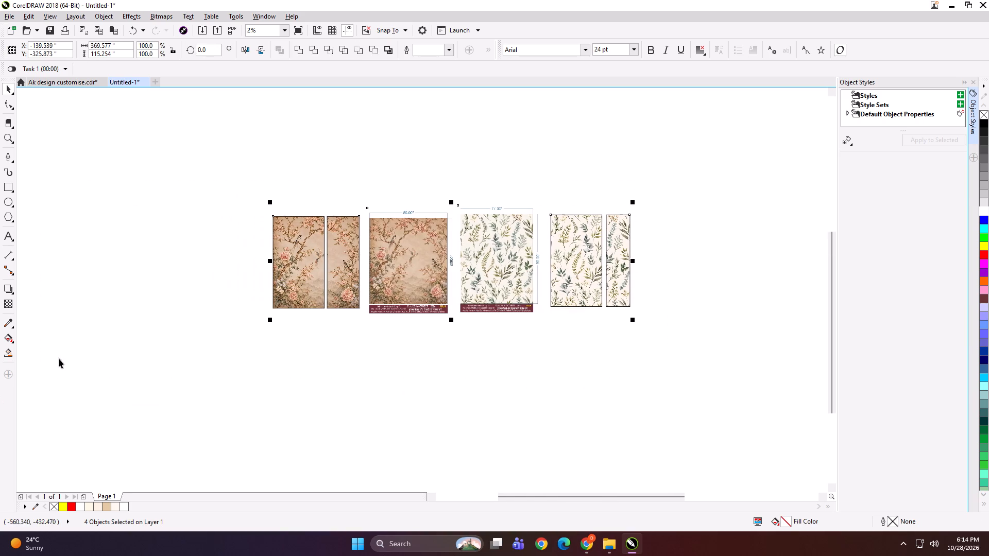
key("ctrl+g")
Scale the grouped row down proportionally about its centre to under 6.6 inches wide.
left_click_drag(634, 322, 485, 281, "shift")
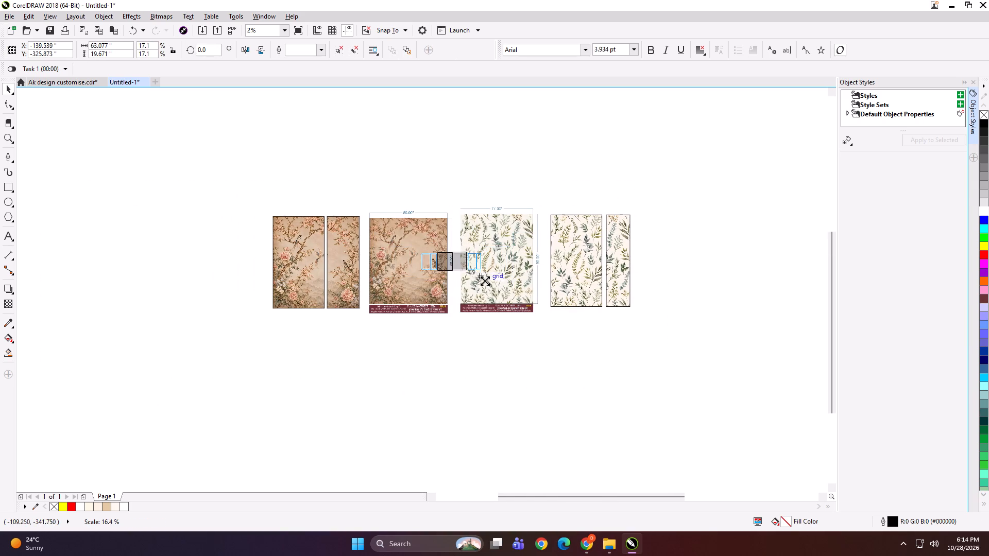
left_click_drag(485, 281, 463, 274, "shift")
scroll(456, 258, "up", 4)
scroll(436, 301, "up", 1)
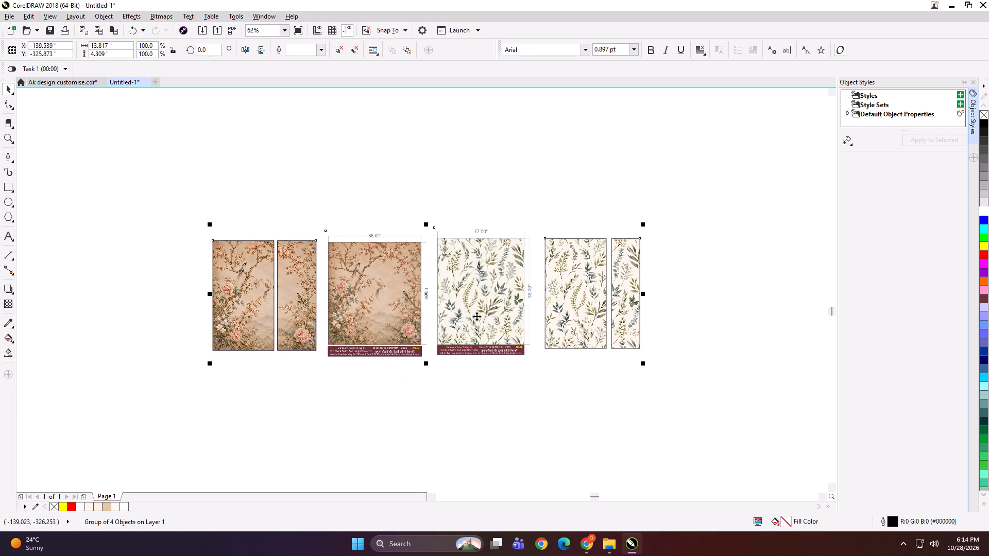
left_click_drag(644, 366, 531, 342, "shift")
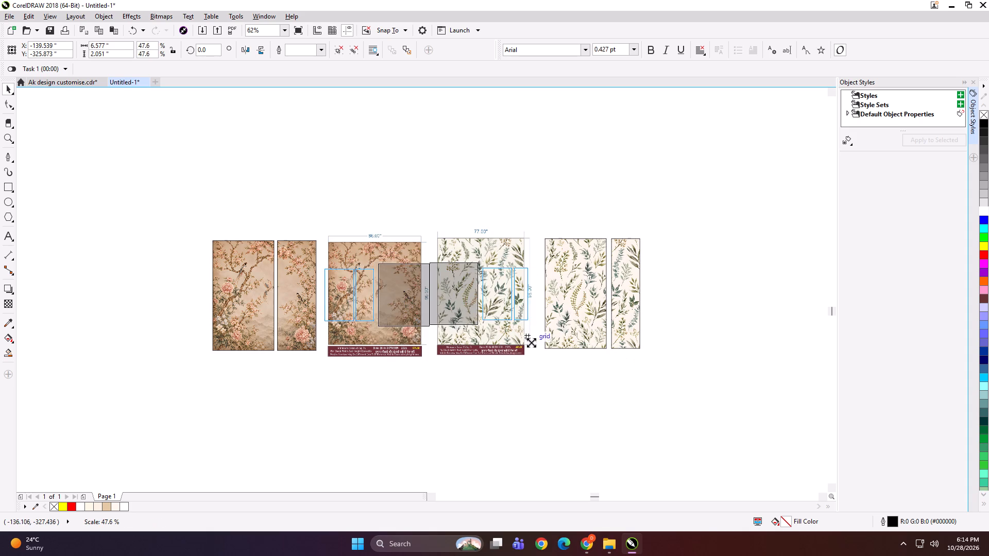
left_click_drag(531, 342, 522, 341, "shift")
Export the shrunken group of all murals and panels under the file name FSDFH.
key("ctrl+e")
type("FSDFH")
key("Return")
key("Return")
key("Return")
key("Return")
Delete the exported mural group from the drawing and fit all remaining artwork in view.
key("Delete")
key("F4")
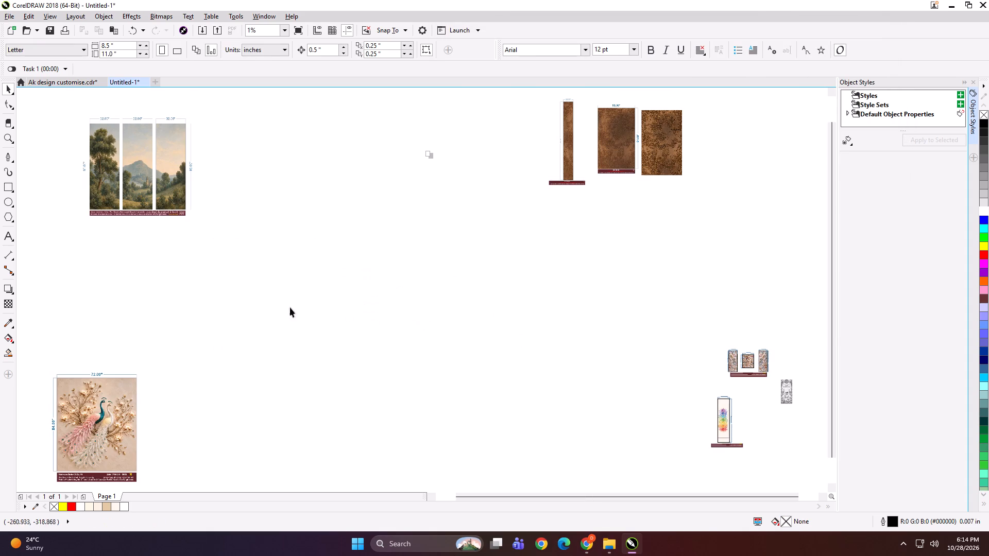
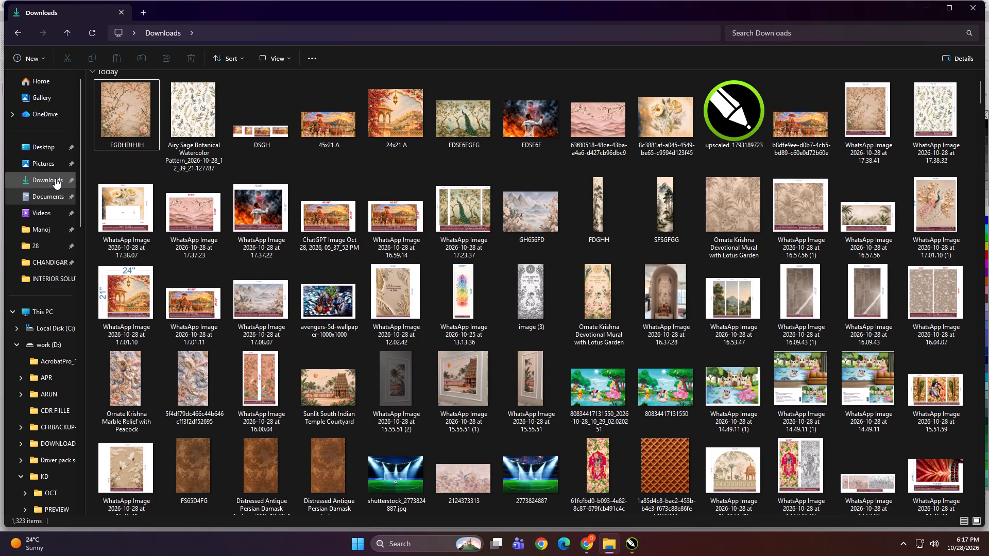
Bring the four newest WhatsApp images, stamped 18.15.56 and 18.15.57, from the Downloads folder into the CorelDRAW drawing.
left_click(134, 137)
left_click(194, 130, "ctrl")
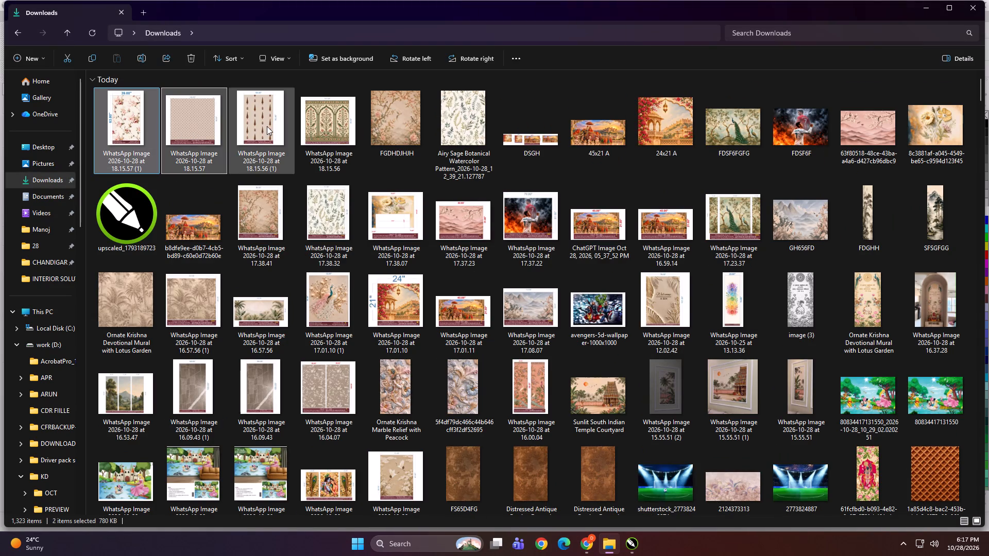
left_click(267, 126, "ctrl")
left_click(321, 120, "ctrl")
left_click_drag(252, 116, 622, 544)
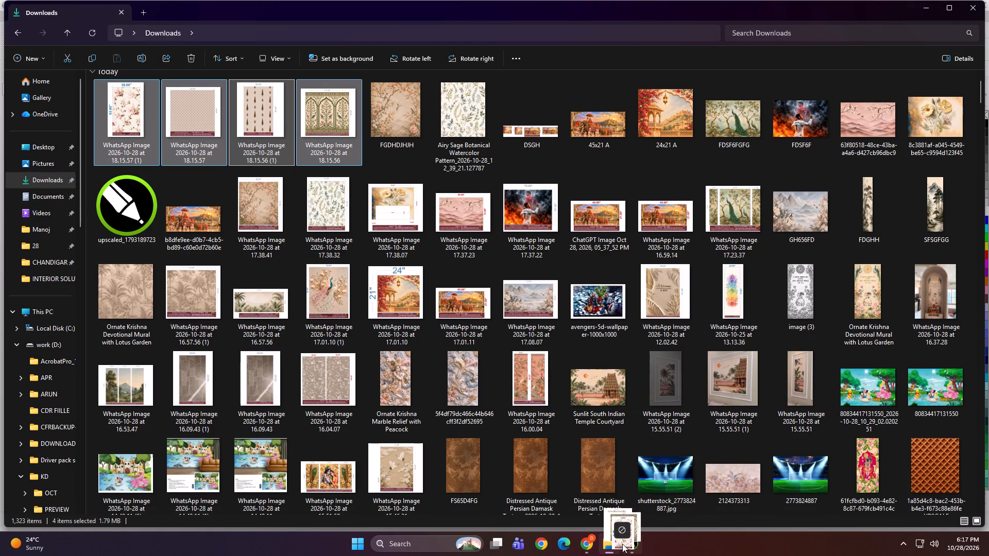
Place the four WhatsApp images stamped 18.15.56 and 18.15.57 in the empty area below the three-panel landscape mural and select them together.
left_click_drag(622, 544, 320, 359)
left_click_drag(292, 335, 348, 393)
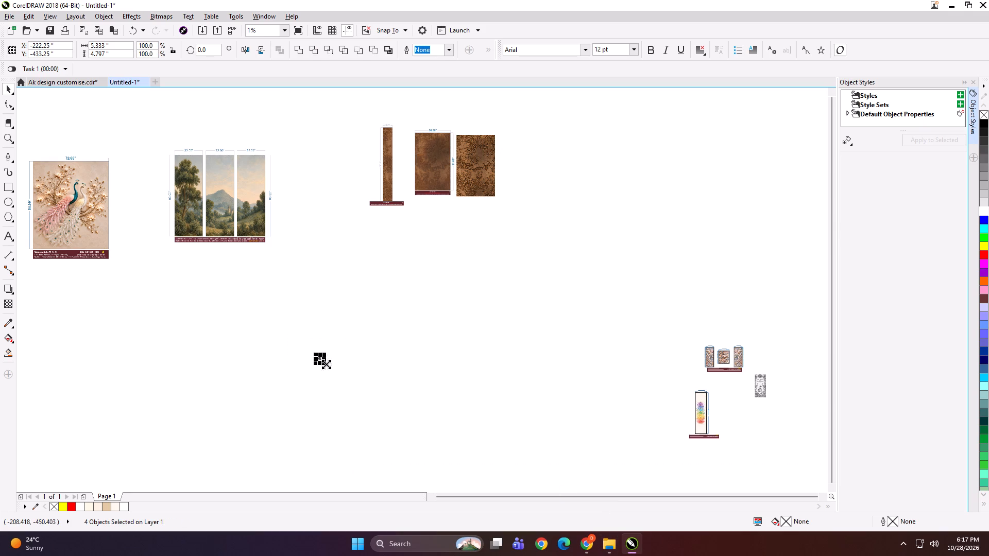
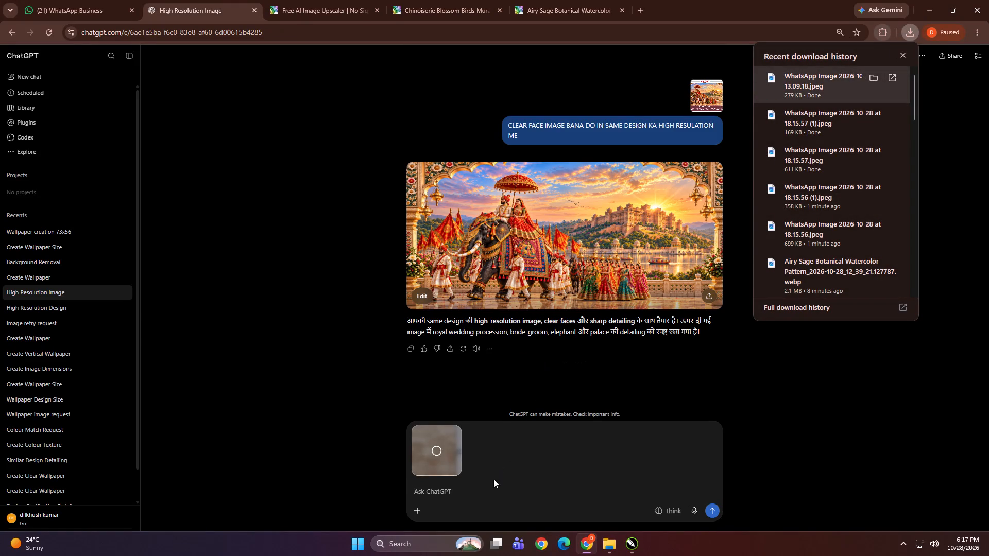
Write the prompt "SAME DESIGN BANA DO 8K ME" to accompany the attached beige design image in the High Resolution Image chat.
left_click(486, 490)
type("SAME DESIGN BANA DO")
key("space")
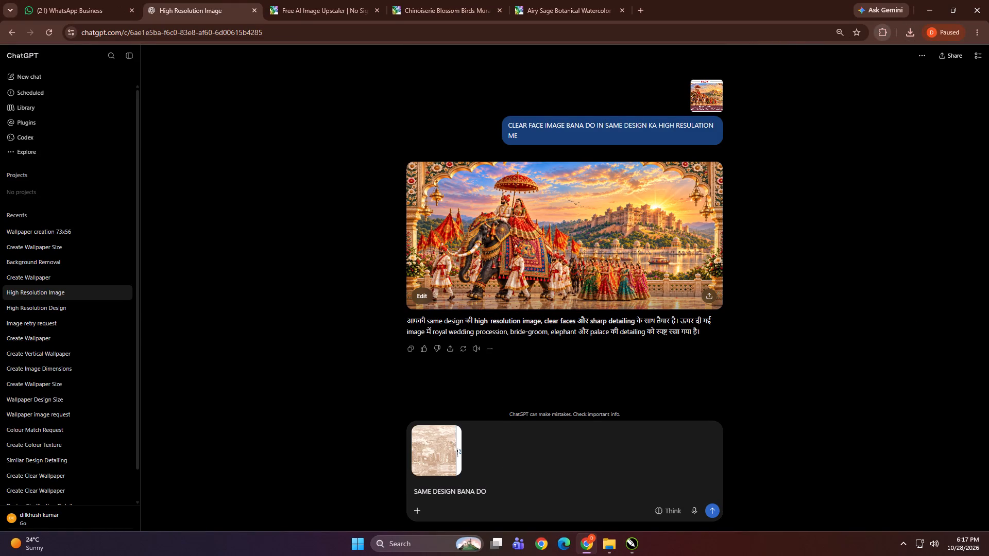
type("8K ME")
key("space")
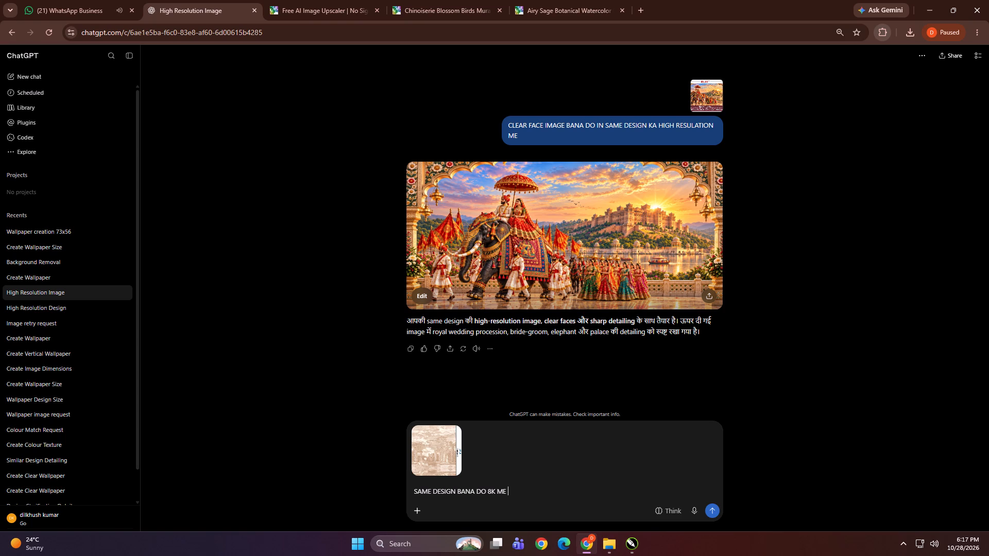
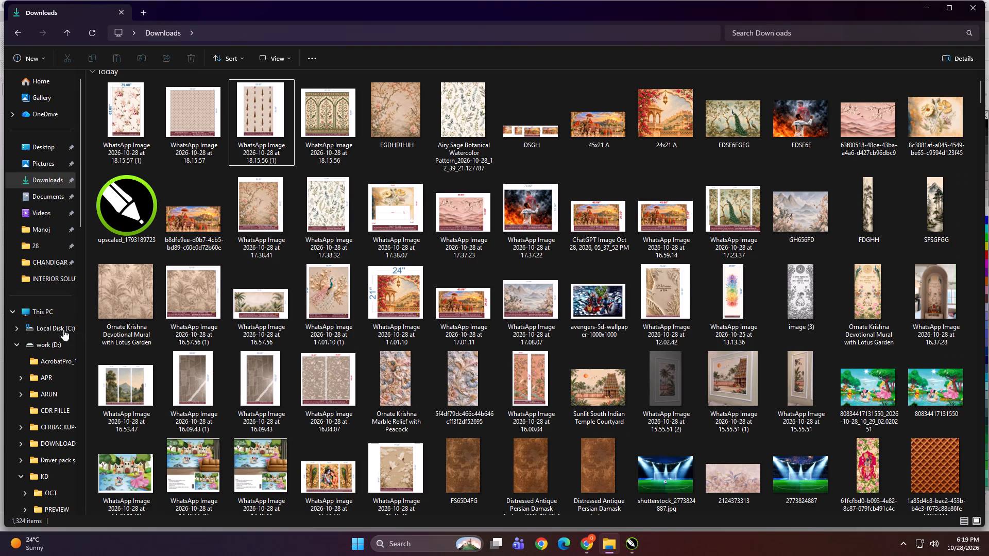
Open the 28 folder inside the file folder on the DIGITECH_SHAREDRIVE (Z:) network drive.
left_click(57, 320)
left_click(57, 311)
double_click(212, 331)
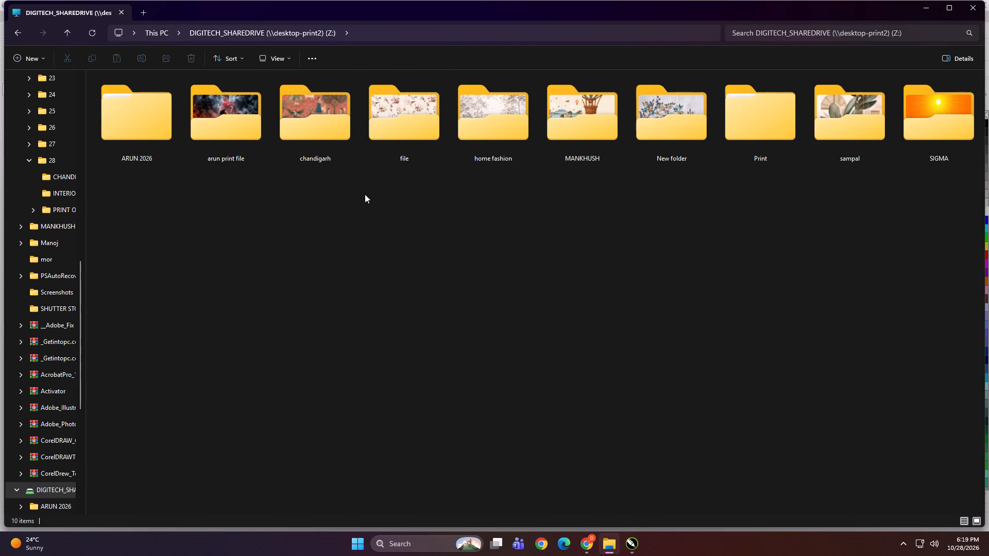
double_click(422, 109)
double_click(932, 152)
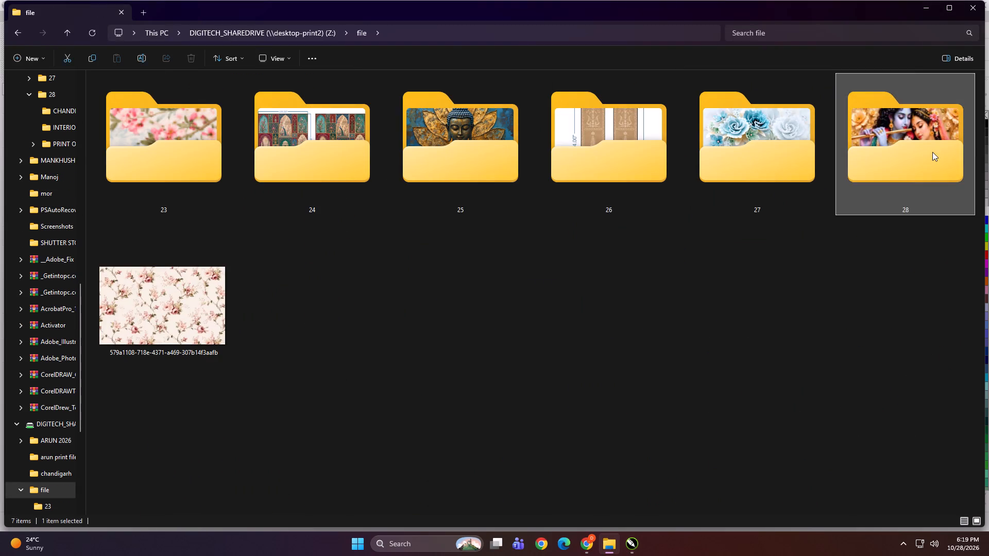
left_click(377, 385)
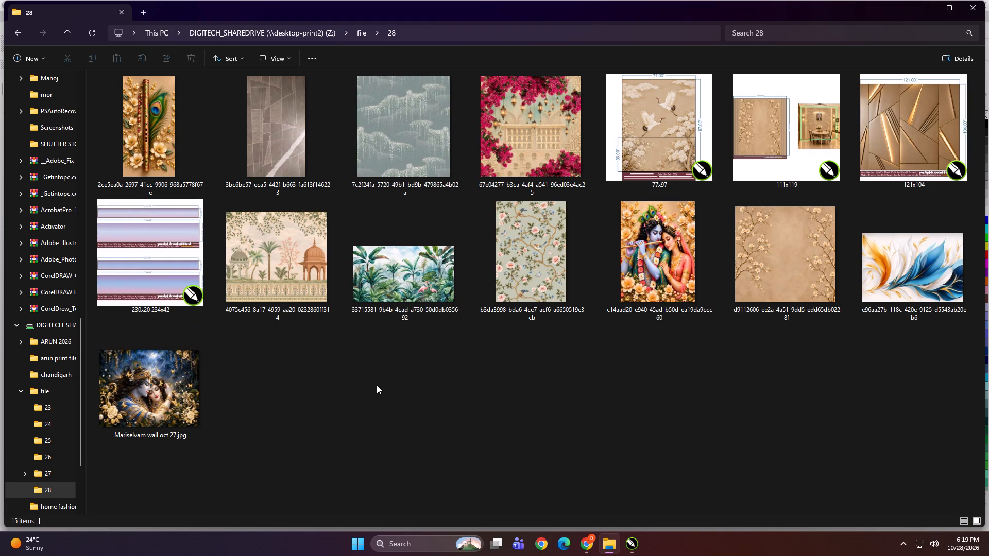